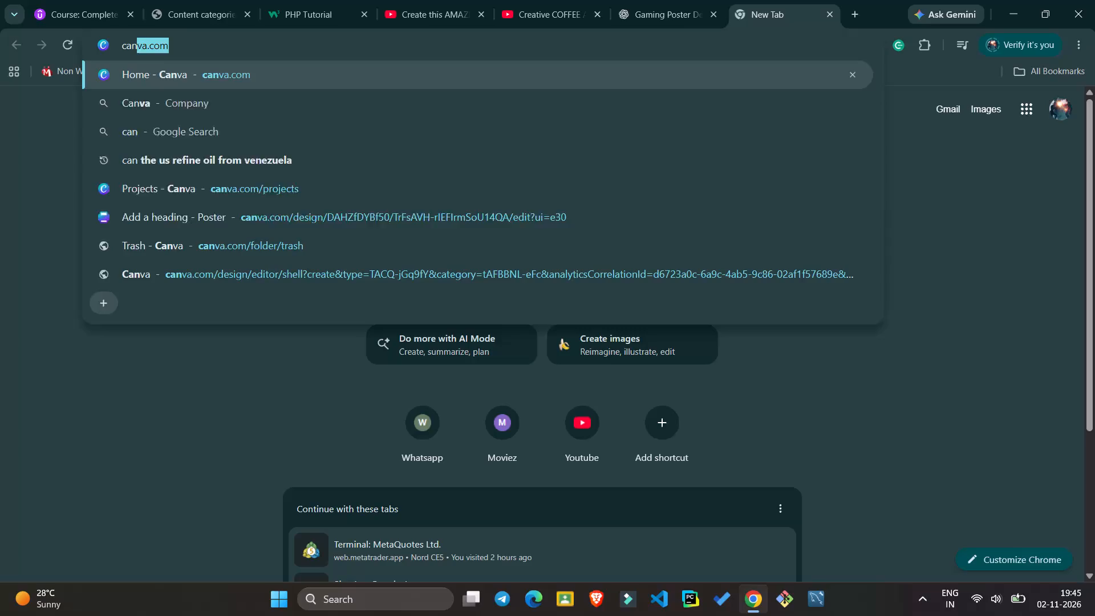
# Open the Canva home page at canva.com in the new browser tab.
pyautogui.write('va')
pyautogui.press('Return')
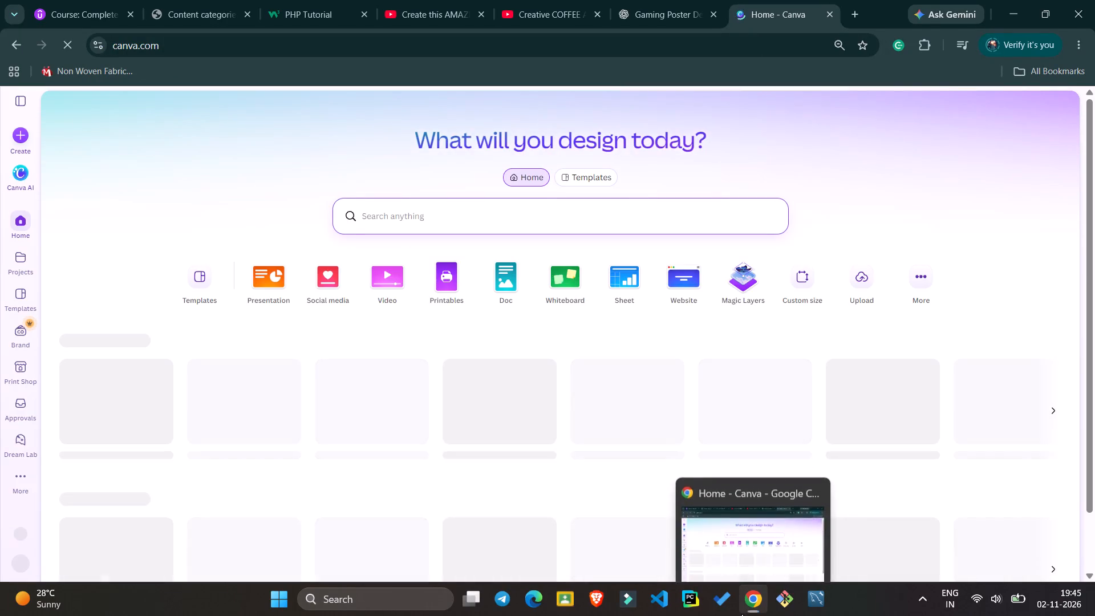
# Search the computer for whatsapp and switch to the WhatsApp app.
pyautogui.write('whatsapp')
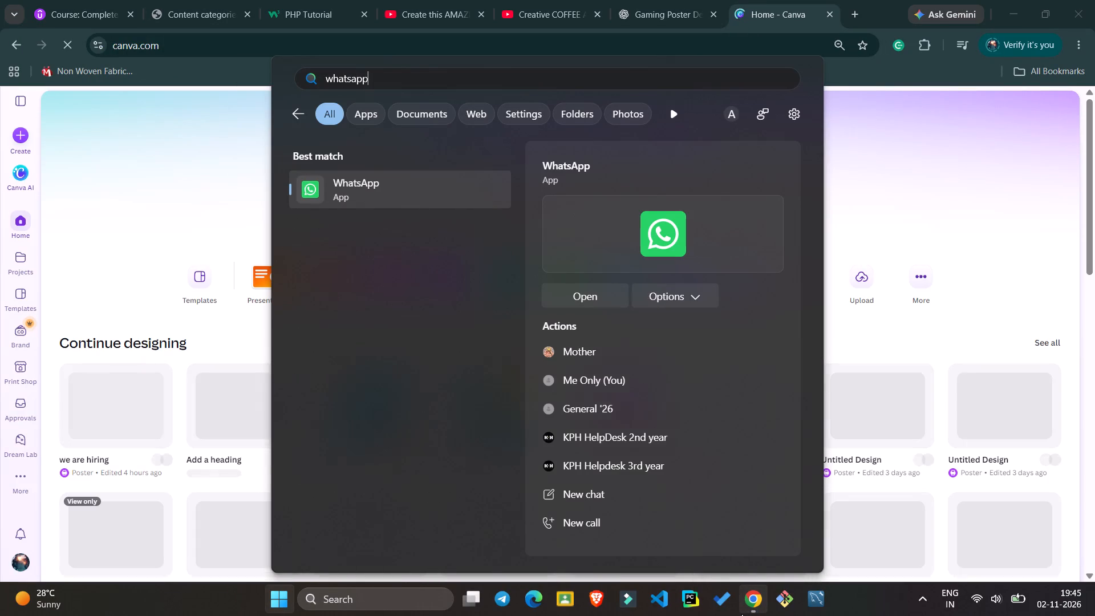
pyautogui.click(449, 198)
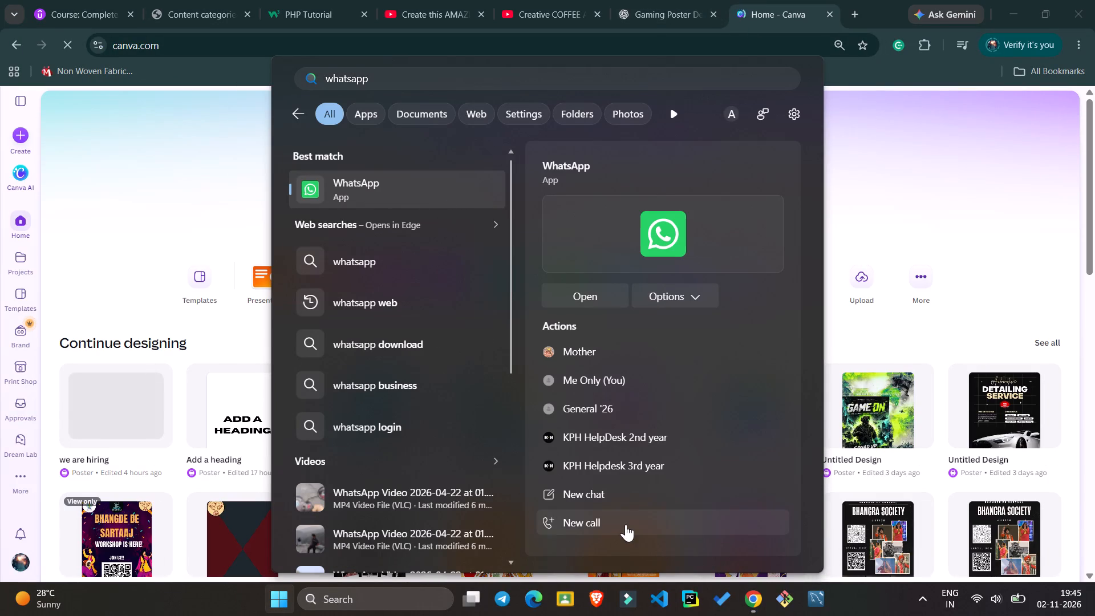
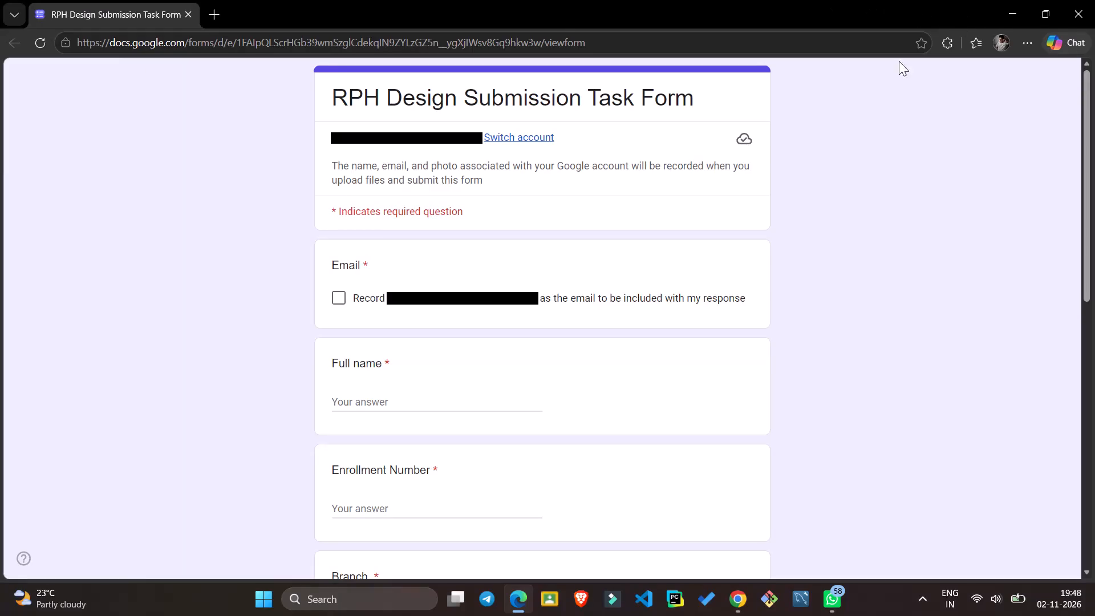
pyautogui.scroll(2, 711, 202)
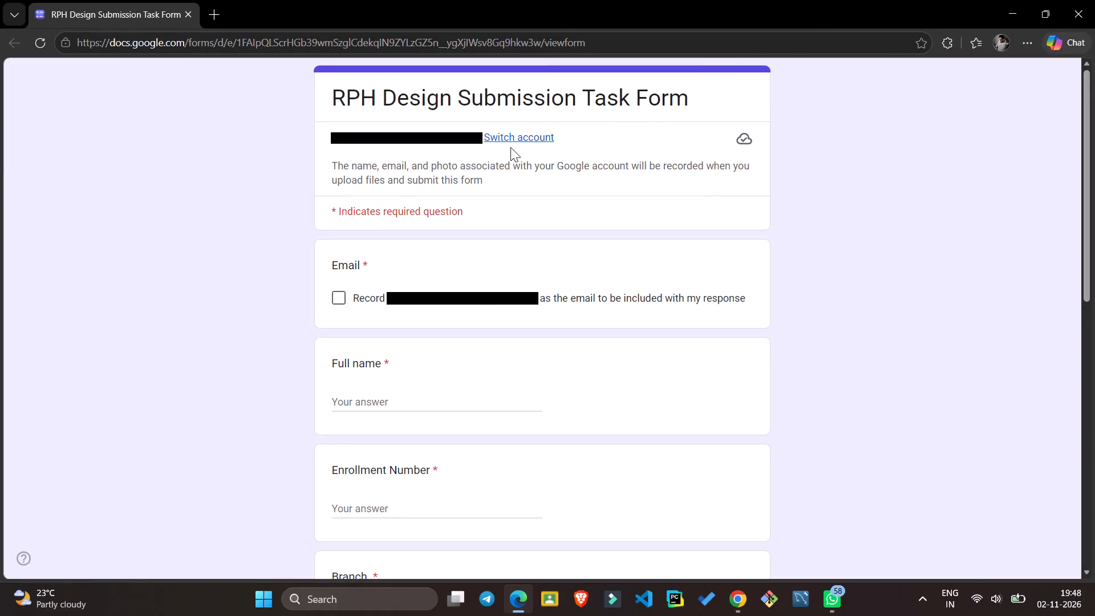
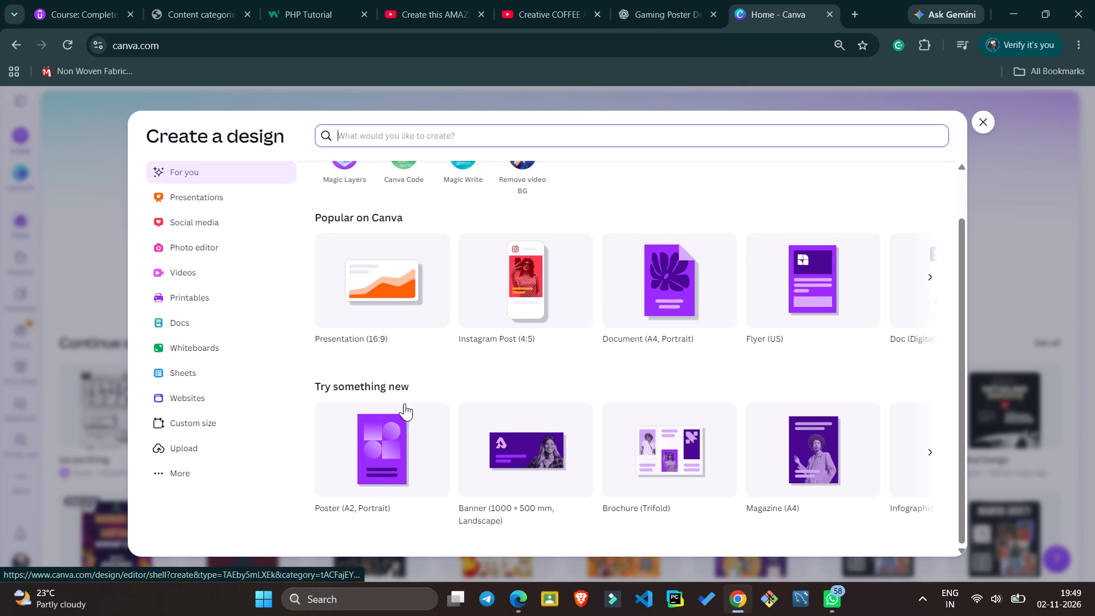
# Create a new blank Poster (A2, Portrait) design.
pyautogui.click(365, 463)
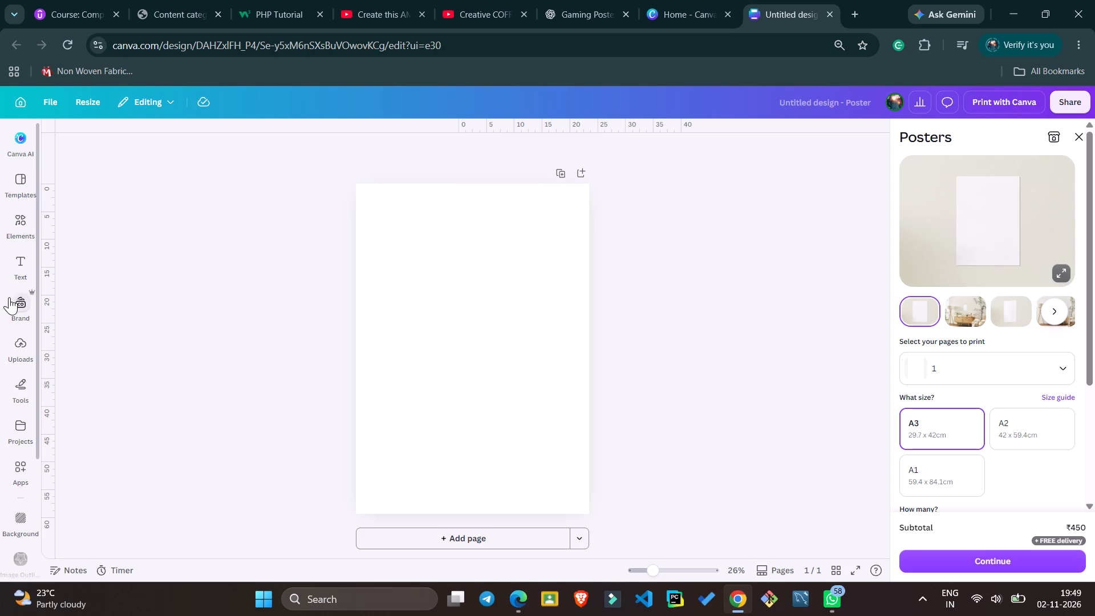
# Upload WhatsApp Image 2026-11-02 at 18.40.48.jpeg from the templates folder inside Karigari on the Desktop to the design's uploads.
pyautogui.click(22, 358)
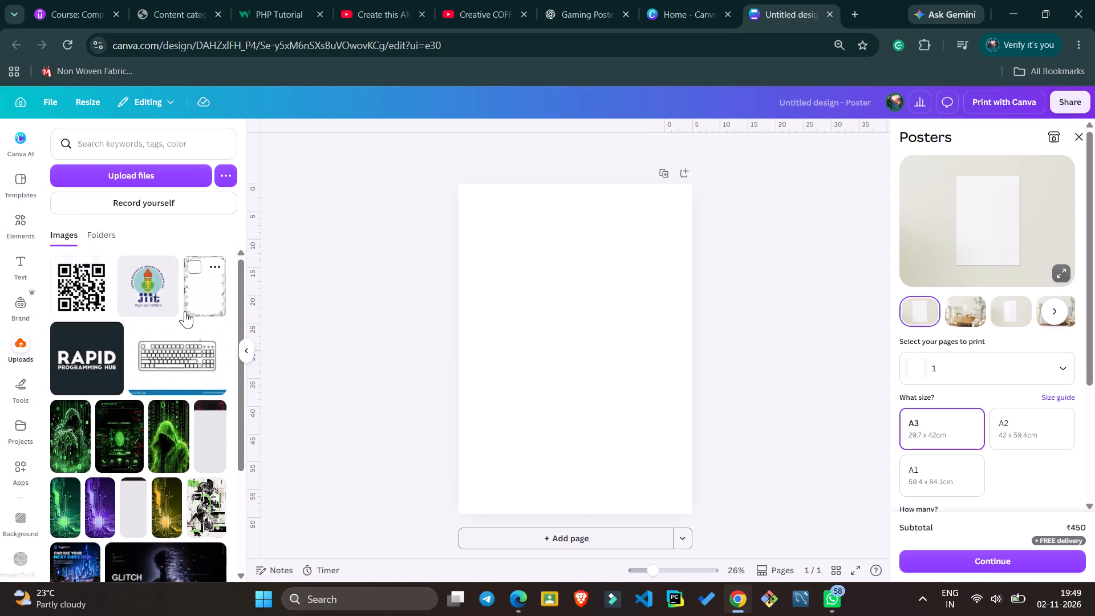
pyautogui.click(153, 165)
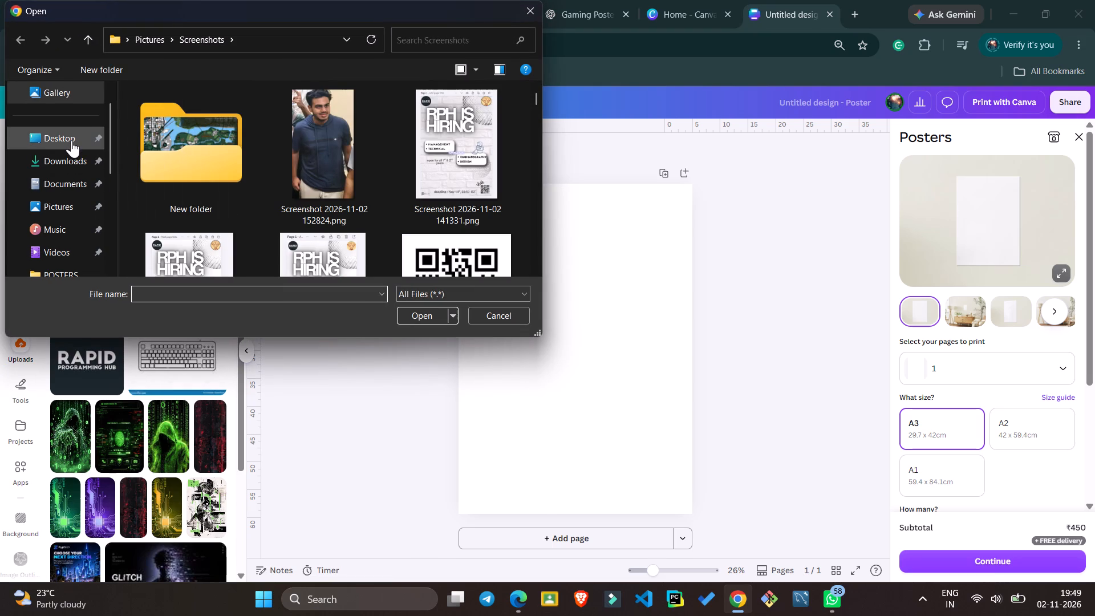
pyautogui.click(71, 140)
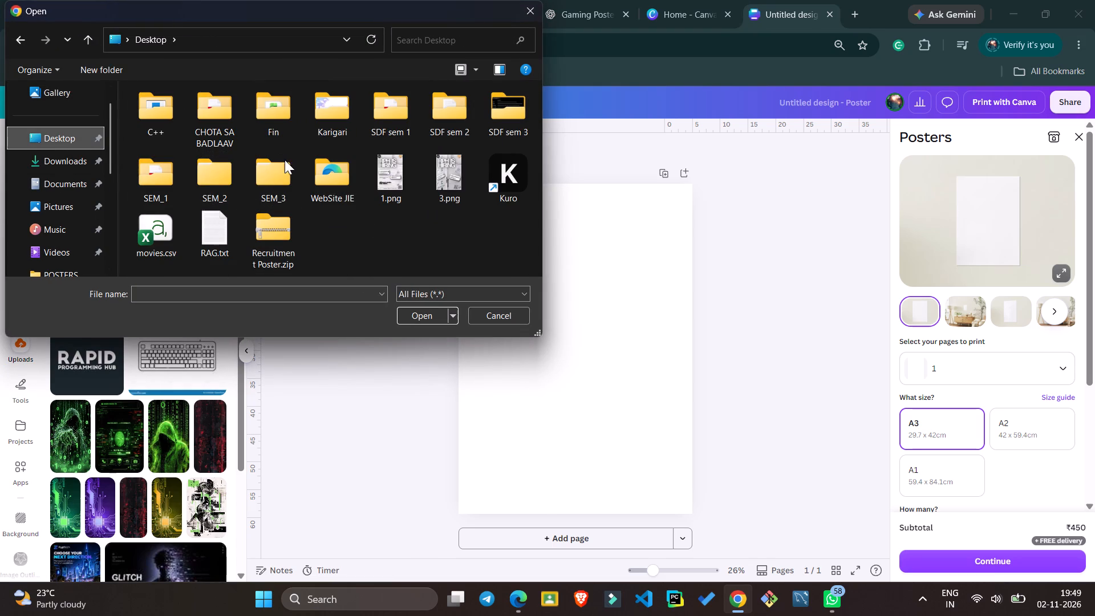
pyautogui.doubleClick(306, 110)
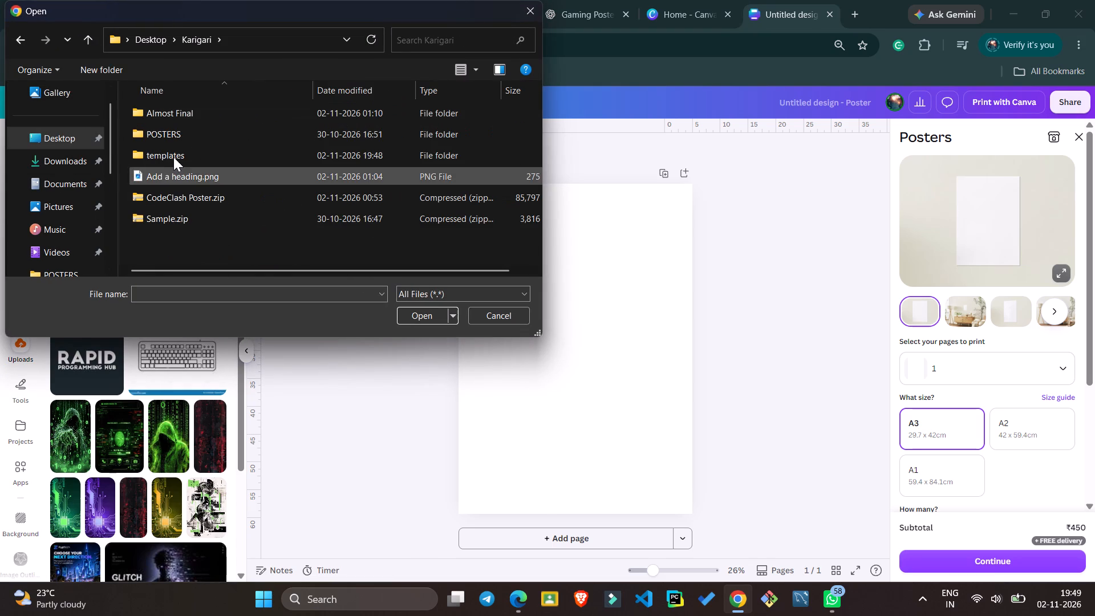
pyautogui.doubleClick(182, 138)
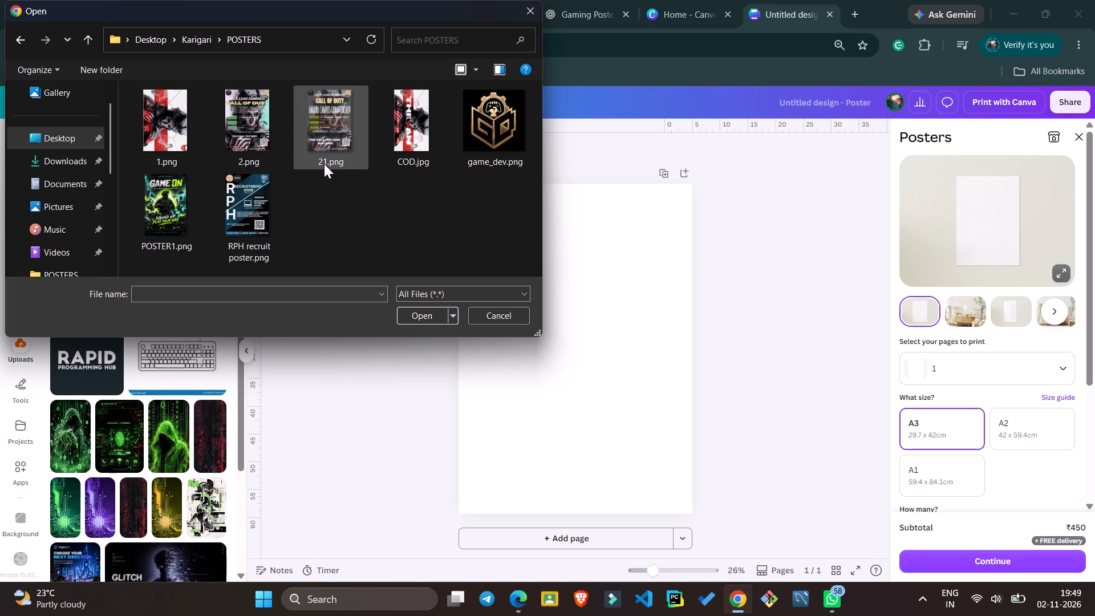
pyautogui.press('BackSpace')
pyautogui.doubleClick(209, 151)
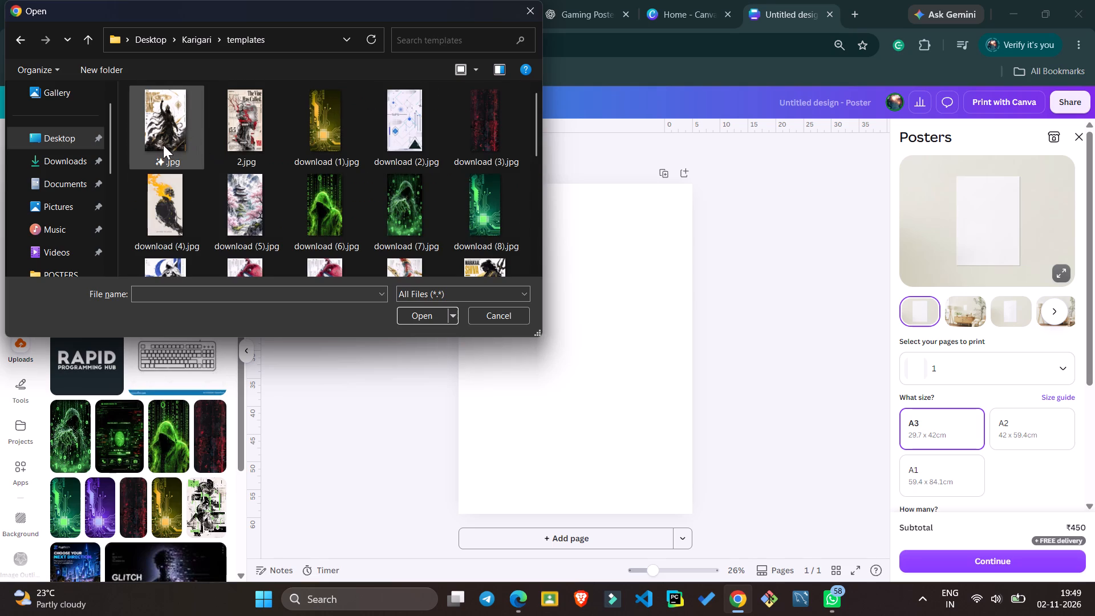
pyautogui.scroll(-1, 407, 152)
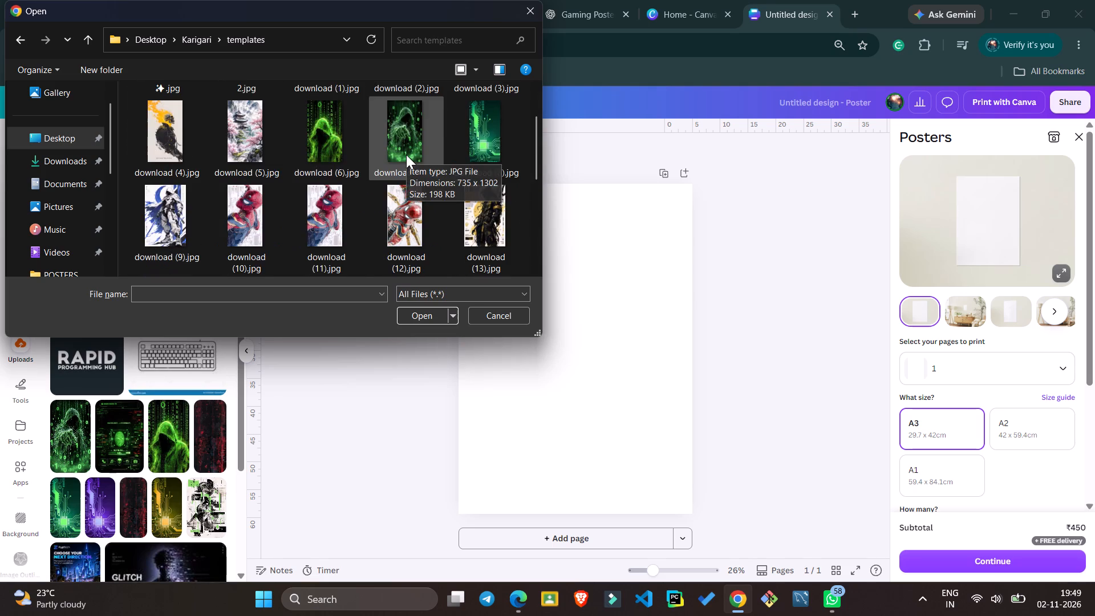
pyautogui.scroll(-2, 406, 156)
pyautogui.scroll(-3, 394, 204)
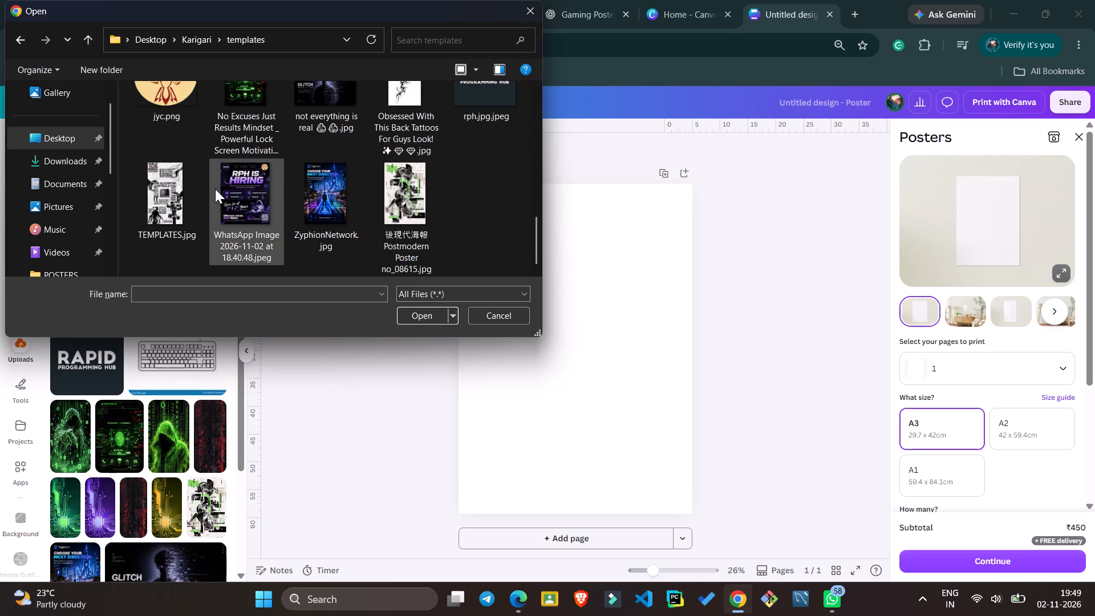
pyautogui.click(225, 192)
pyautogui.click(407, 318)
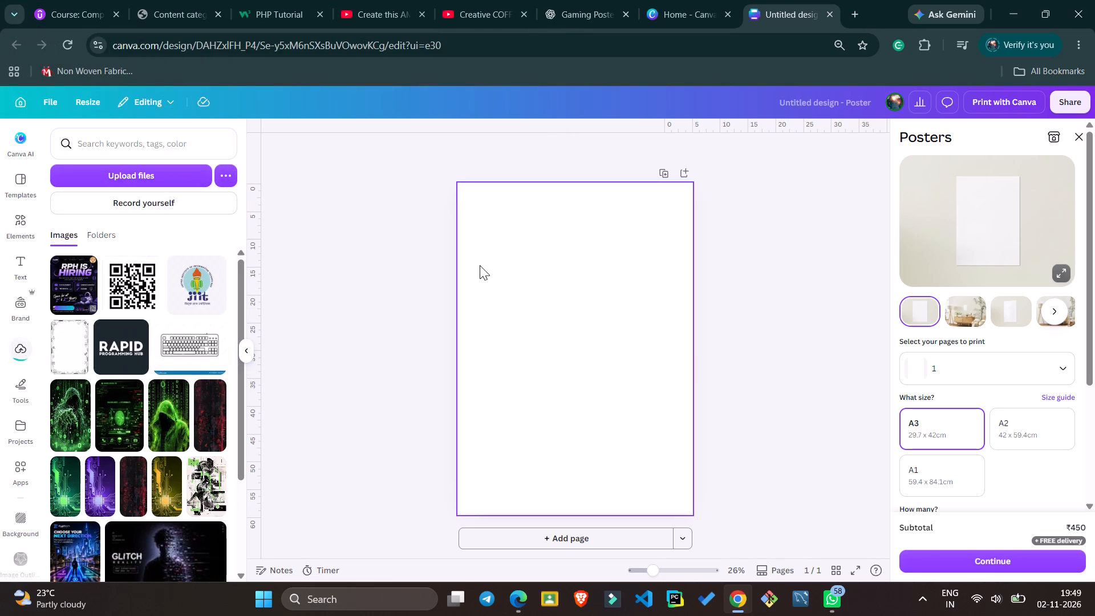
# Place the uploaded RPH hiring image on the blank page, align it to the page's top-left corner and enlarge it to full page width.
pyautogui.moveTo(70, 286); pyautogui.dragTo(537, 261)
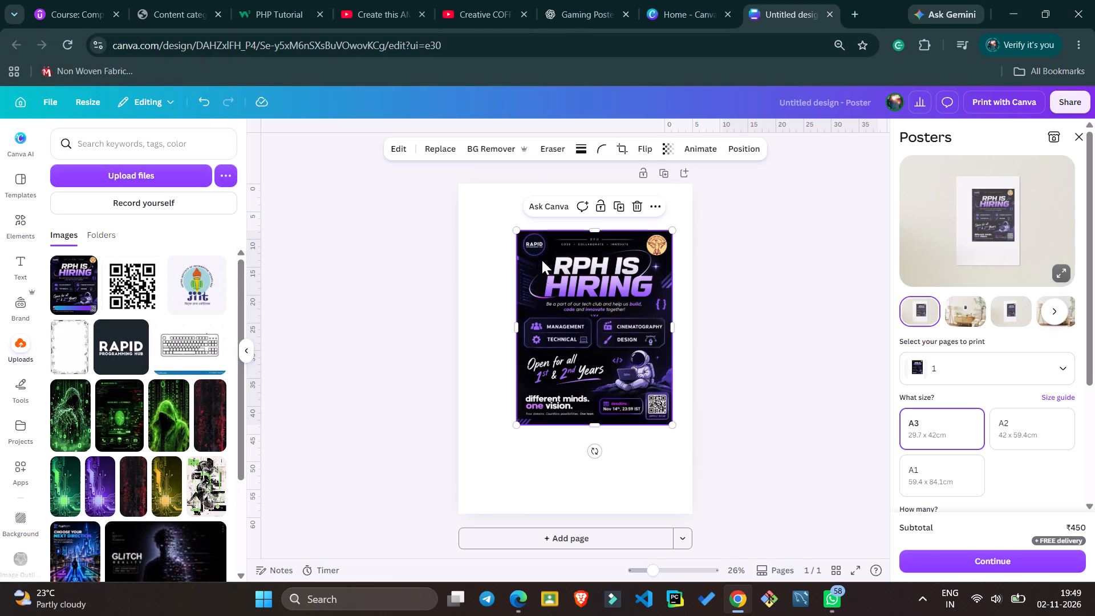
pyautogui.moveTo(514, 235); pyautogui.dragTo(479, 205)
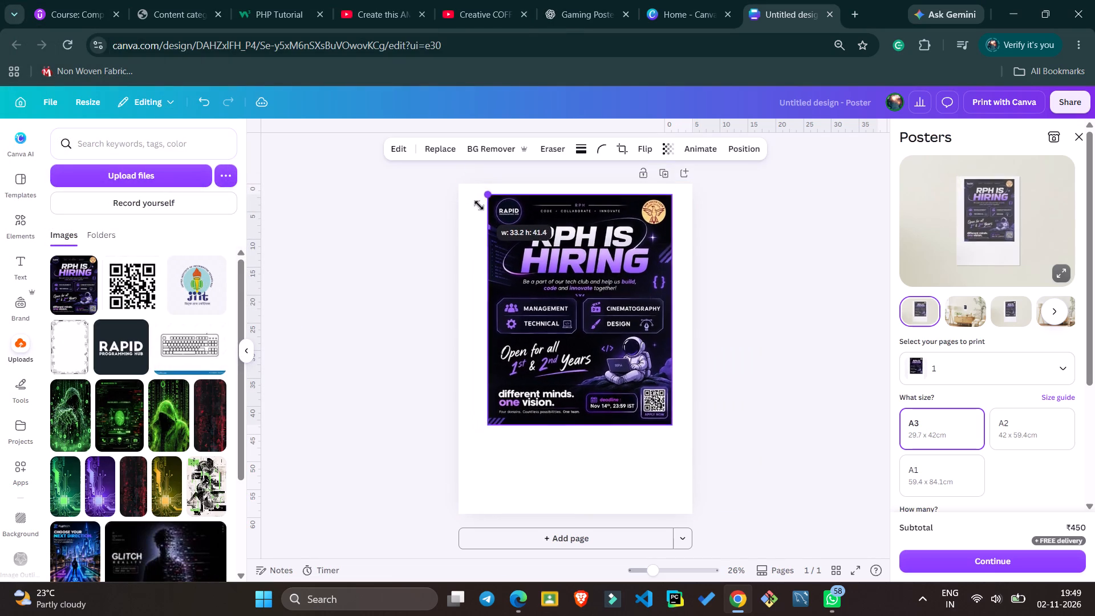
pyautogui.moveTo(479, 205); pyautogui.dragTo(481, 205)
pyautogui.moveTo(541, 252); pyautogui.dragTo(514, 238)
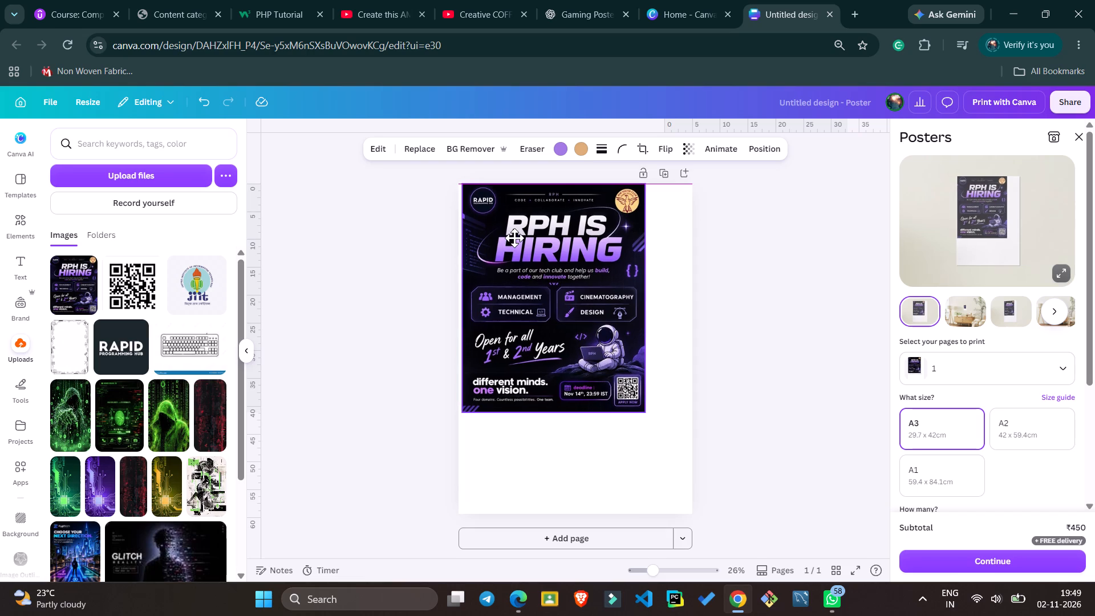
pyautogui.moveTo(514, 238); pyautogui.dragTo(511, 240)
pyautogui.moveTo(638, 412); pyautogui.dragTo(639, 412)
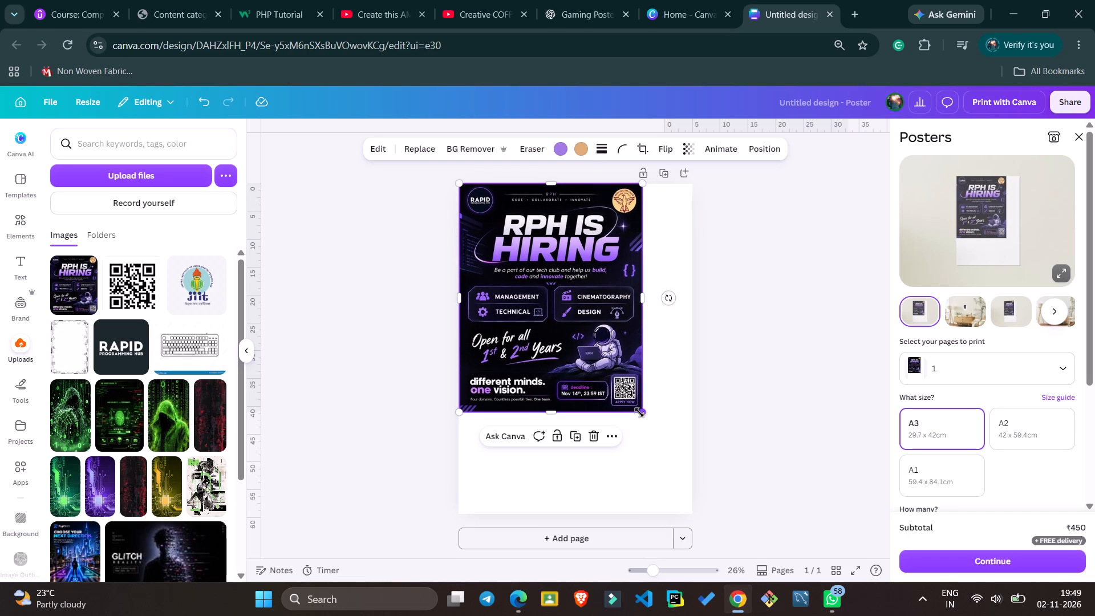
pyautogui.moveTo(639, 412); pyautogui.dragTo(667, 493)
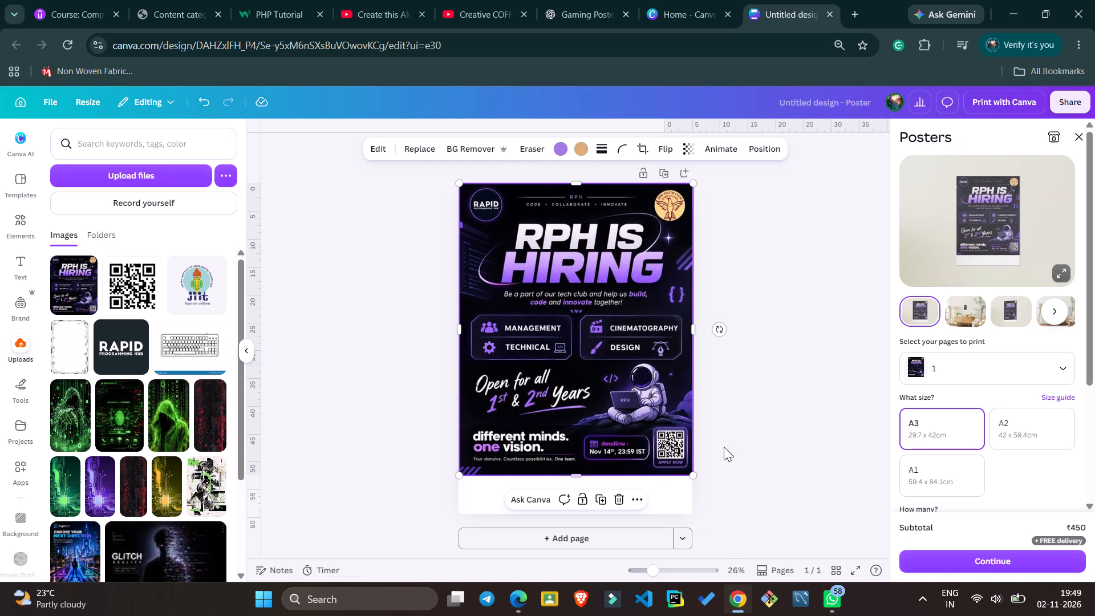
pyautogui.moveTo(575, 473); pyautogui.dragTo(575, 500)
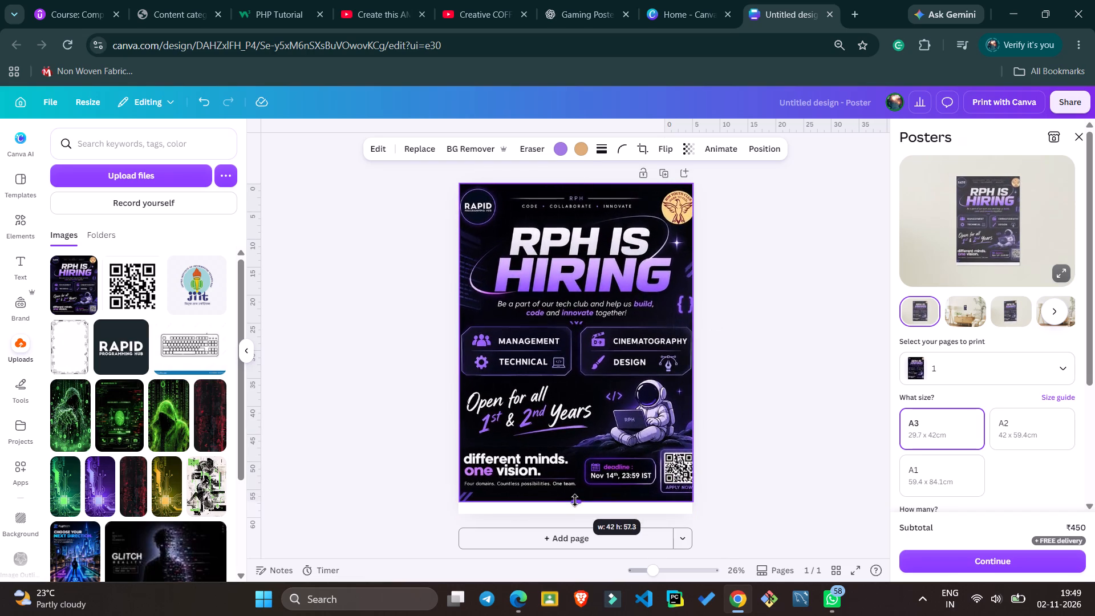
pyautogui.moveTo(575, 500); pyautogui.dragTo(574, 508)
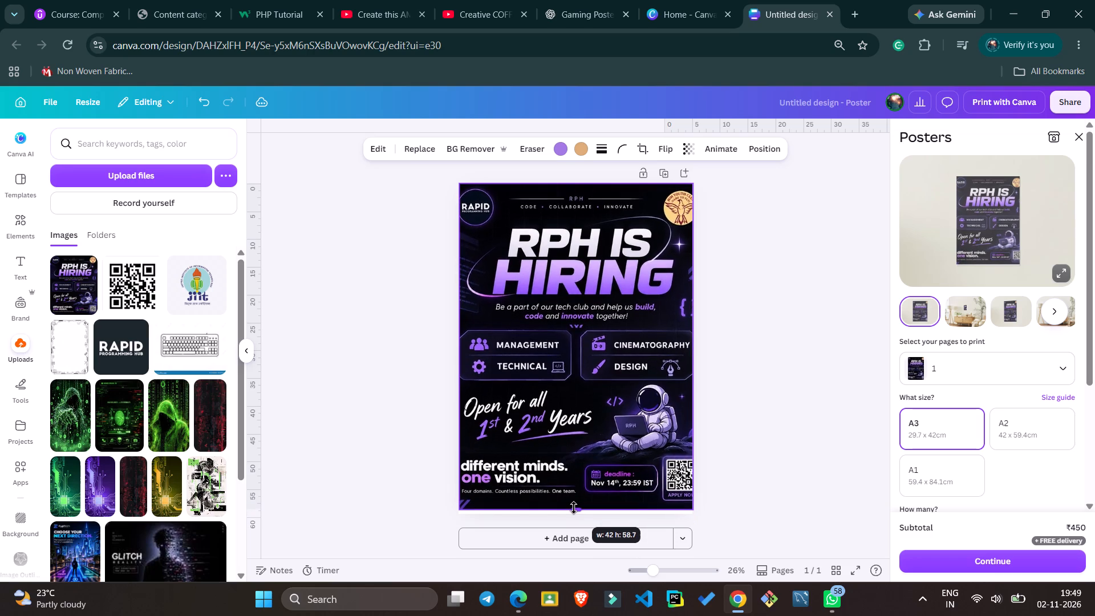
pyautogui.moveTo(574, 508); pyautogui.dragTo(573, 514)
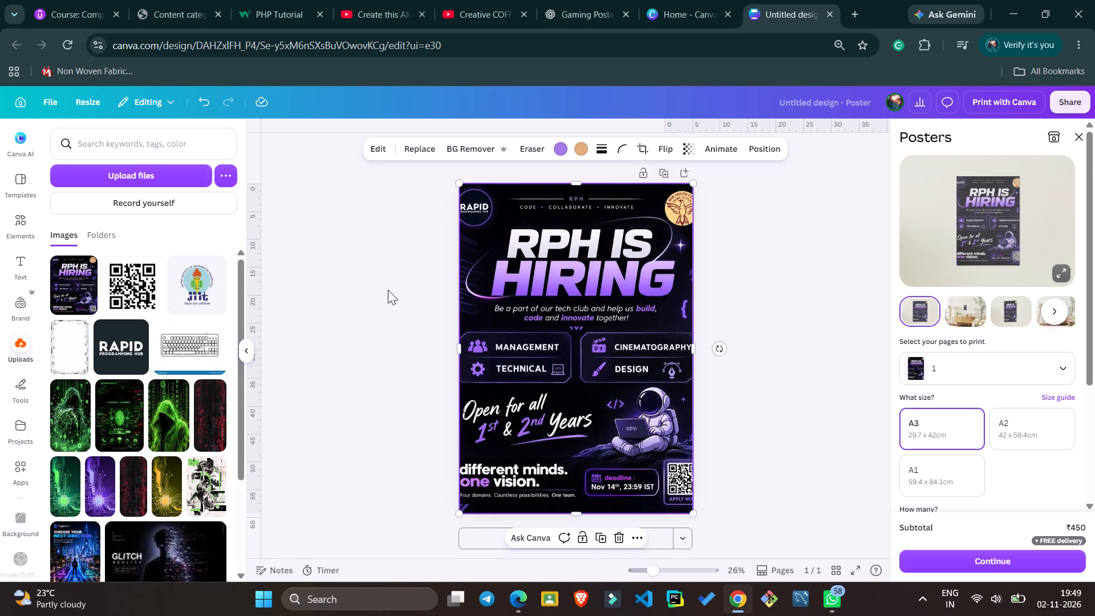
pyautogui.click(388, 290)
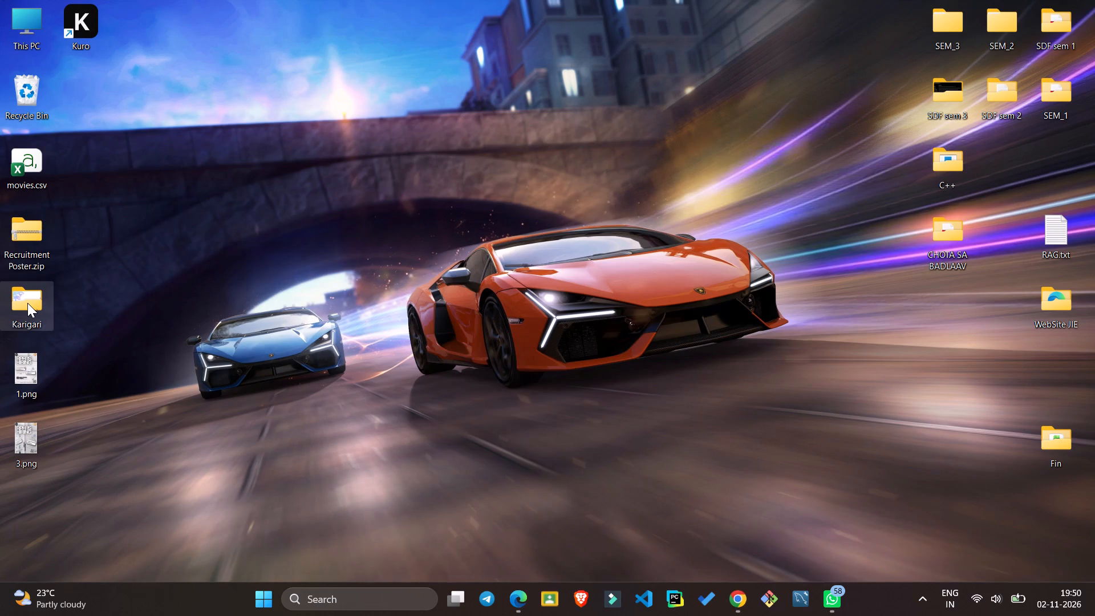
pyautogui.doubleClick(27, 303)
pyautogui.click(117, 587)
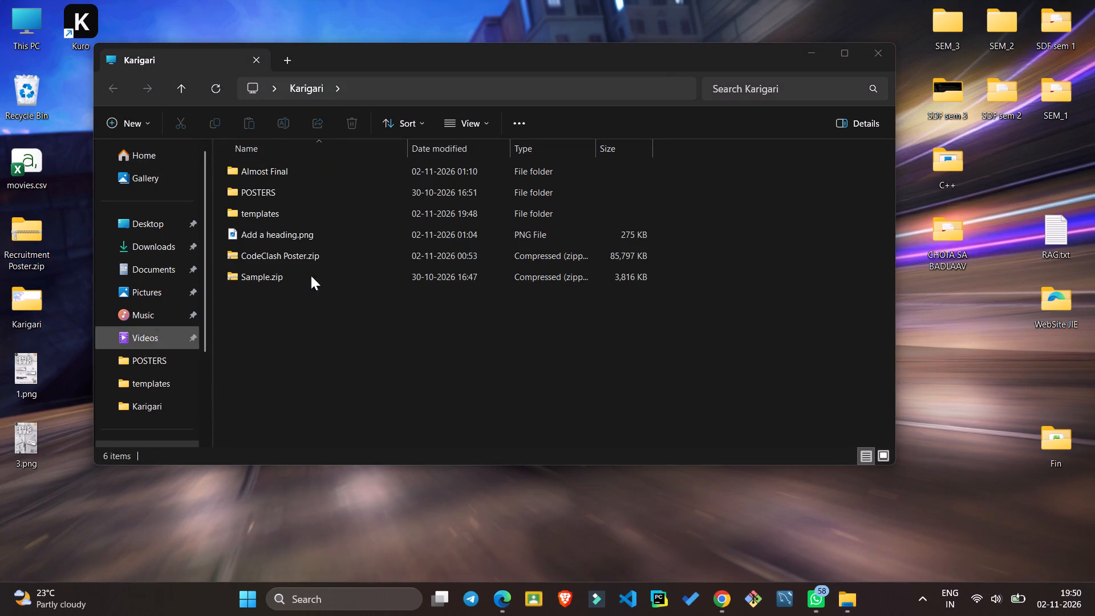
# Open the image 1.png from the desktop for viewing.
pyautogui.doubleClick(44, 371)
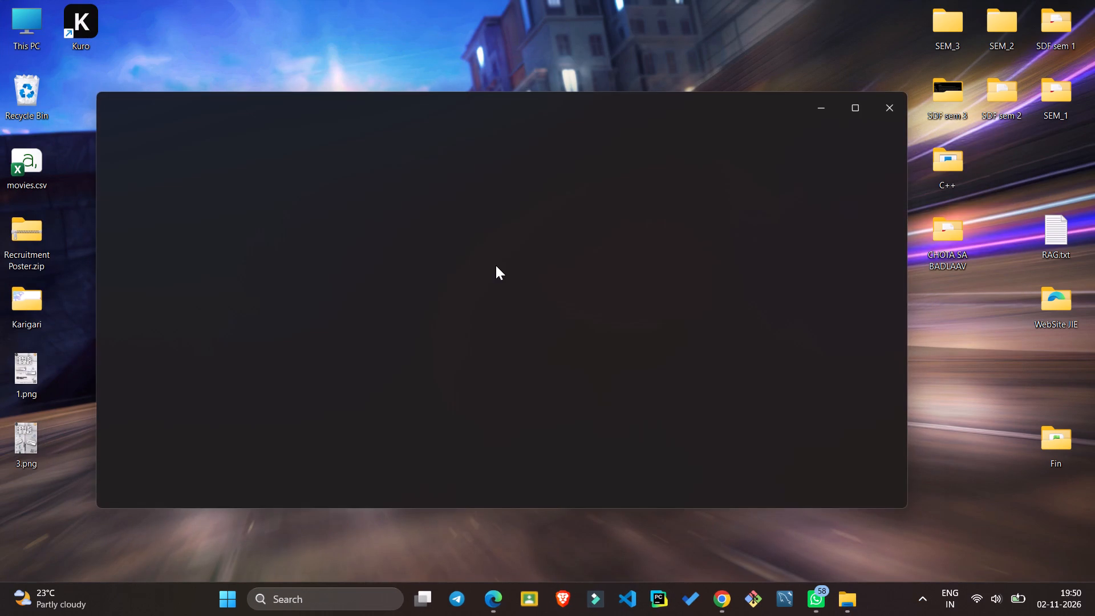
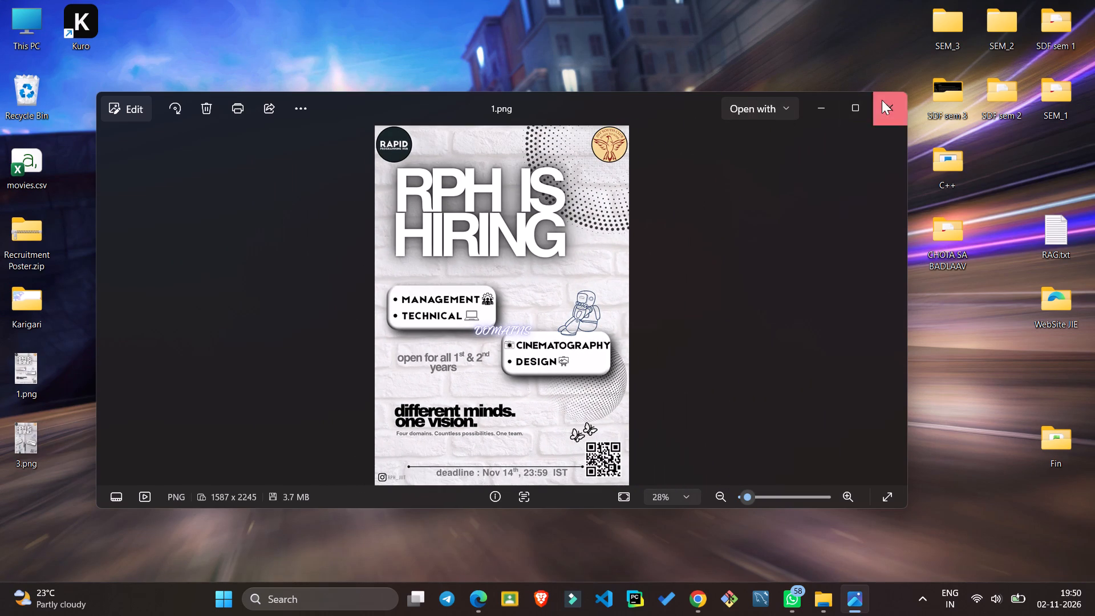
# Open the image 3.png from the desktop for viewing, and close it again.
pyautogui.doubleClick(43, 449)
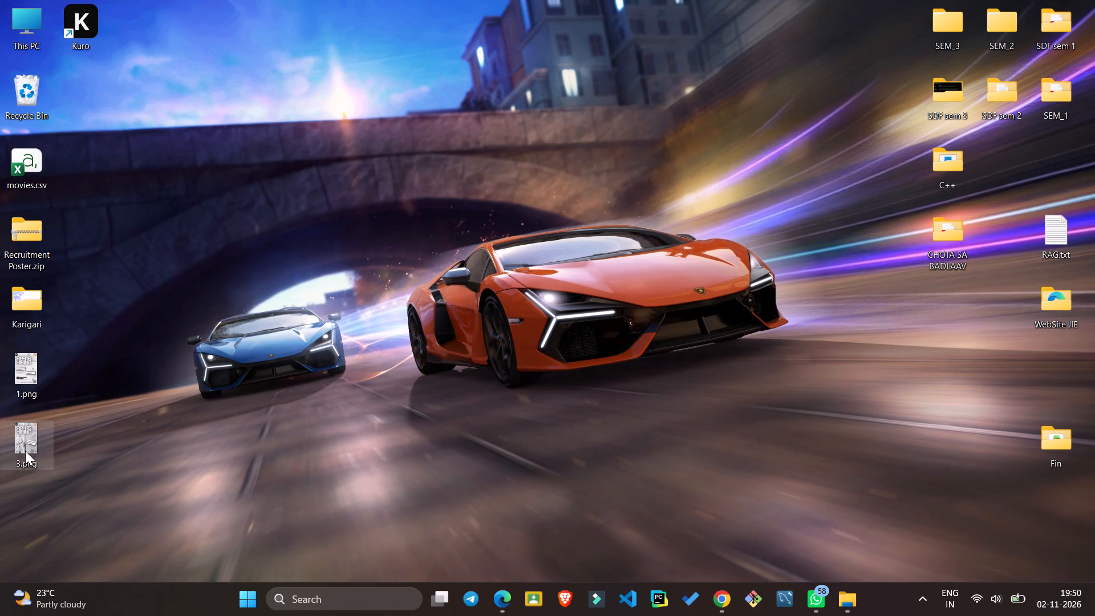
pyautogui.doubleClick(25, 448)
pyautogui.click(897, 100)
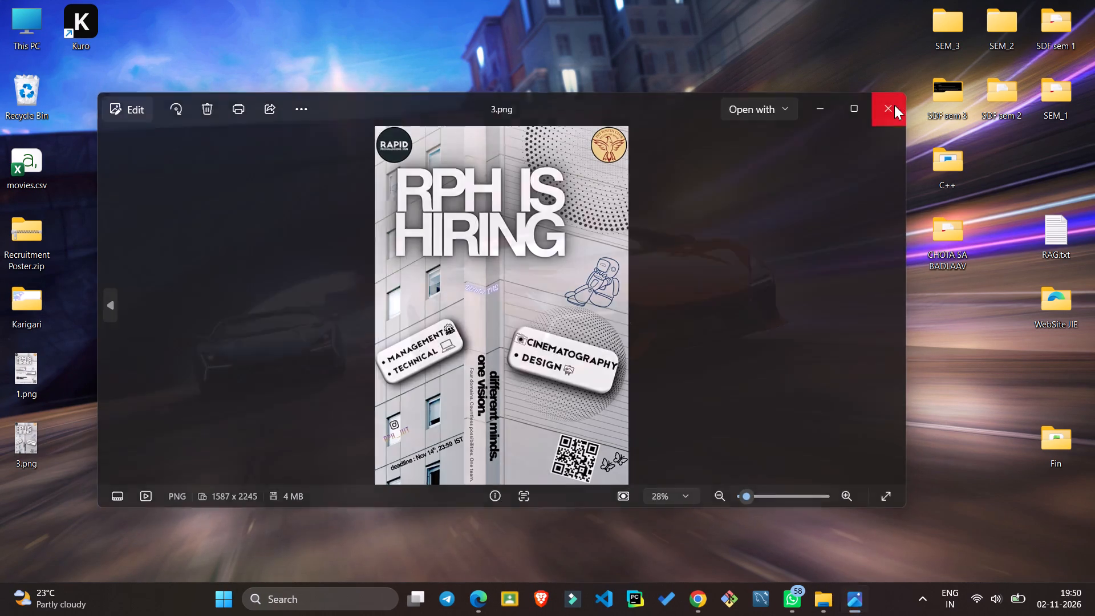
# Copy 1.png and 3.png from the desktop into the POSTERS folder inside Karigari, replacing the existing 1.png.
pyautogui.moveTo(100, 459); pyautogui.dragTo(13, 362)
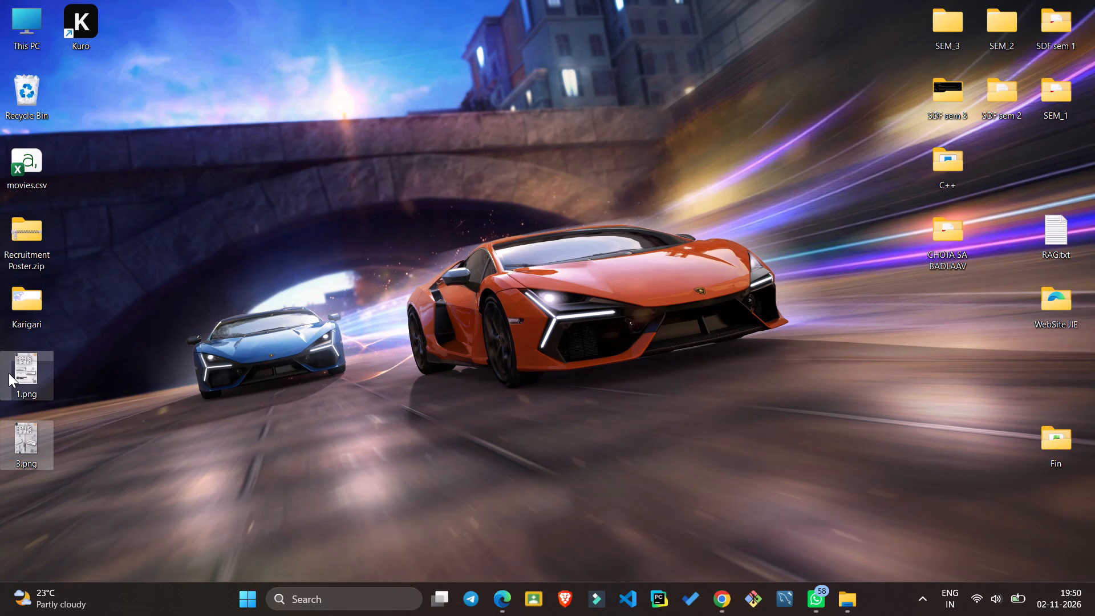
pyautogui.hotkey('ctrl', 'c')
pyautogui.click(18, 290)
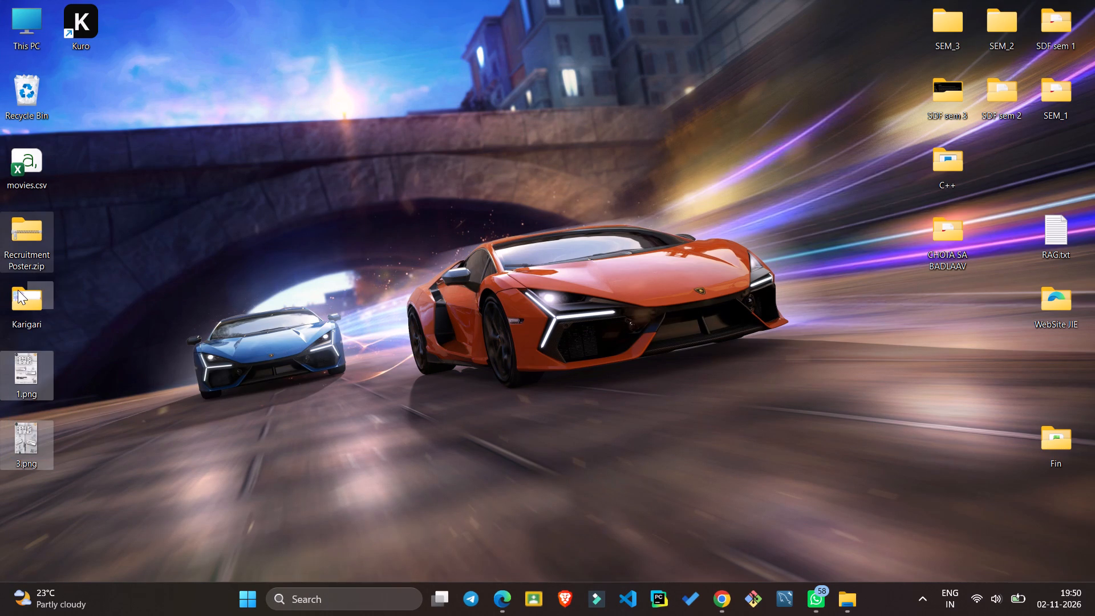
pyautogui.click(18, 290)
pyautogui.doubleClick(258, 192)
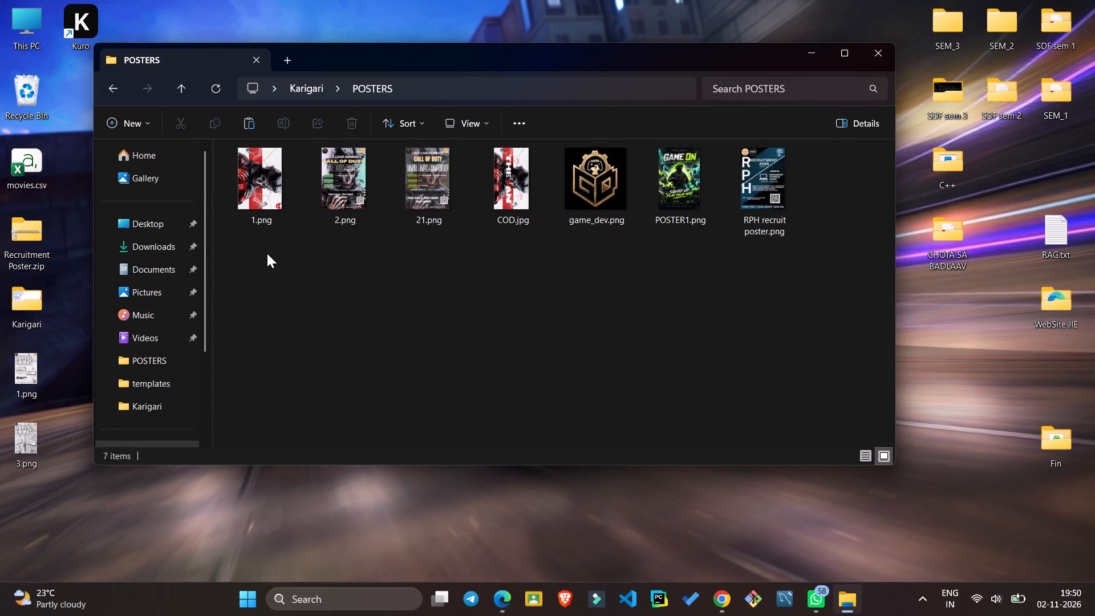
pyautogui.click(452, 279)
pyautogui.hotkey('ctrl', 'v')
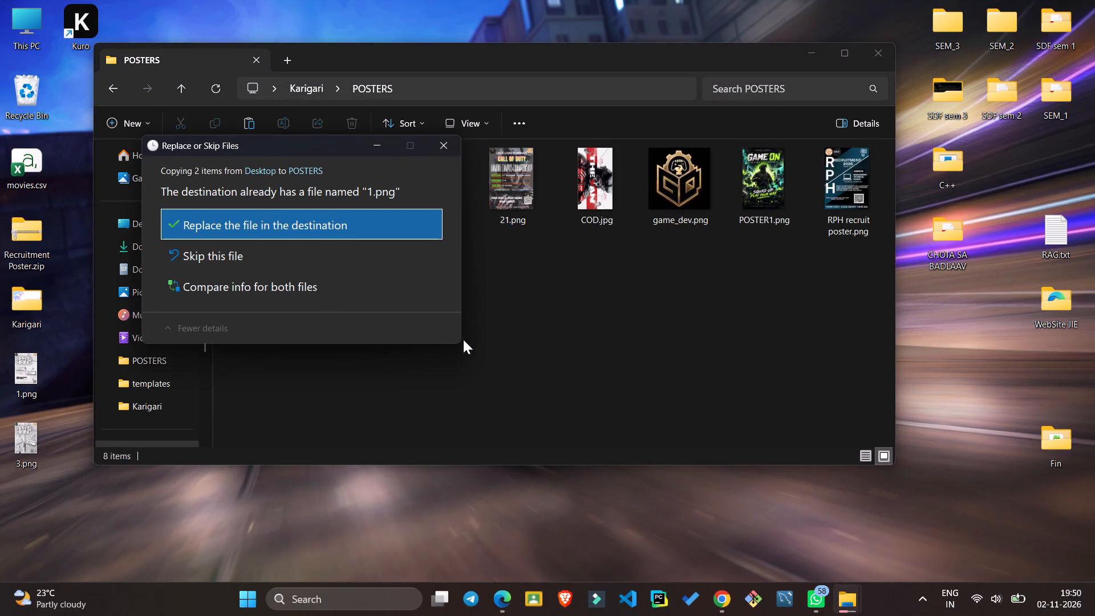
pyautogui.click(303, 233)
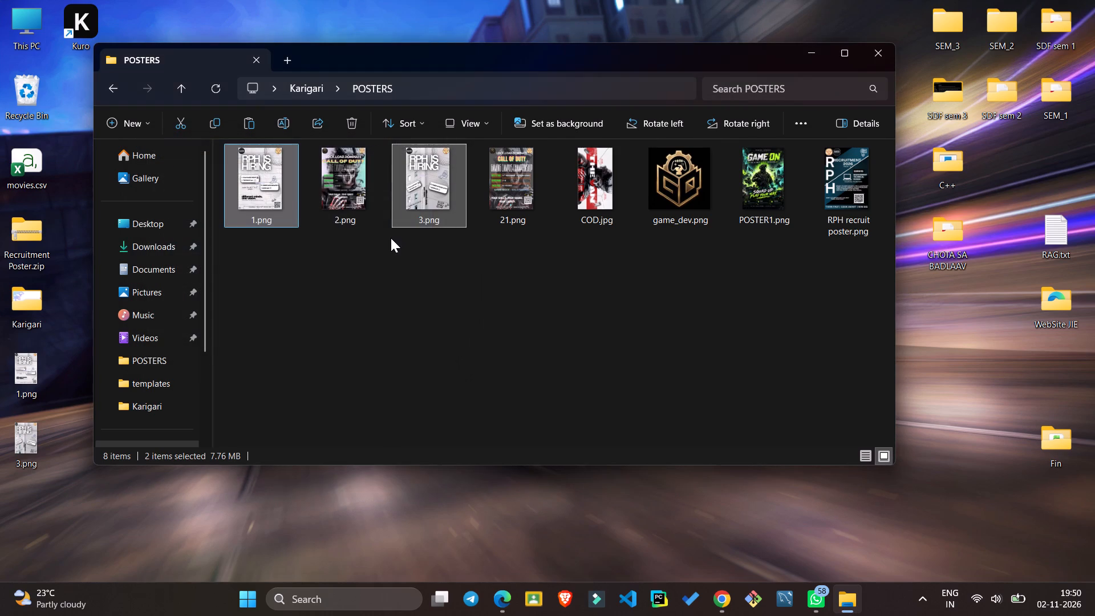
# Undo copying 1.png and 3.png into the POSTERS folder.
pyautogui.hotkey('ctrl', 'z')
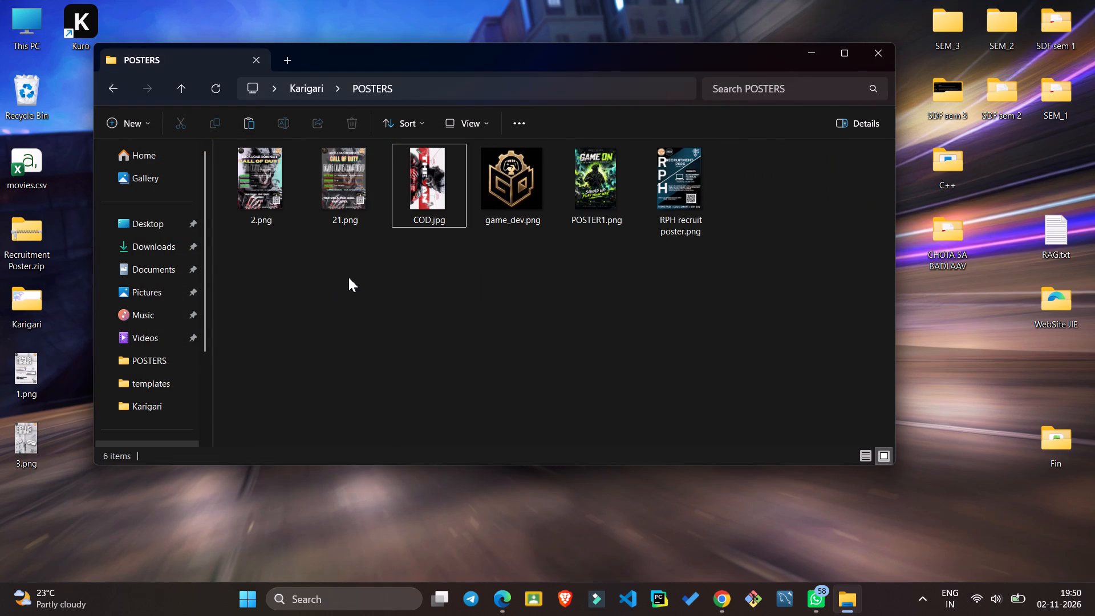
# Move 1.png and 3.png from the desktop into the POSTERS folder.
pyautogui.click(362, 333)
pyautogui.moveTo(13, 526); pyautogui.dragTo(20, 368)
pyautogui.moveTo(22, 369); pyautogui.dragTo(113, 347)
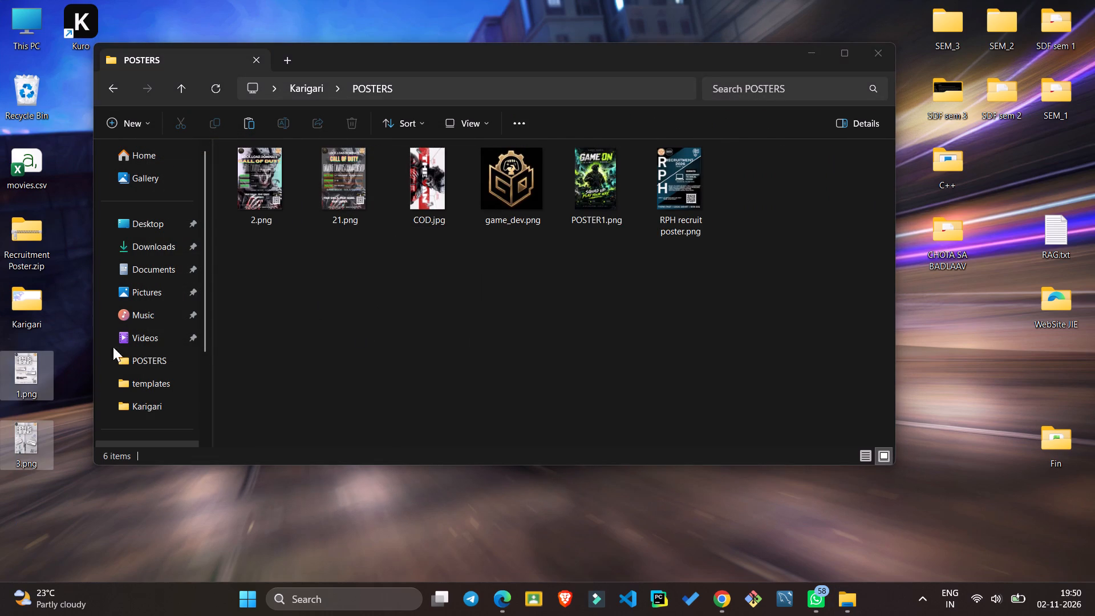
pyautogui.moveTo(113, 347); pyautogui.dragTo(342, 273)
pyautogui.click(551, 330)
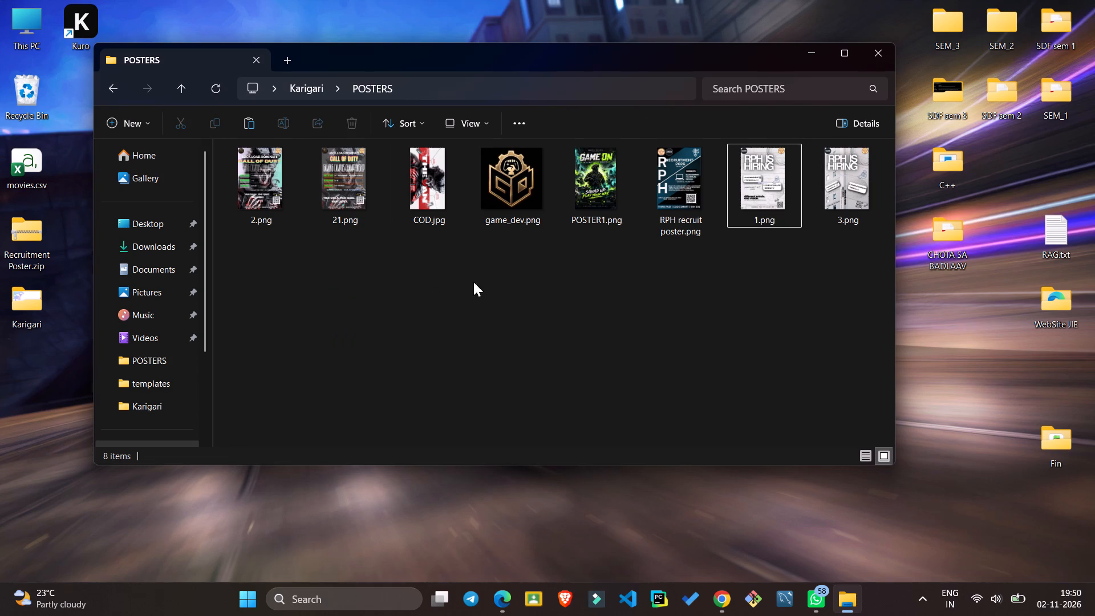
# Open the Recycle Bin and check the properties of the deleted 3.png.
pyautogui.moveTo(419, 50); pyautogui.dragTo(559, 60)
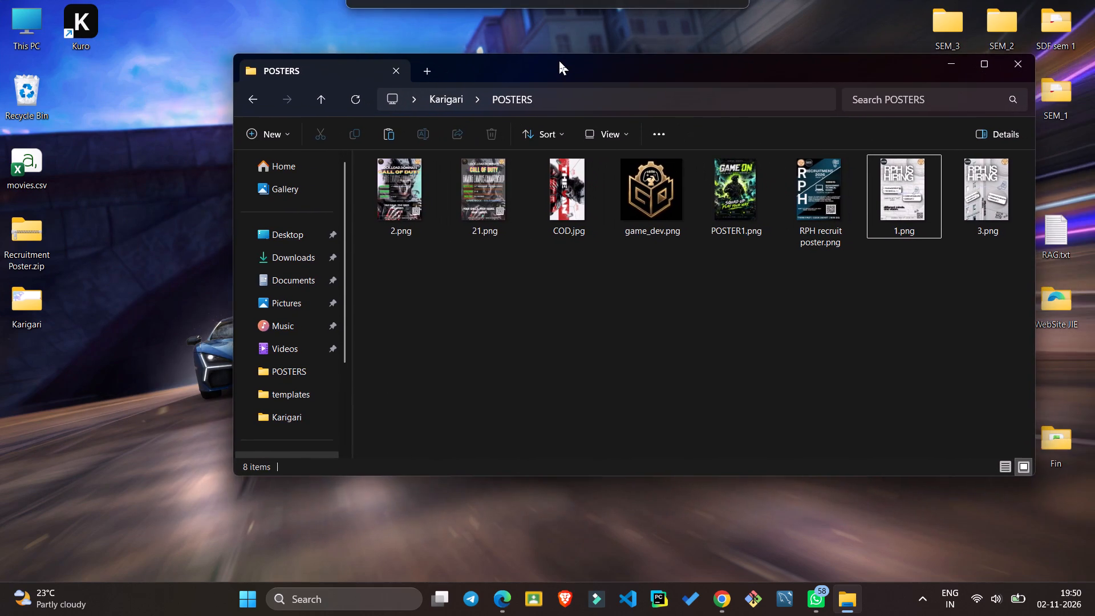
pyautogui.moveTo(559, 60); pyautogui.dragTo(527, 50)
pyautogui.doubleClick(19, 88)
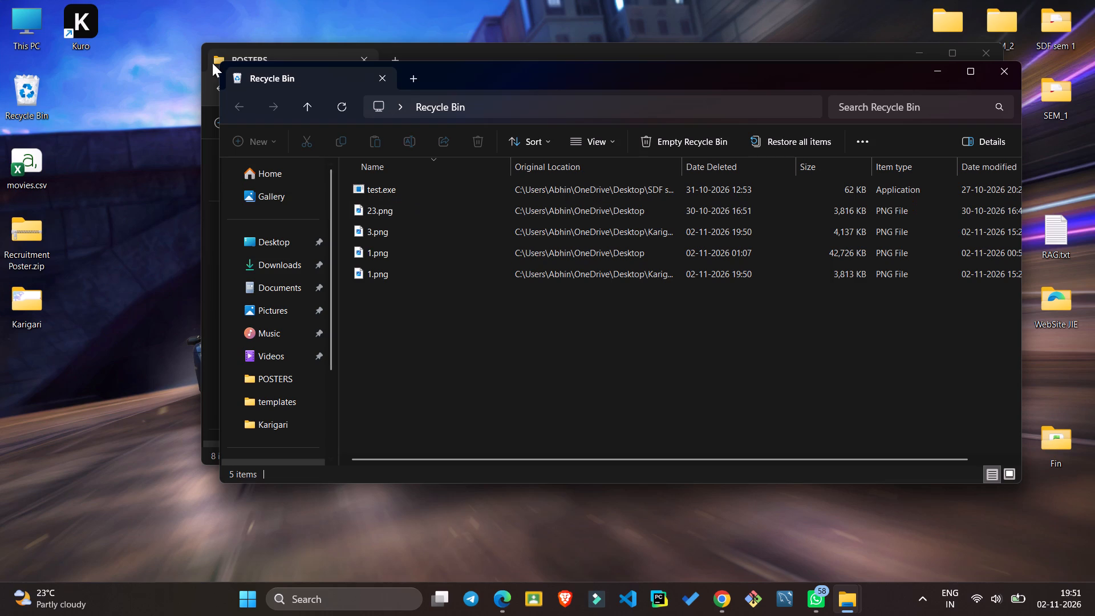
pyautogui.moveTo(412, 329); pyautogui.dragTo(430, 125)
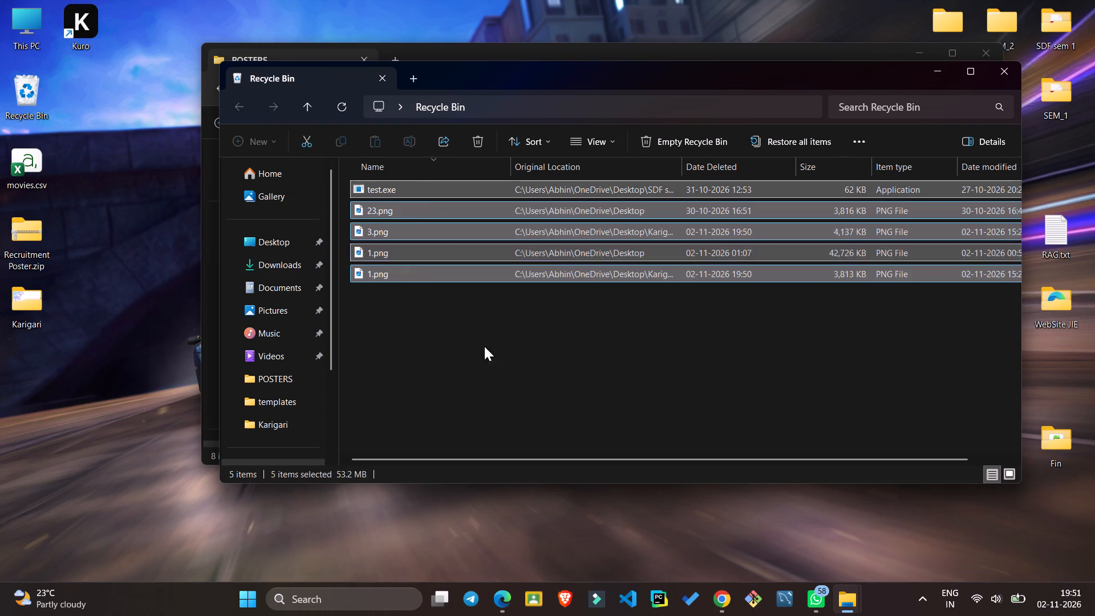
pyautogui.click(484, 346)
pyautogui.doubleClick(447, 233)
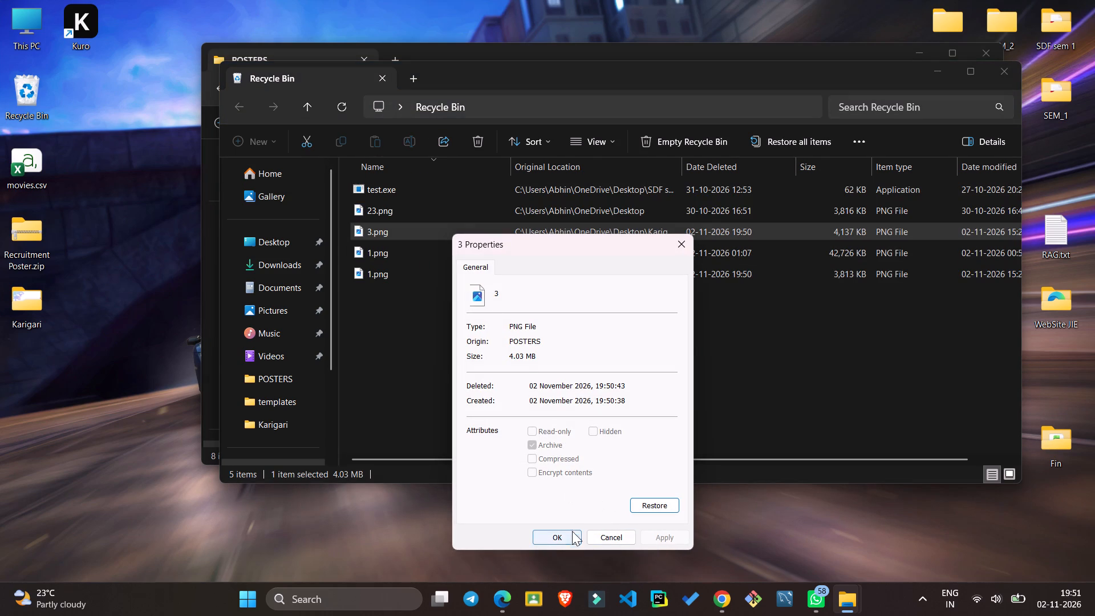
pyautogui.click(572, 528)
pyautogui.click(550, 546)
pyautogui.click(556, 538)
# Permanently delete all items in the Recycle Bin and close its window.
pyautogui.moveTo(469, 337); pyautogui.dragTo(421, 56)
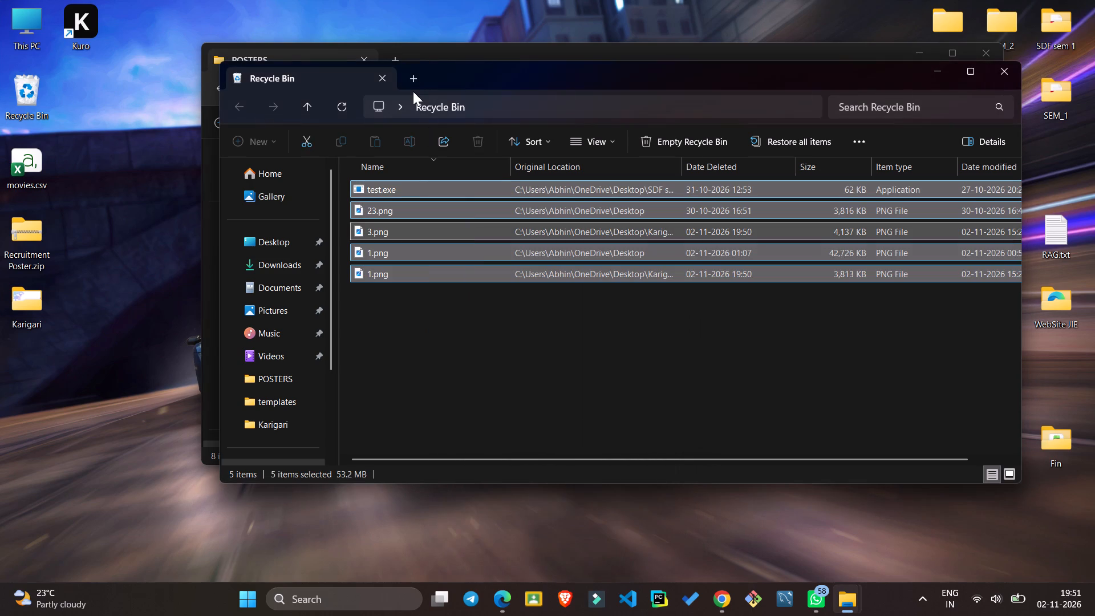
pyautogui.hotkey('shift', 'Delete')
pyautogui.press('Return')
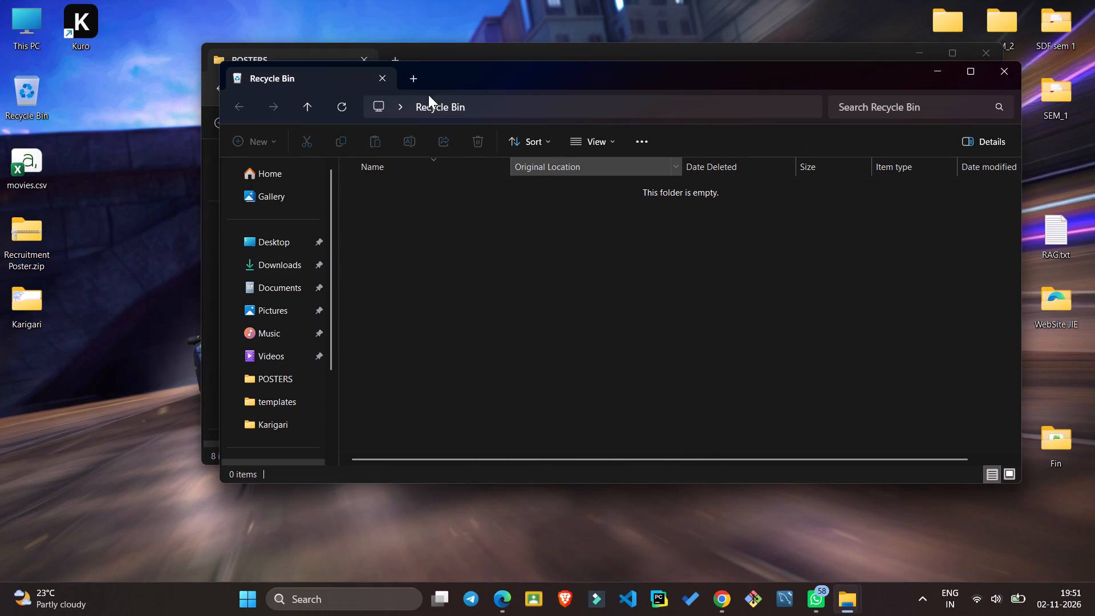
pyautogui.click(384, 86)
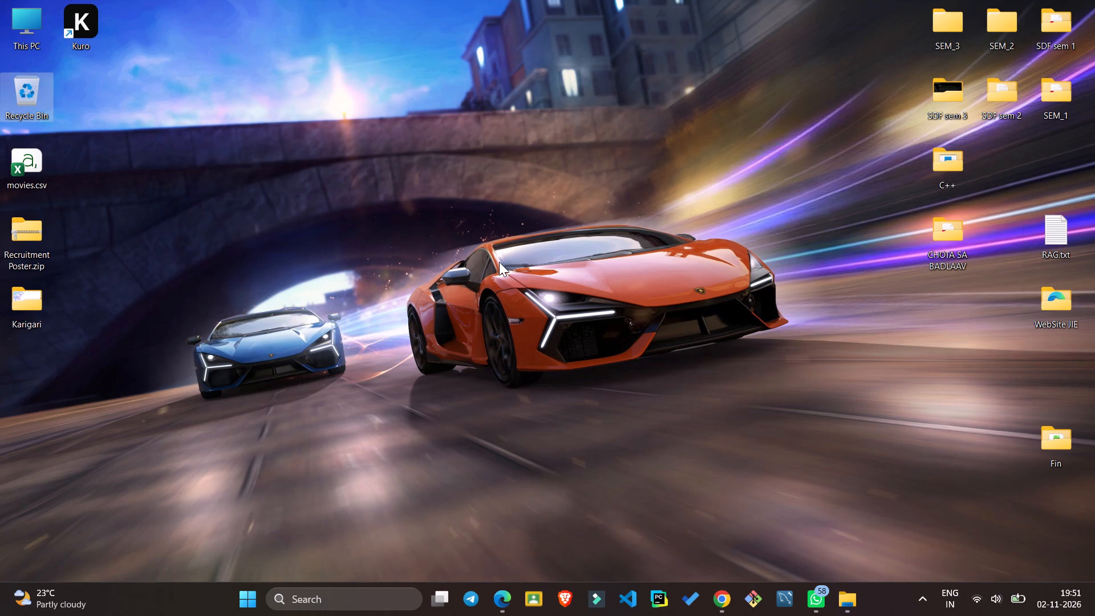
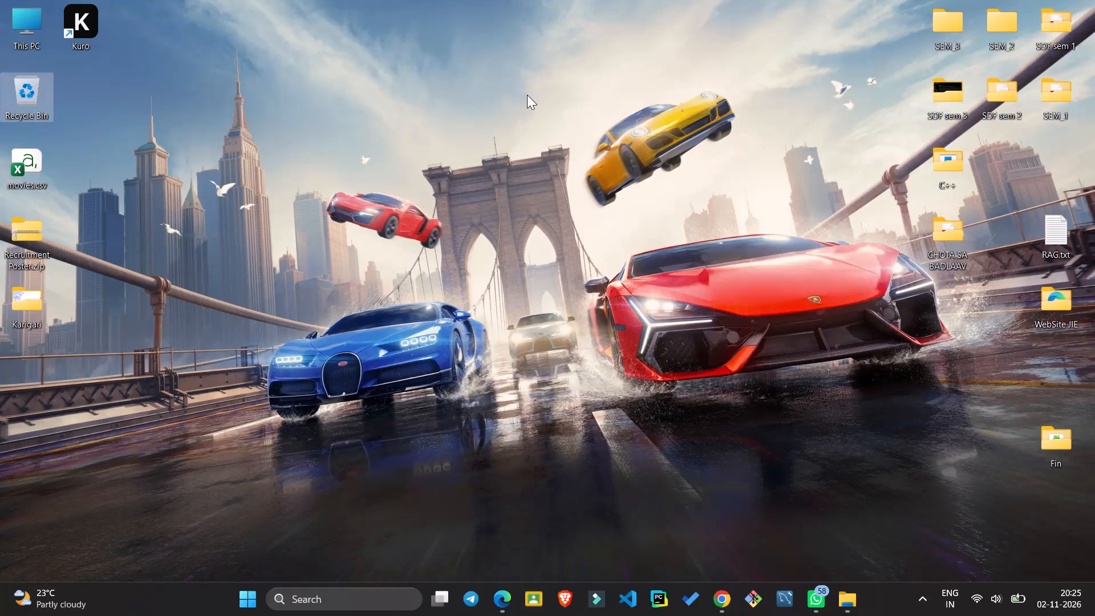
# Create a new folder named Final RPH inside the POSTERS folder.
pyautogui.hotkey('alt', 'Tab')
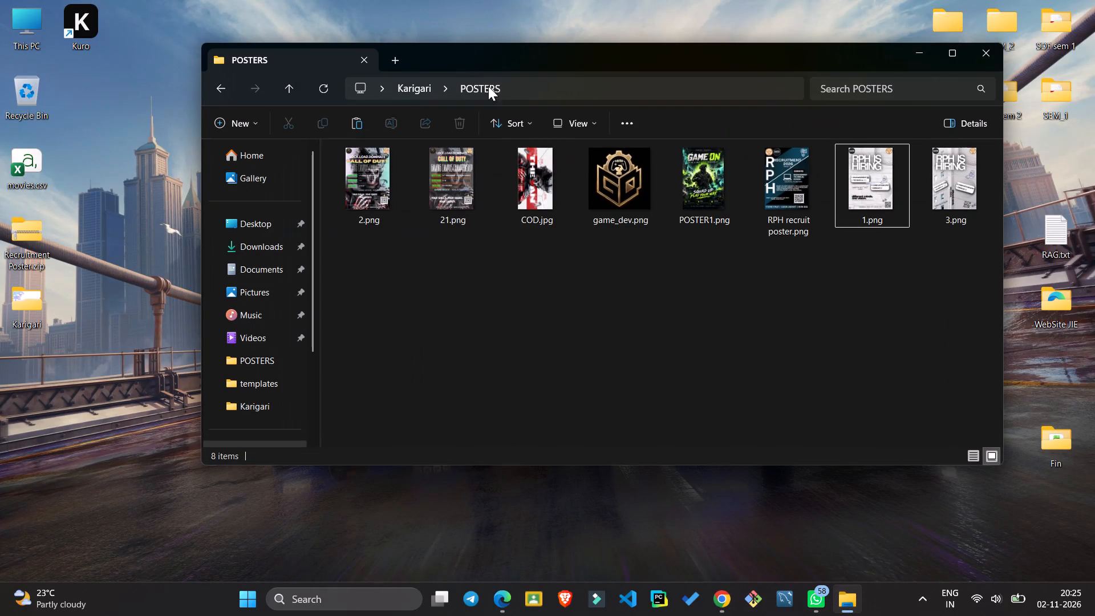
pyautogui.moveTo(599, 61); pyautogui.dragTo(604, 67)
pyautogui.moveTo(608, 71); pyautogui.dragTo(601, 71)
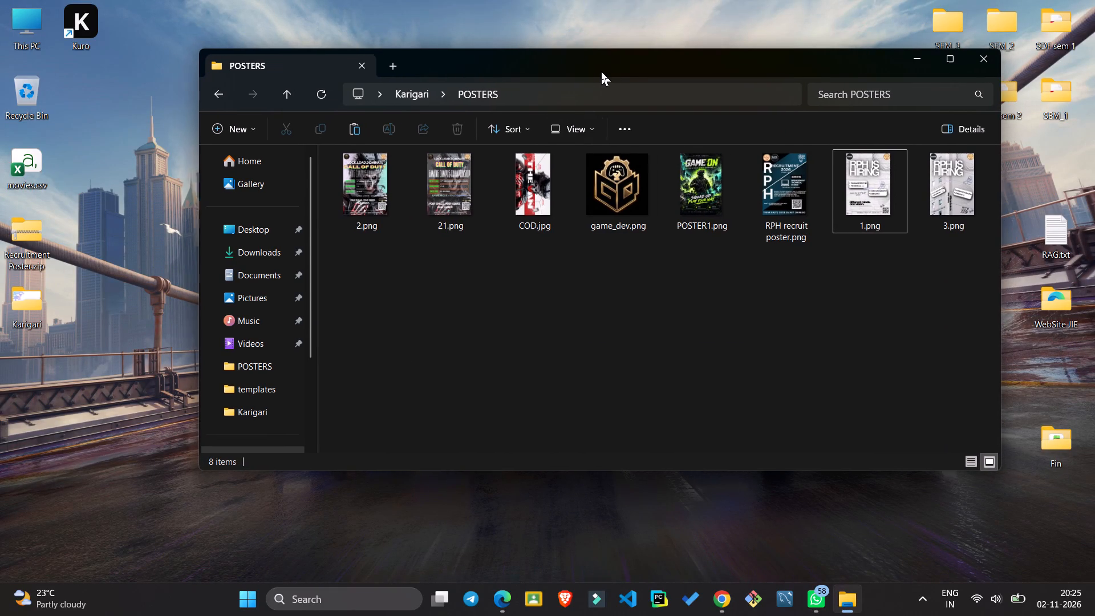
pyautogui.moveTo(601, 71); pyautogui.dragTo(594, 72)
pyautogui.click(717, 343)
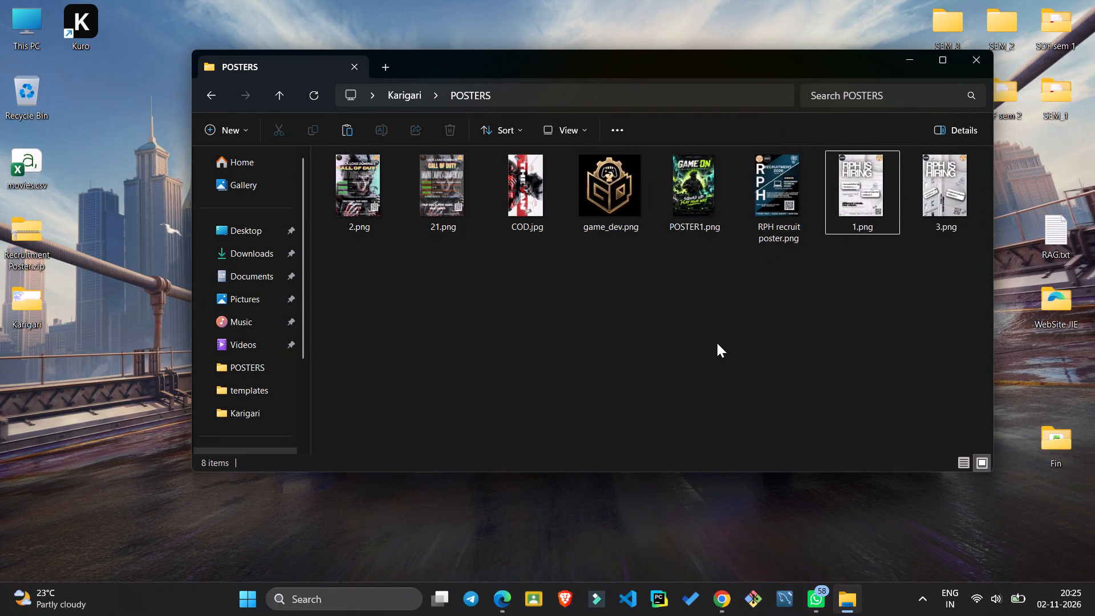
pyautogui.hotkey('ctrl', 'shift', 'n')
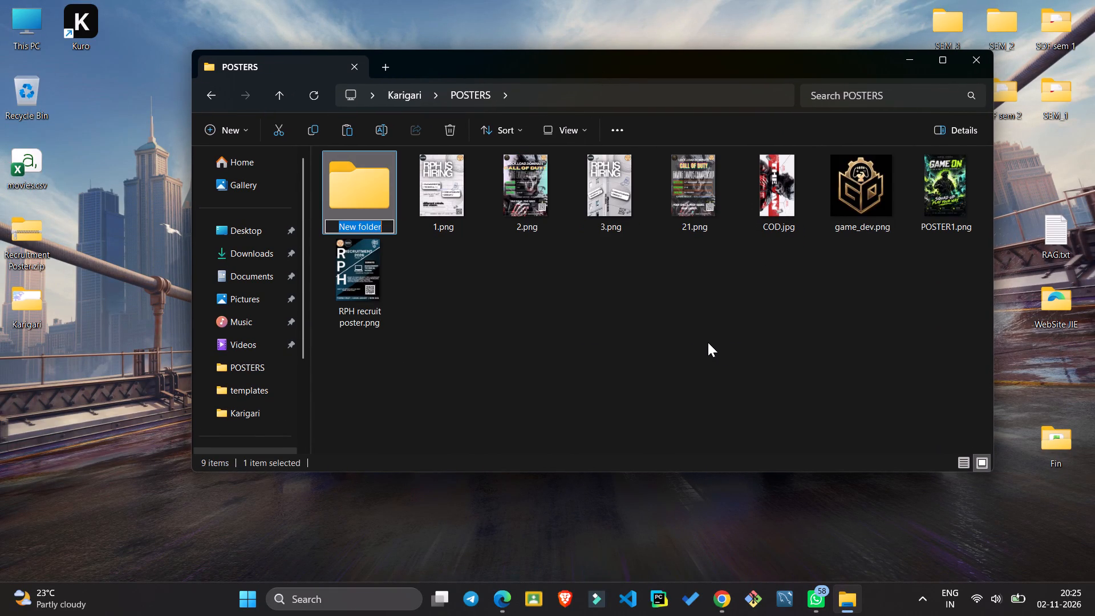
pyautogui.write('Final RPH')
pyautogui.press('Return')
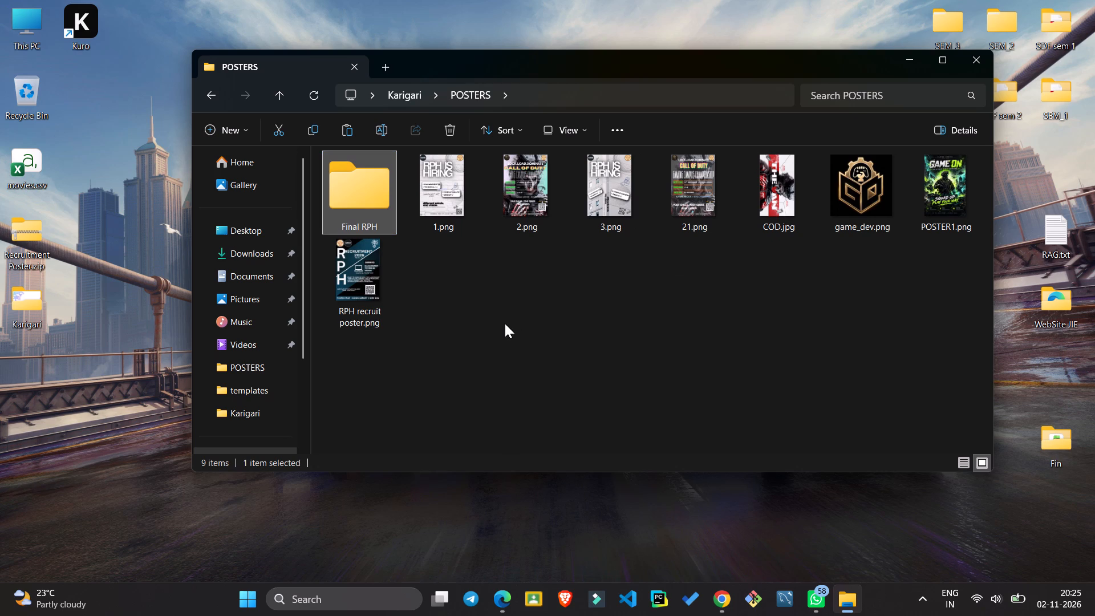
# Move 1.png into the Final RPH folder.
pyautogui.moveTo(444, 196); pyautogui.dragTo(375, 211)
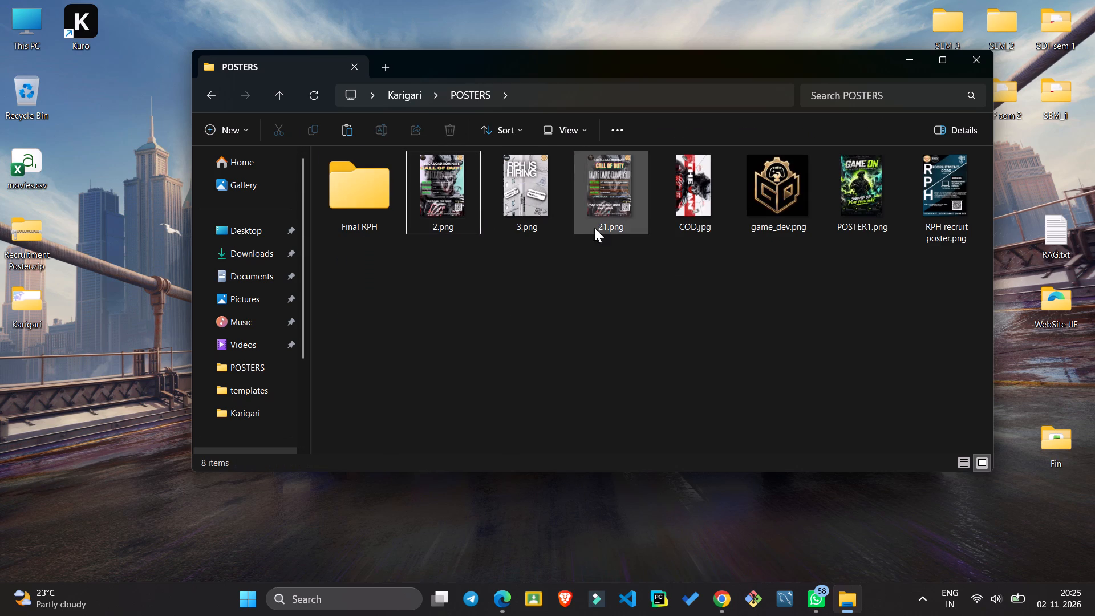
# Open 2.png from the POSTERS folder, compare it with the neighbouring poster images, and close the viewer.
pyautogui.doubleClick(447, 183)
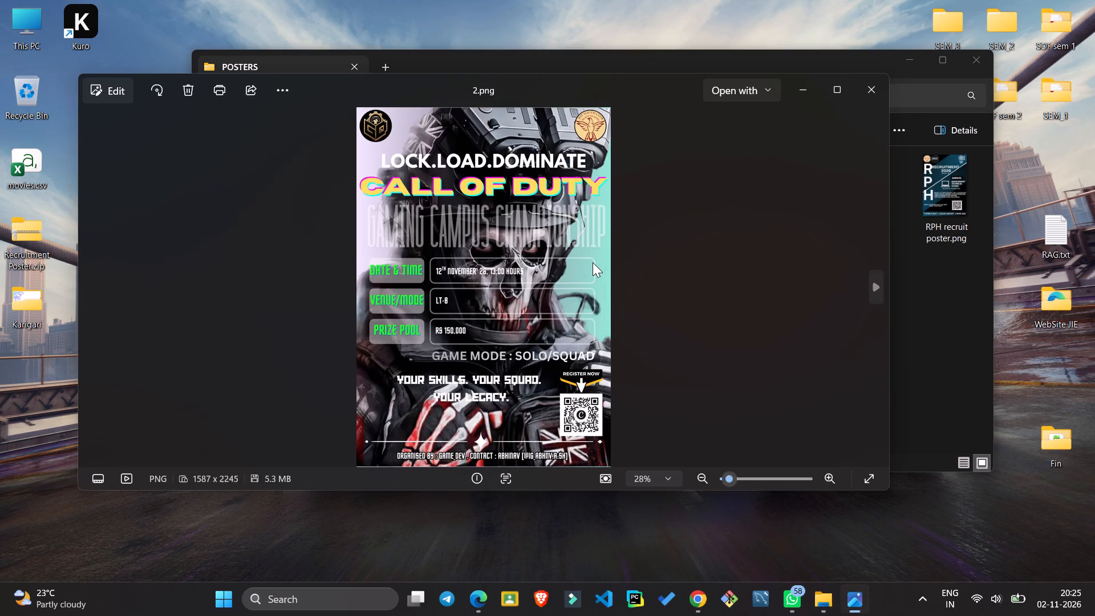
pyautogui.press('Right')
pyautogui.press('Right')
pyautogui.press('Right')
pyautogui.press('Left')
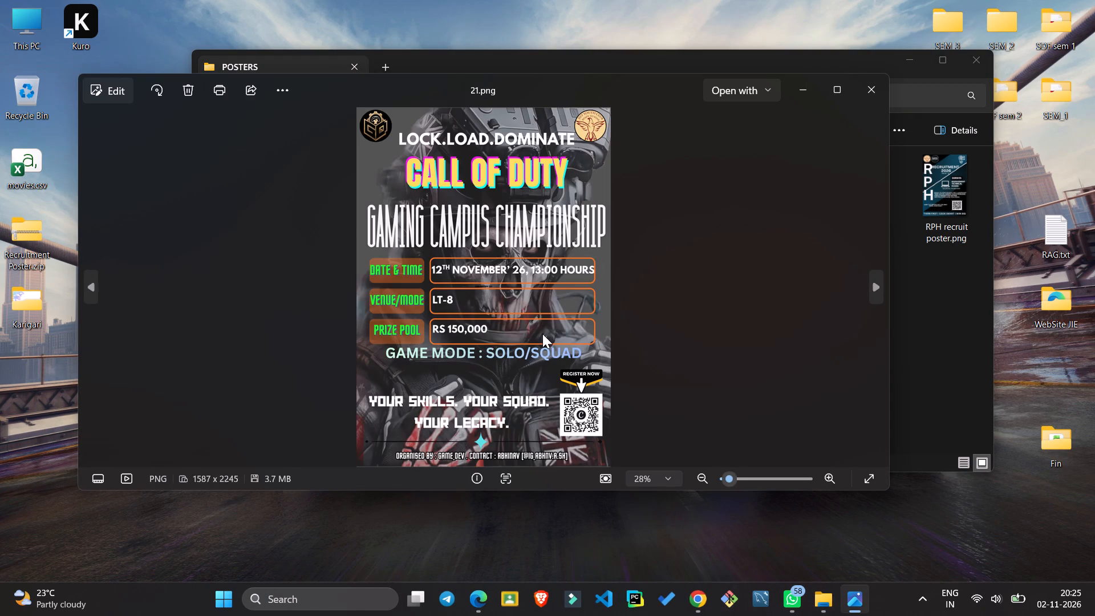
pyautogui.press('Left')
pyautogui.press('Left')
pyautogui.press('Right')
pyautogui.press('Right')
pyautogui.press('Left')
pyautogui.press('Left')
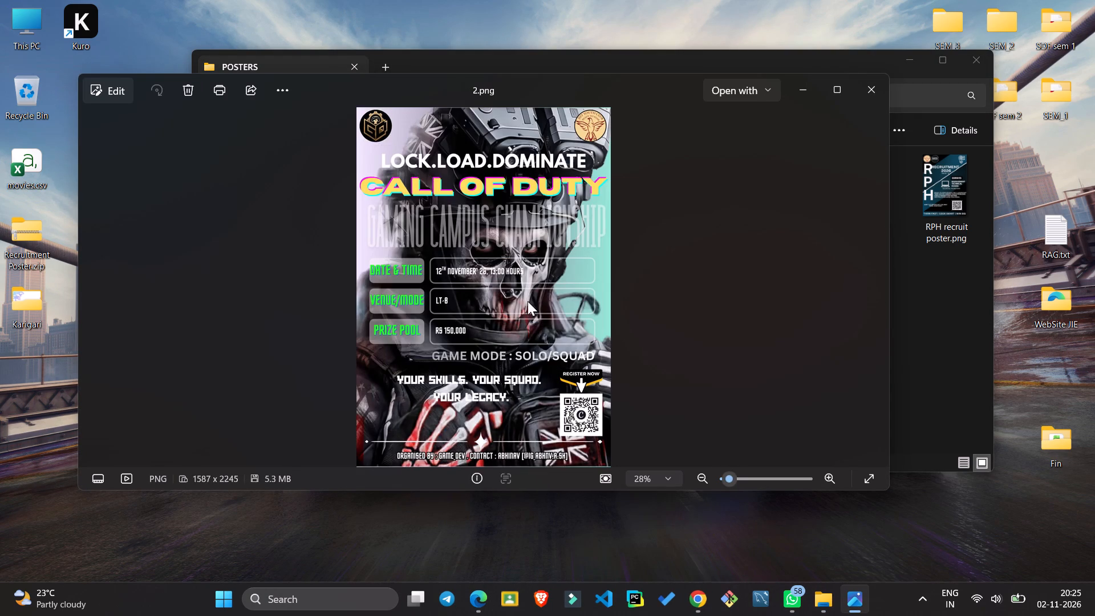
pyautogui.click(857, 86)
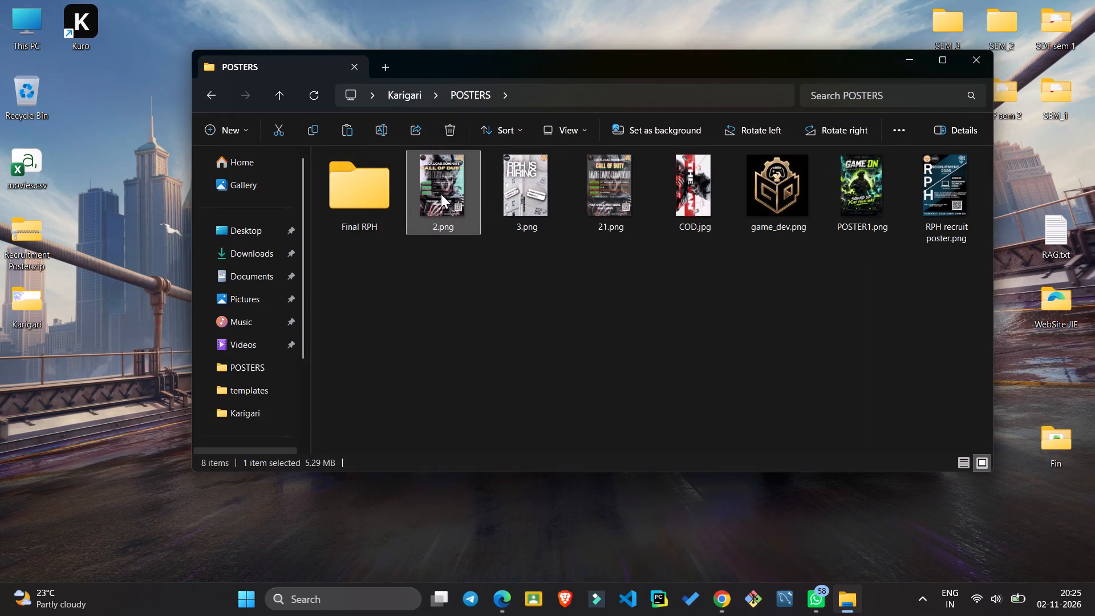
# Move 2.png into the Final RPH folder and clear the file selection.
pyautogui.moveTo(441, 194); pyautogui.dragTo(371, 200)
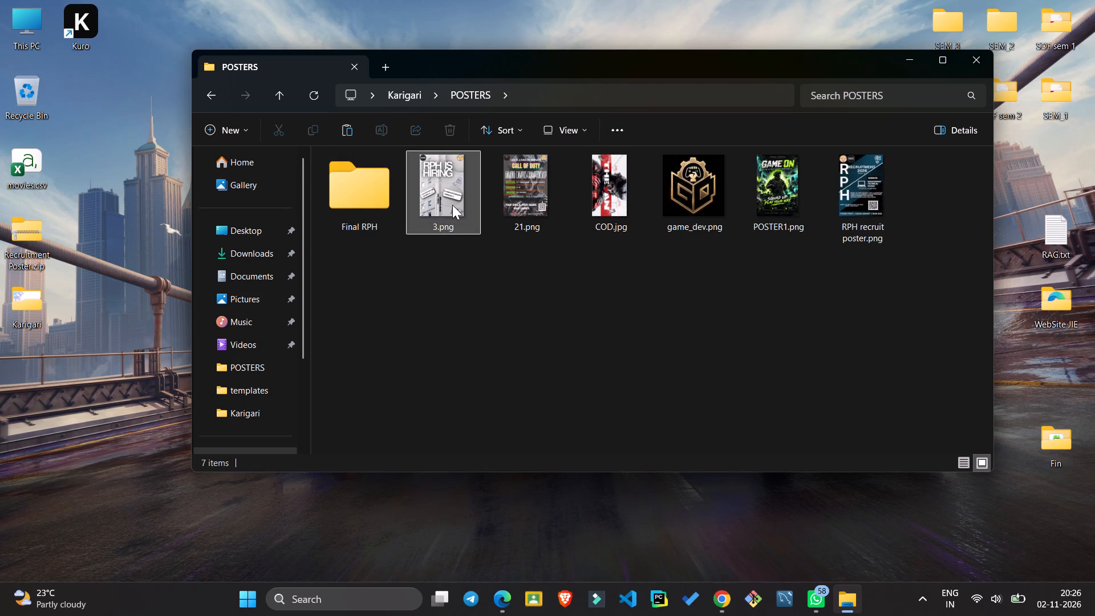
pyautogui.click(511, 332)
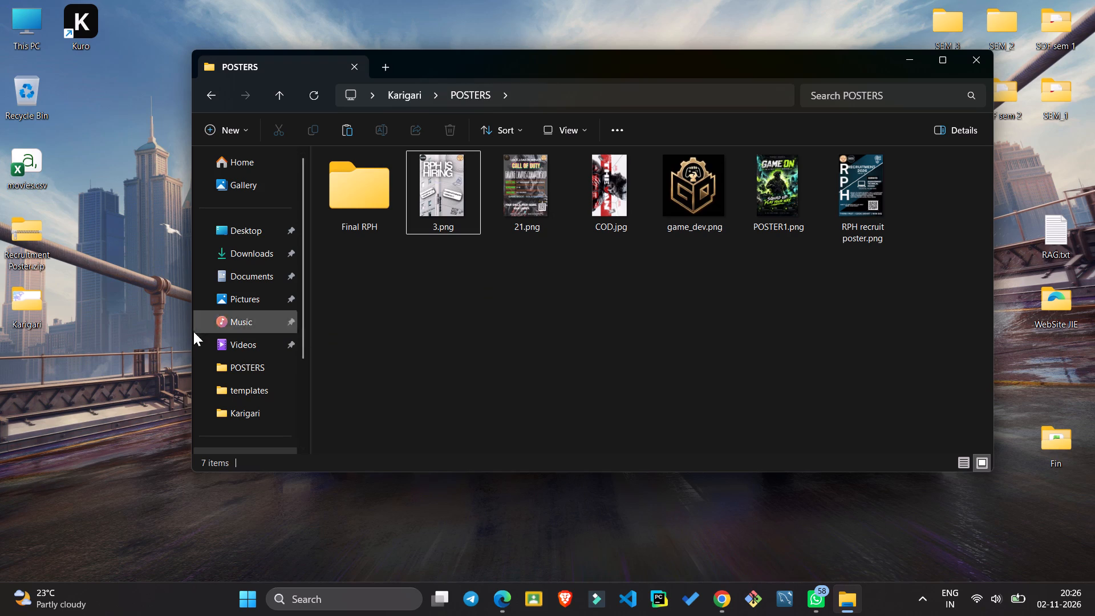
pyautogui.click(578, 347)
# Open CodeClash Poster_2.png from Karigari's Almost Final folder and compare it with the other two Code Clash poster versions.
pyautogui.press('BackSpace')
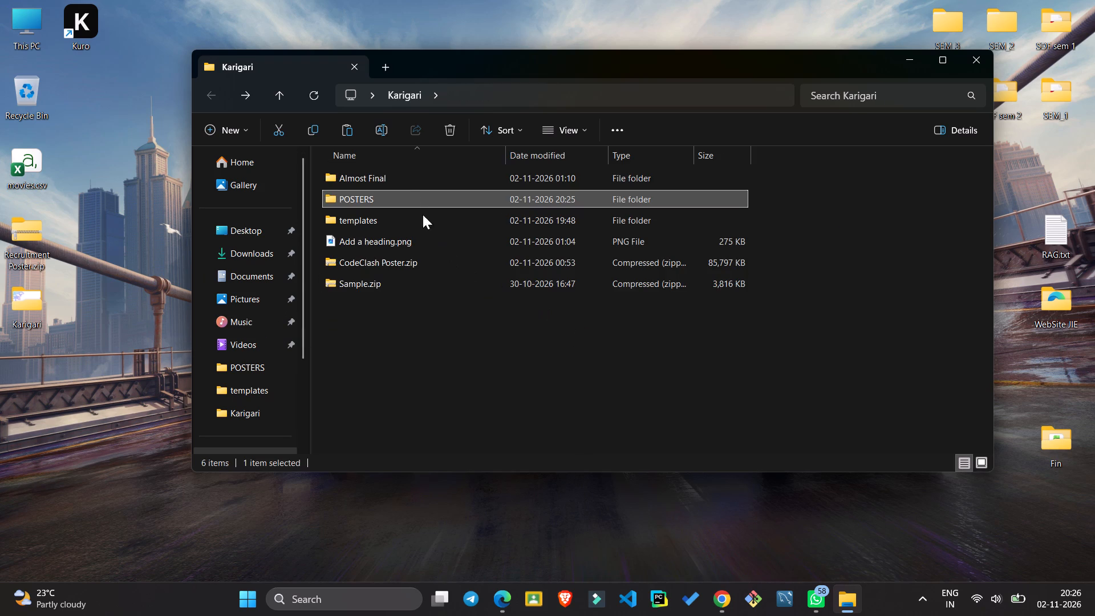
pyautogui.doubleClick(406, 183)
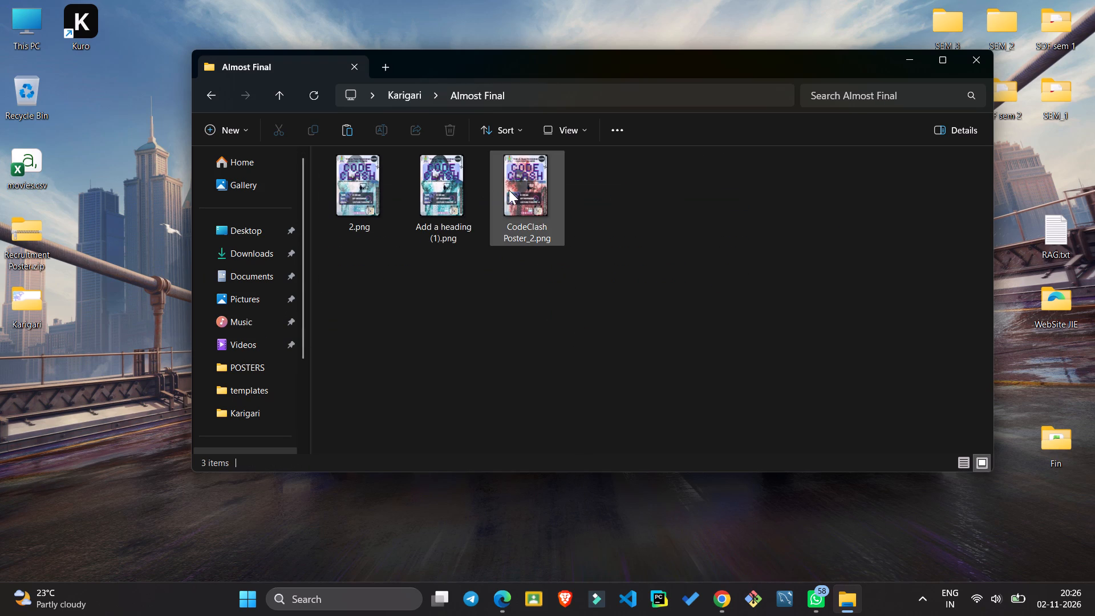
pyautogui.doubleClick(509, 190)
pyautogui.press('Left')
pyautogui.press('Left')
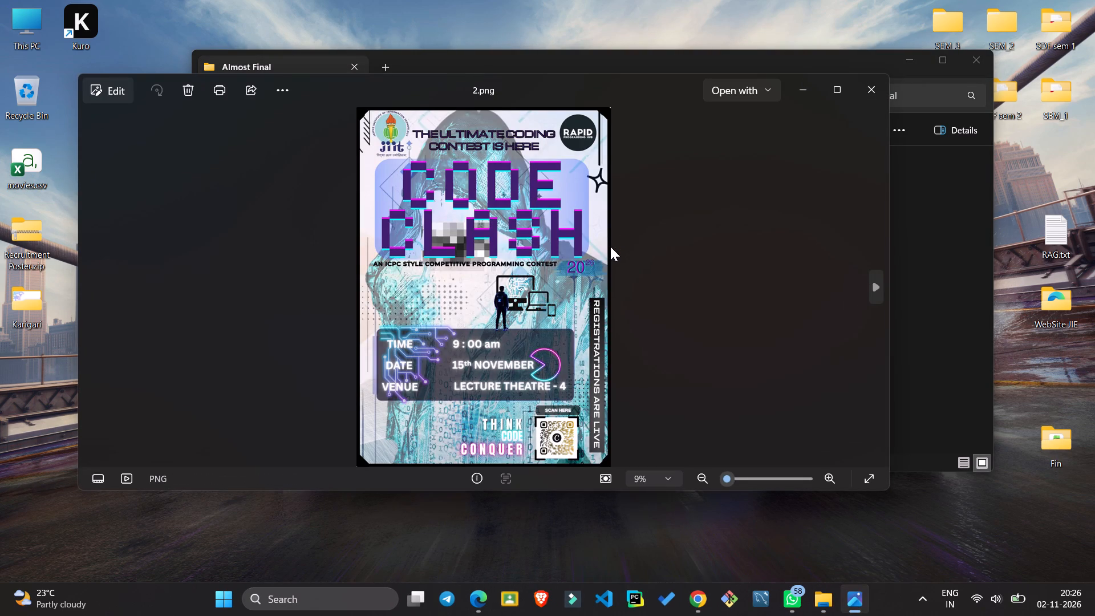
pyautogui.press('Right')
pyautogui.press('Left')
pyautogui.press('Right')
pyautogui.press('Right')
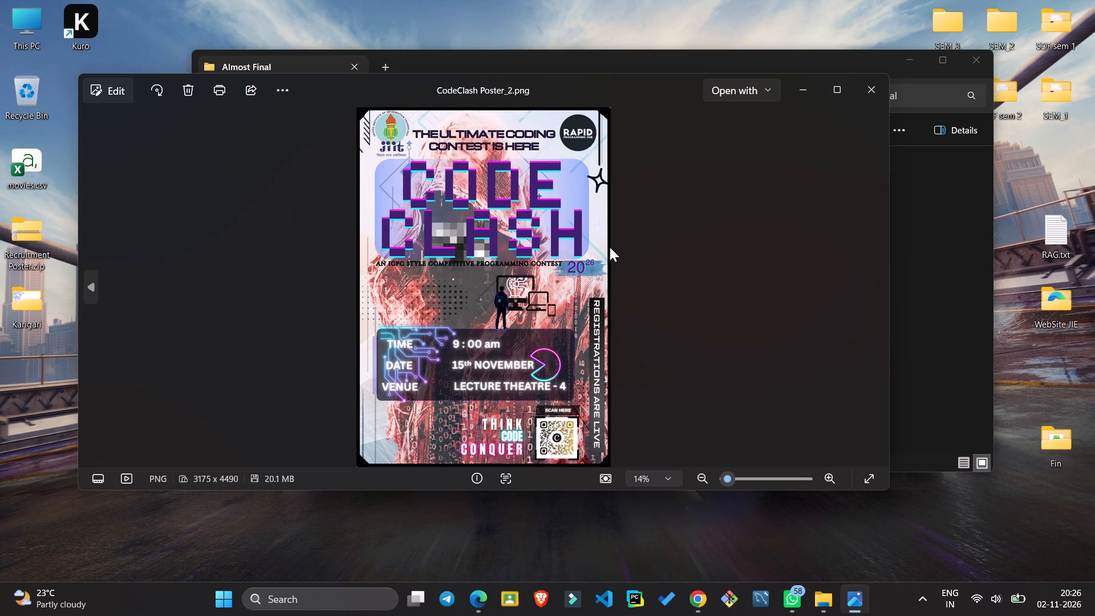
pyautogui.press('Left')
pyautogui.press('Left')
pyautogui.press('Right')
pyautogui.press('Right')
# Maximize the image viewer and examine the artwork, heading and institute logo of CodeClash Poster_2.png up close.
pyautogui.doubleClick(653, 95)
pyautogui.click(531, 289)
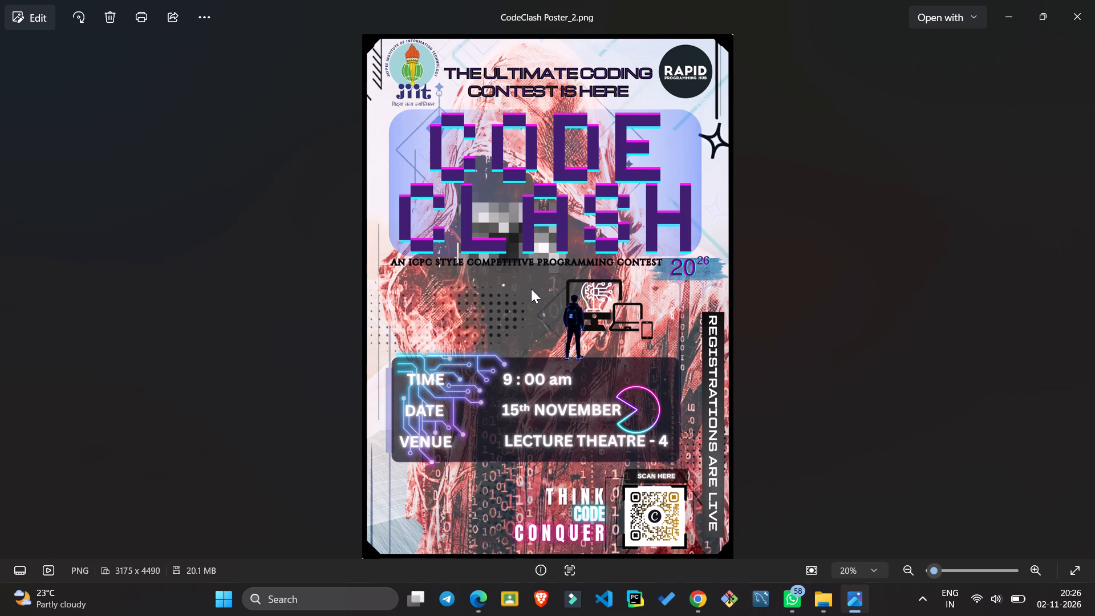
pyautogui.scroll(2, 563, 338)
pyautogui.moveTo(512, 256); pyautogui.dragTo(544, 407)
pyautogui.moveTo(497, 356); pyautogui.dragTo(472, 149)
pyautogui.scroll(-1, 472, 149)
pyautogui.scroll(11, 404, 73)
pyautogui.scroll(-2, 330, 243)
pyautogui.moveTo(330, 243); pyautogui.dragTo(449, 292)
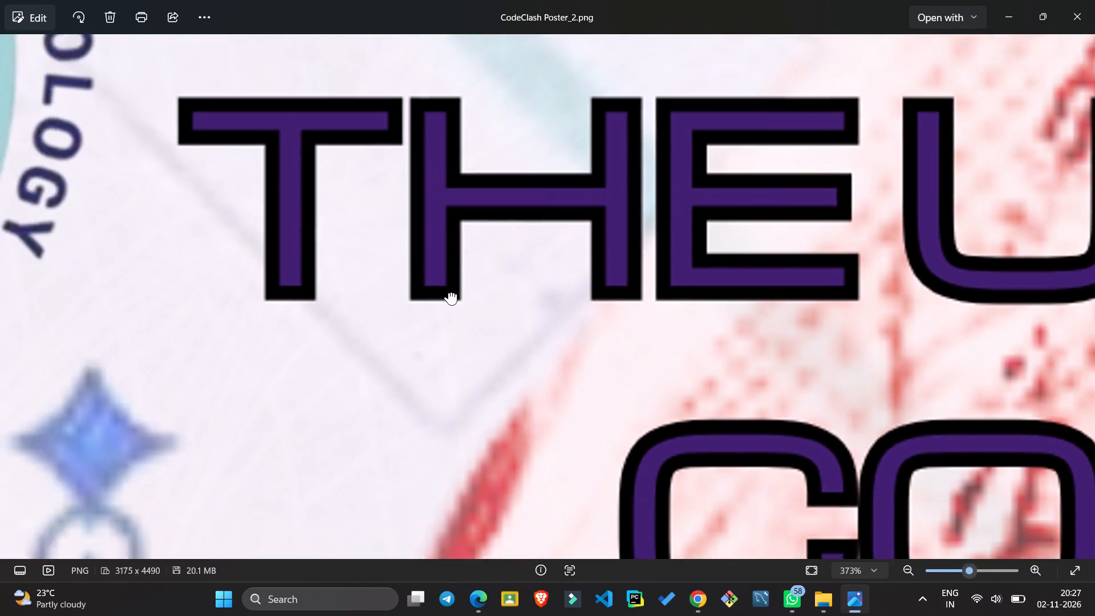
pyautogui.moveTo(449, 292); pyautogui.dragTo(833, 427)
pyautogui.moveTo(410, 380); pyautogui.dragTo(727, 395)
pyautogui.scroll(-5, 727, 395)
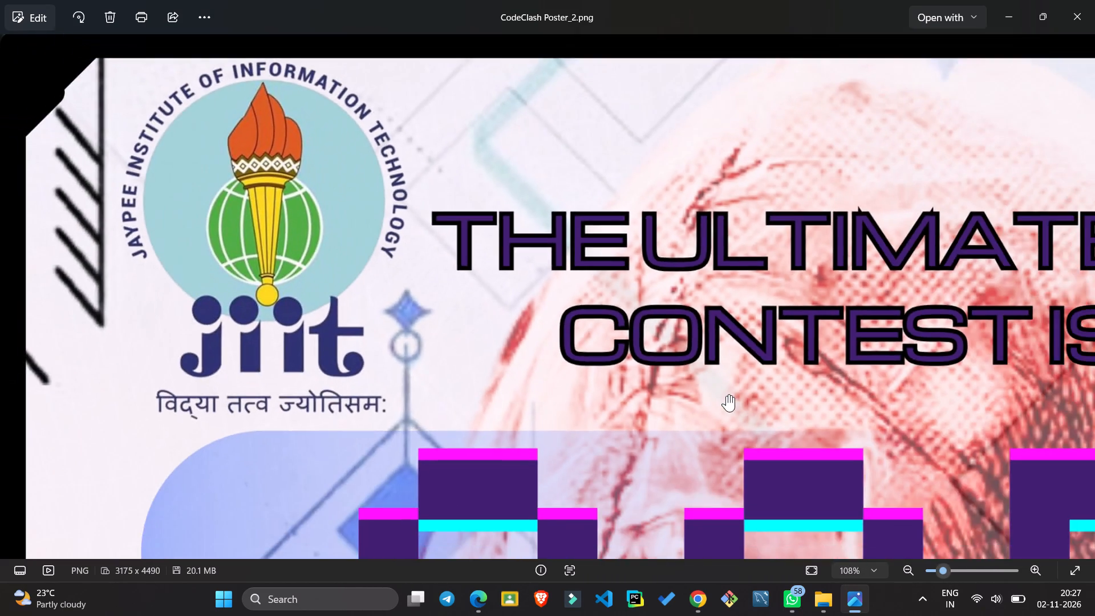
pyautogui.scroll(-5, 727, 395)
# Compare the three Code Clash posters, 2.png, Add a heading (1).png and CodeClash Poster_2.png, at the enlarged window size.
pyautogui.press('Right')
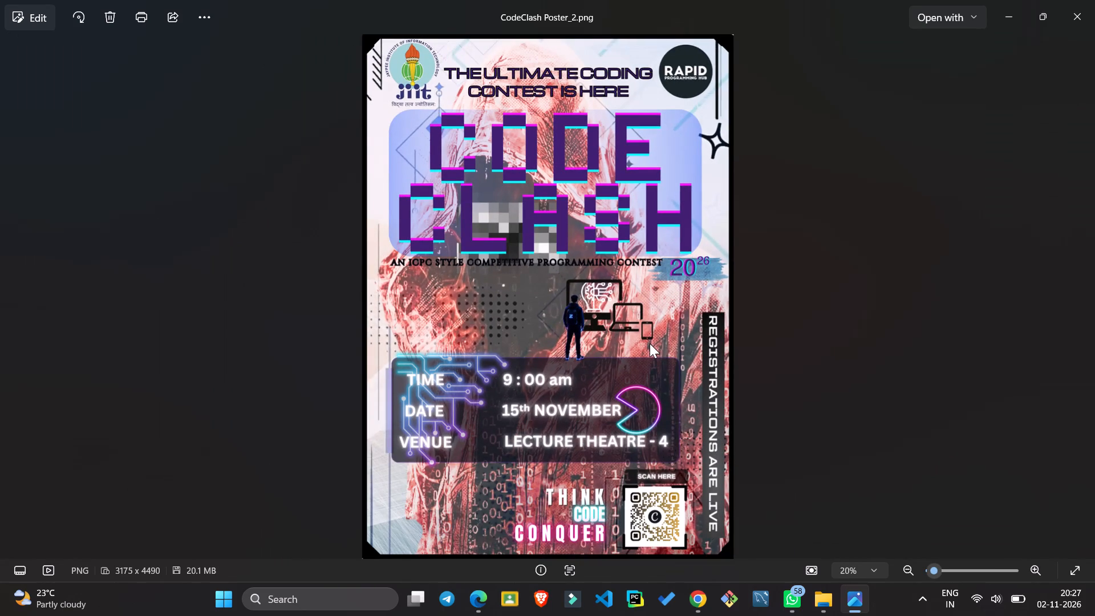
pyautogui.press('Left')
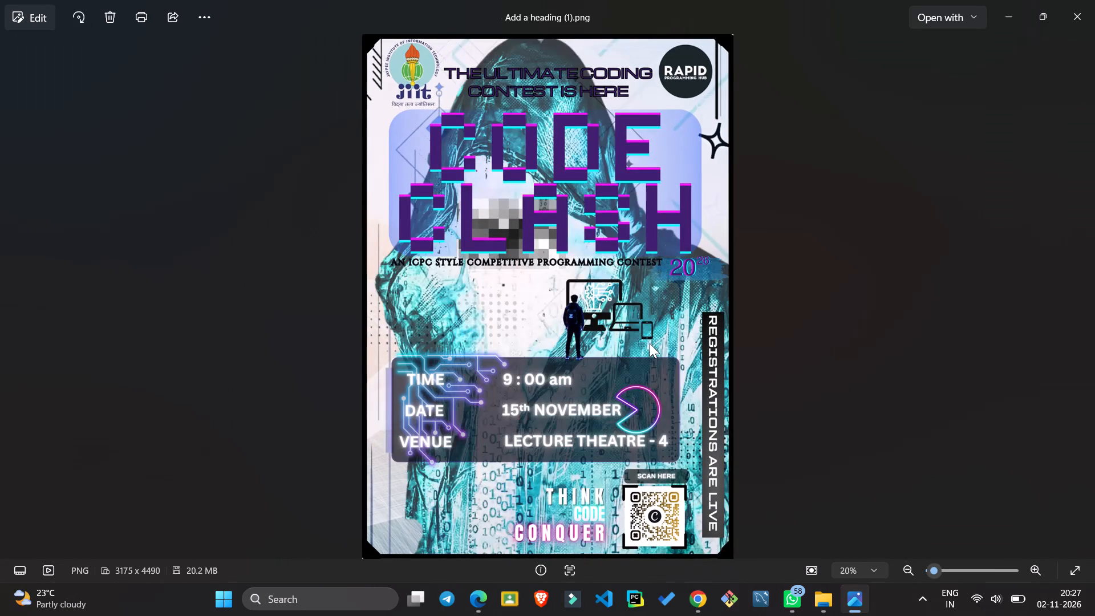
pyautogui.press('Left')
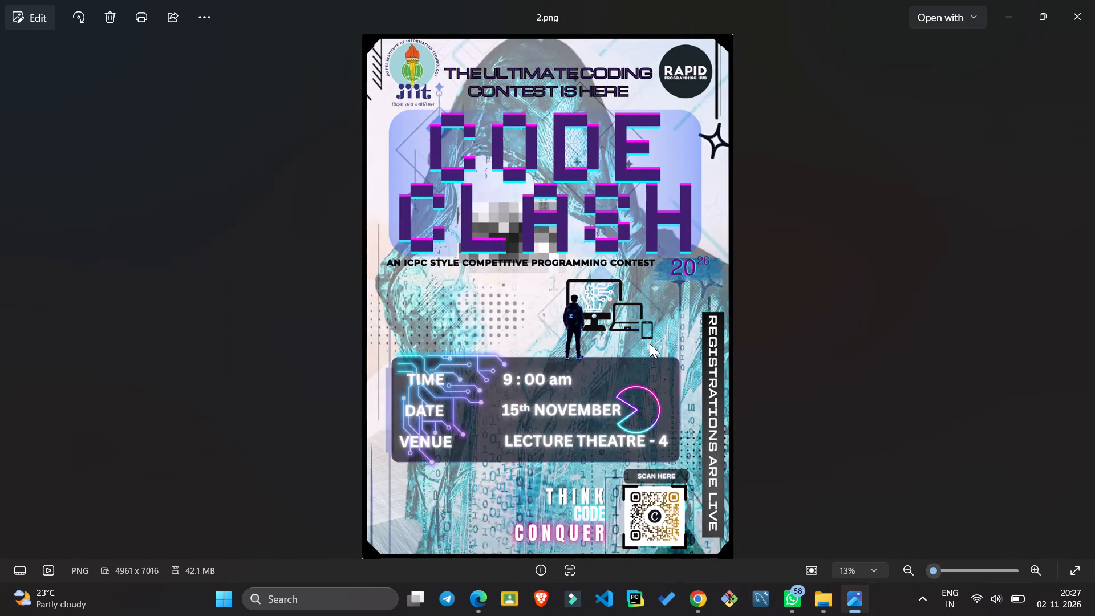
pyautogui.press('Right')
pyautogui.press('Left')
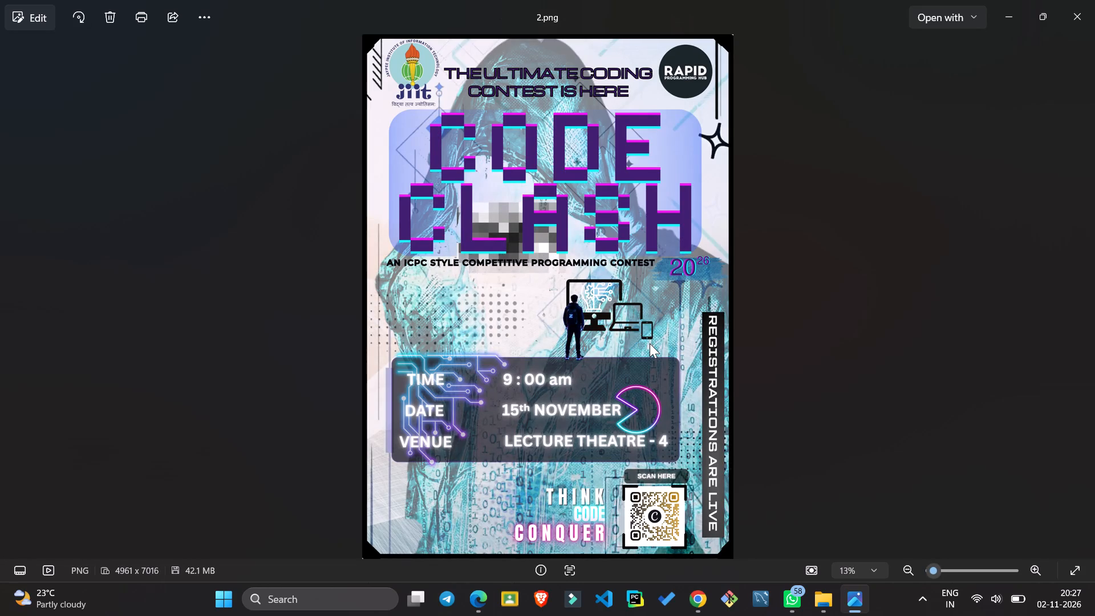
pyautogui.press('Left')
pyautogui.press('Right')
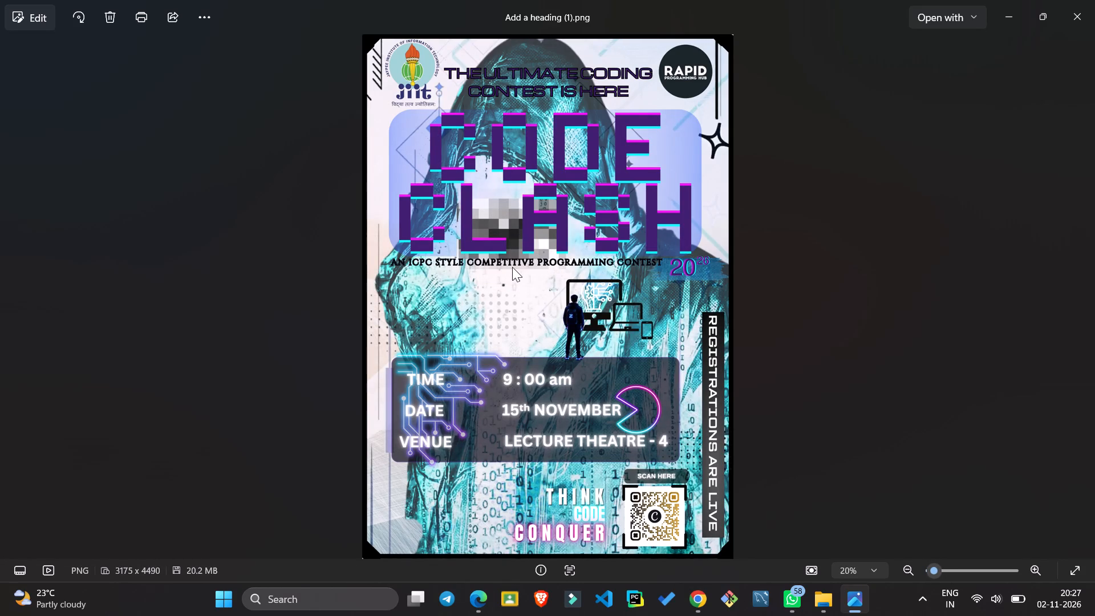
pyautogui.press('Right')
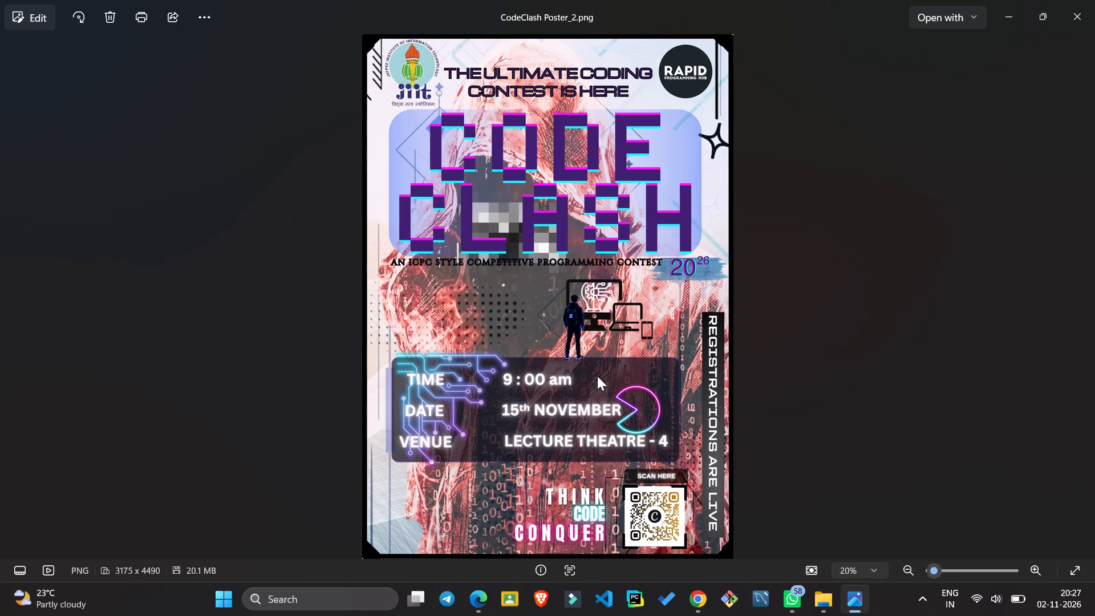
pyautogui.scroll(1, 607, 302)
pyautogui.press('Left')
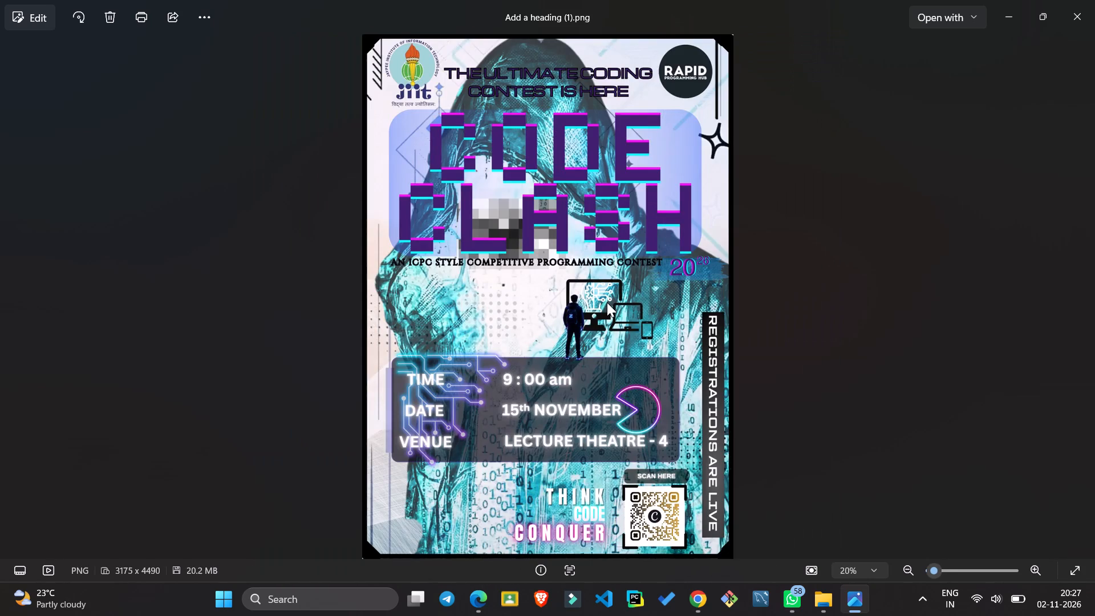
pyautogui.scroll(2, 607, 302)
pyautogui.press('Left')
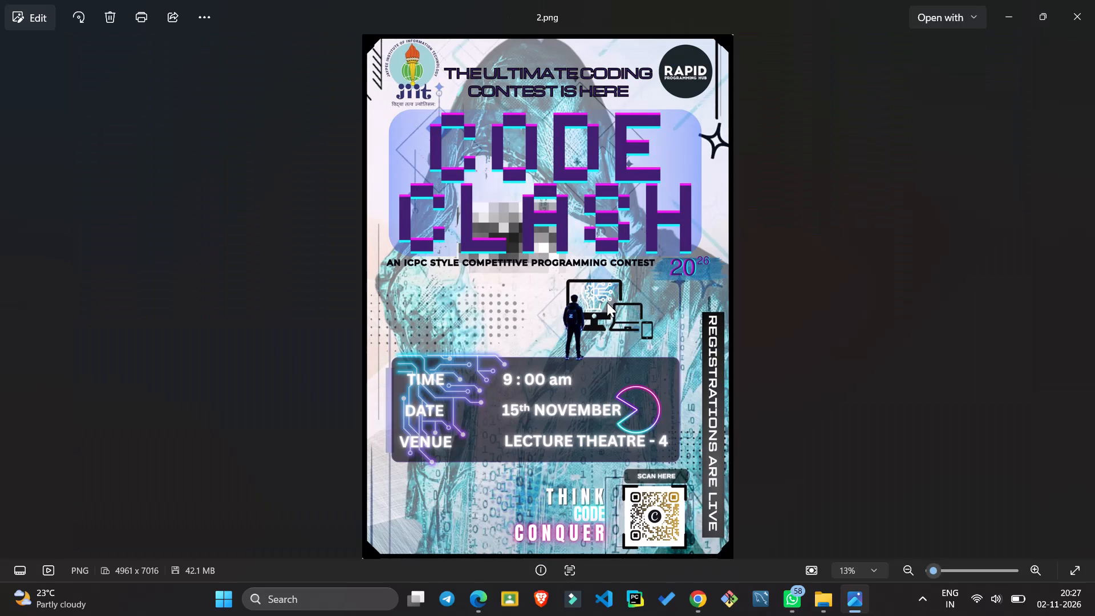
pyautogui.press('Right')
pyautogui.press('Right')
pyautogui.press('Left')
pyautogui.press('Right')
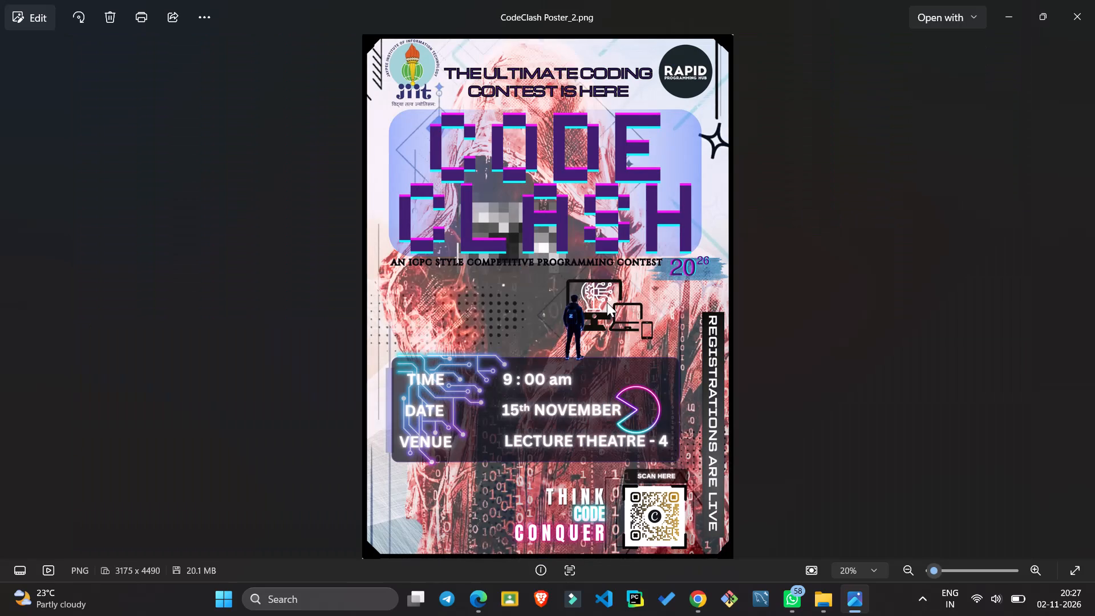
# Examine the backpack figure and device illustration in Add a heading (1).png up close.
pyautogui.press('Left')
pyautogui.scroll(6, 595, 298)
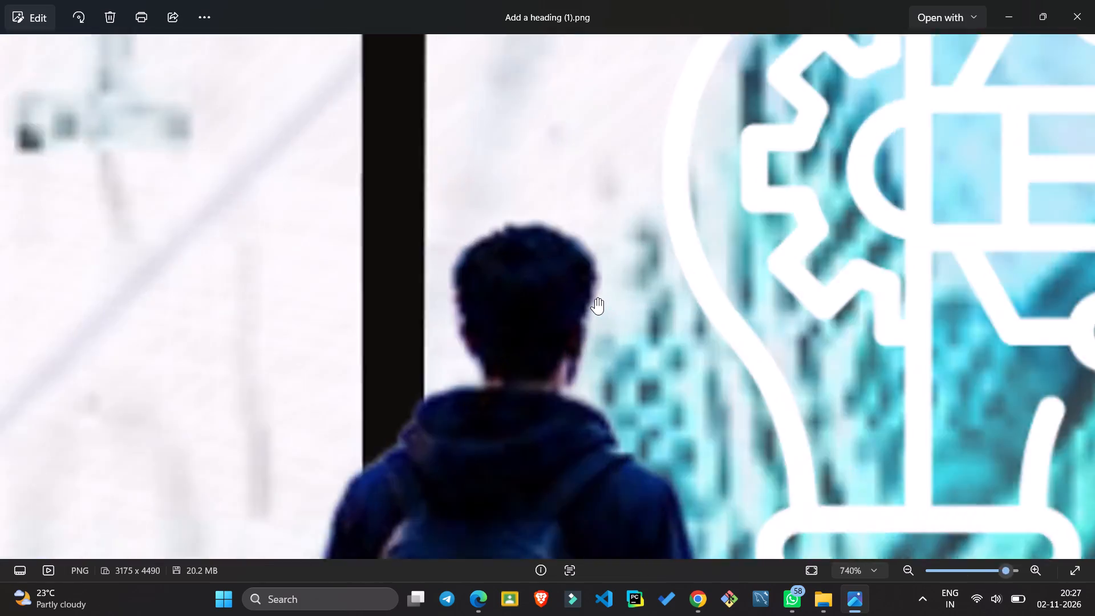
pyautogui.scroll(-5, 595, 298)
pyautogui.click(701, 289)
pyautogui.moveTo(682, 287); pyautogui.dragTo(654, 281)
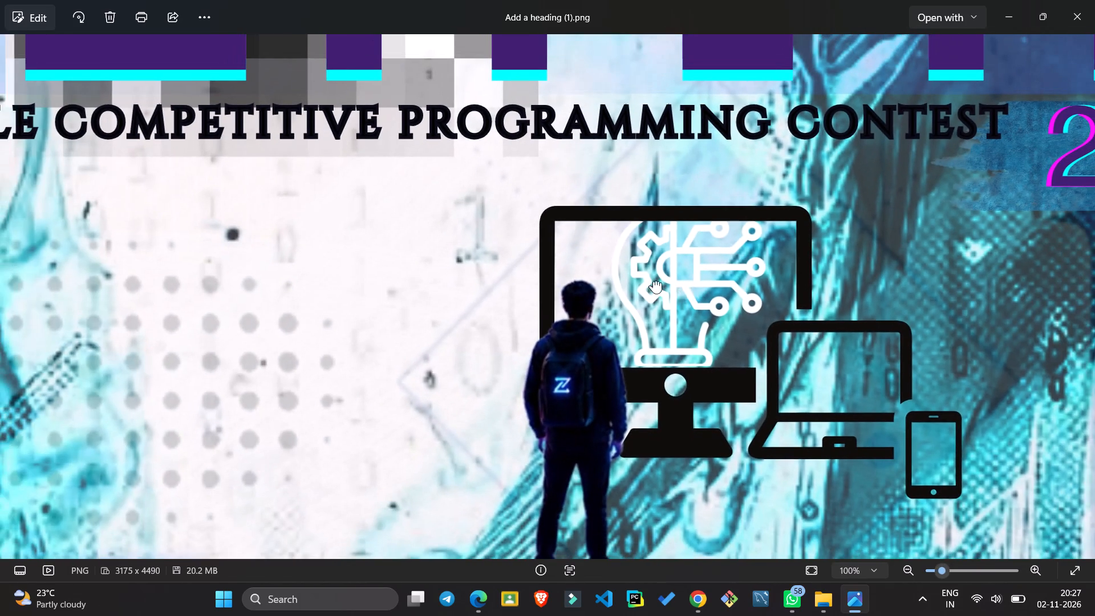
pyautogui.moveTo(654, 281); pyautogui.dragTo(648, 271)
pyautogui.scroll(-1, 583, 278)
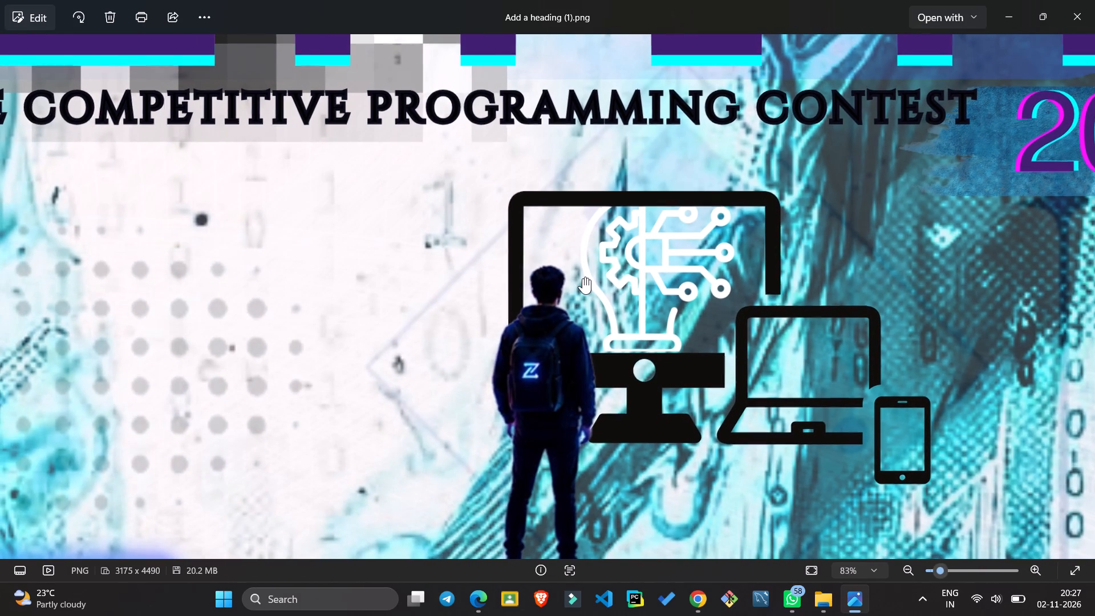
# Examine Add a heading (1).png up close around the device illustration and event details, compare it with the full poster view, and close the image.
pyautogui.scroll(-1, 583, 278)
pyautogui.moveTo(599, 372); pyautogui.dragTo(656, 283)
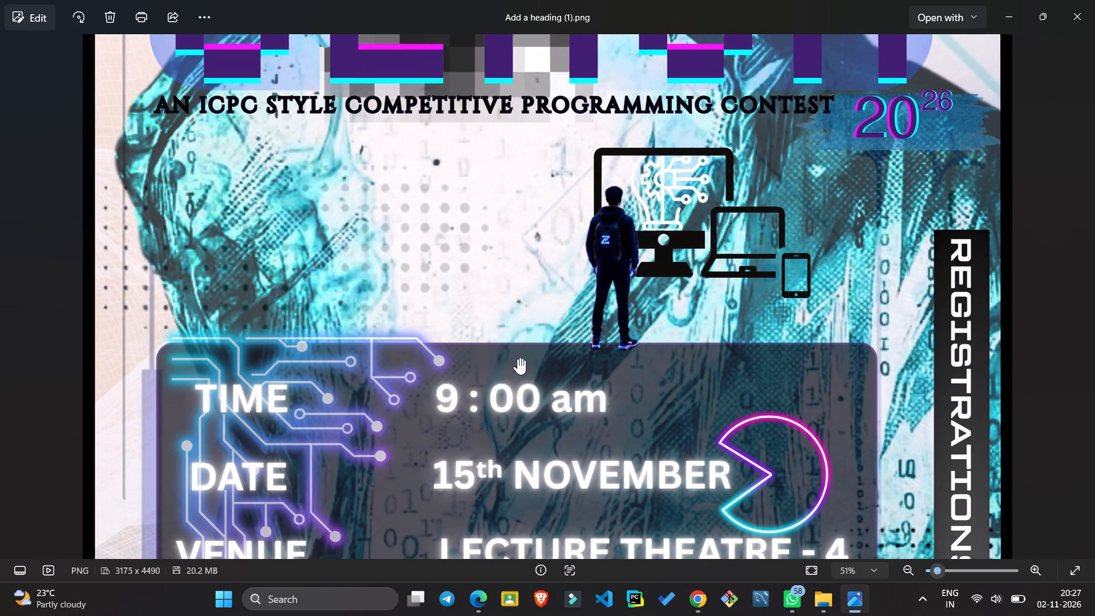
pyautogui.moveTo(518, 358); pyautogui.dragTo(534, 144)
pyautogui.scroll(-2, 534, 144)
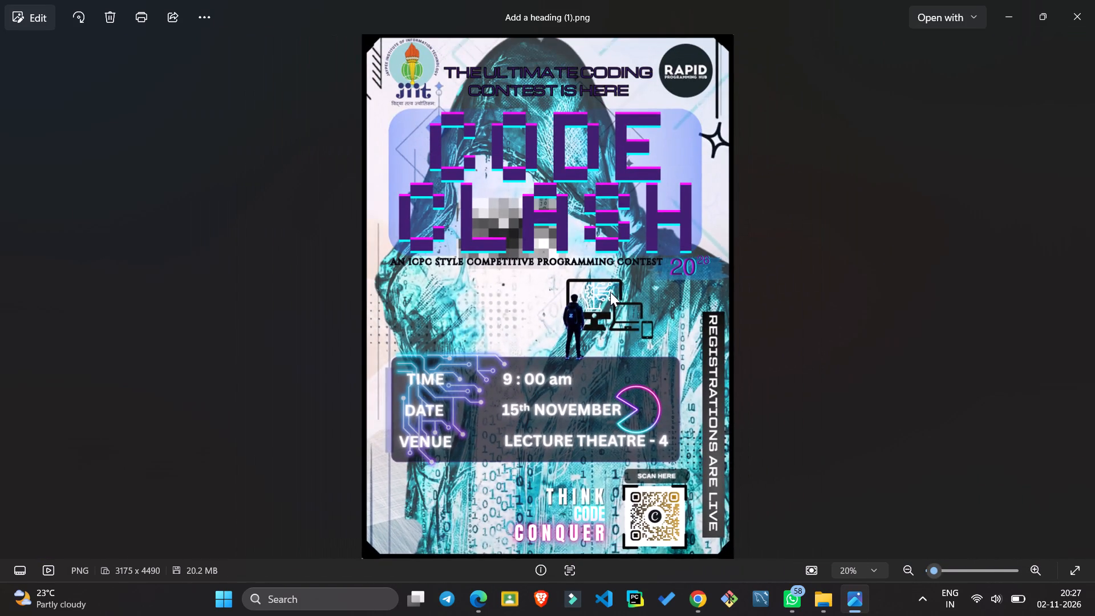
pyautogui.scroll(1, 610, 292)
pyautogui.moveTo(603, 352); pyautogui.dragTo(621, 311)
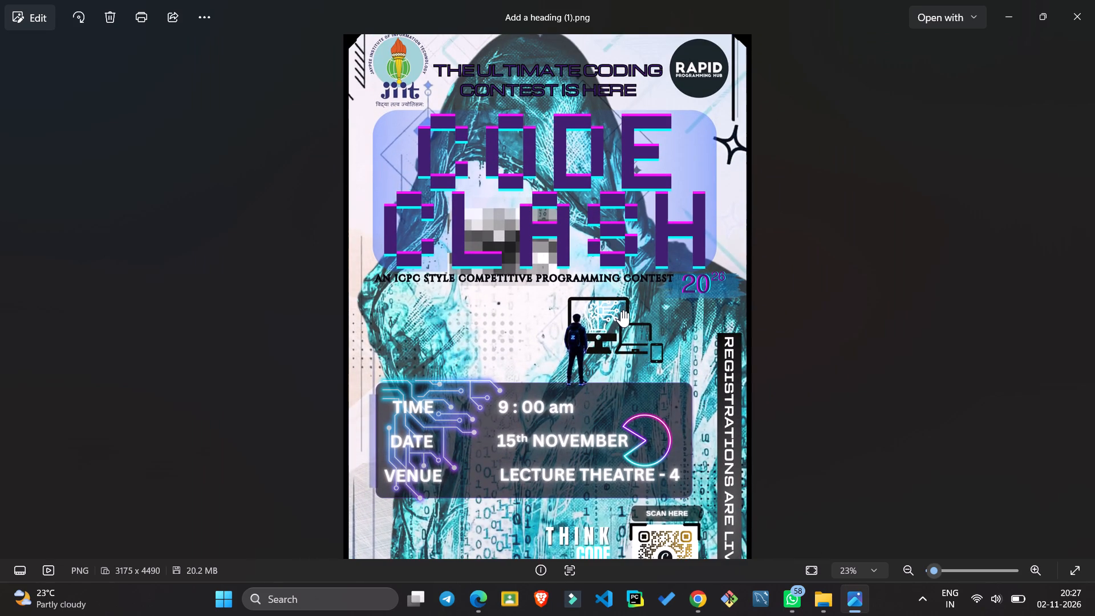
pyautogui.scroll(1, 598, 314)
pyautogui.moveTo(641, 342); pyautogui.dragTo(630, 312)
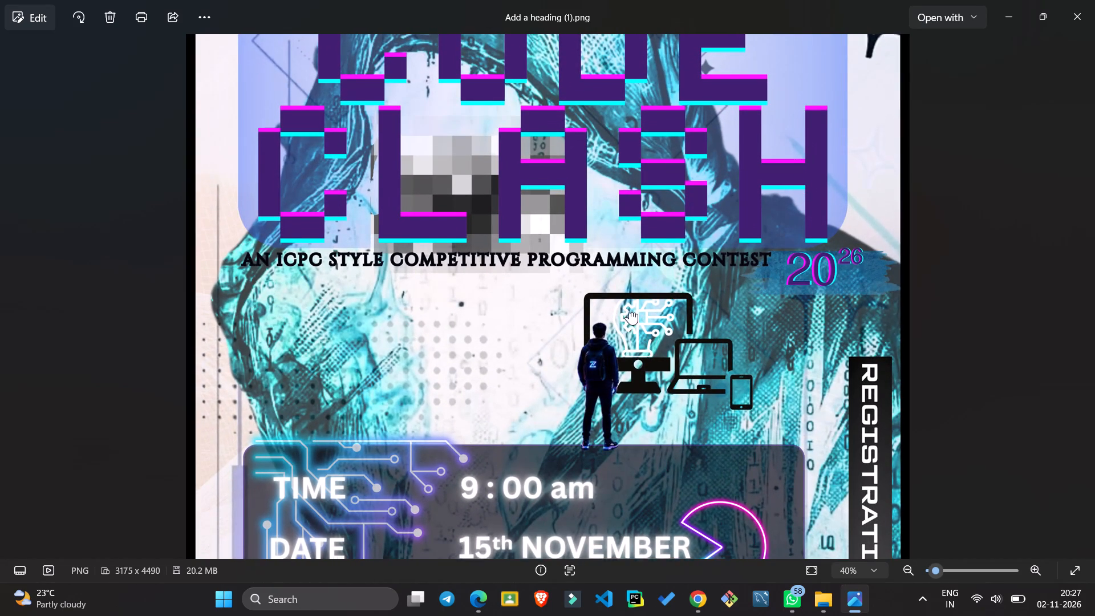
pyautogui.moveTo(630, 312); pyautogui.dragTo(630, 311)
pyautogui.scroll(-3, 630, 311)
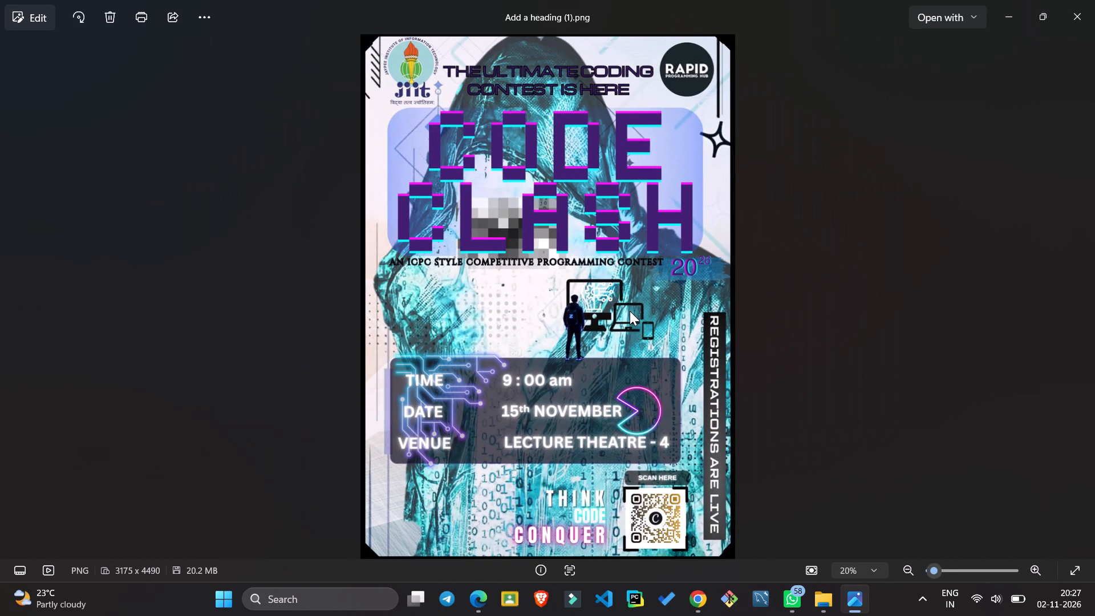
pyautogui.click(1063, 17)
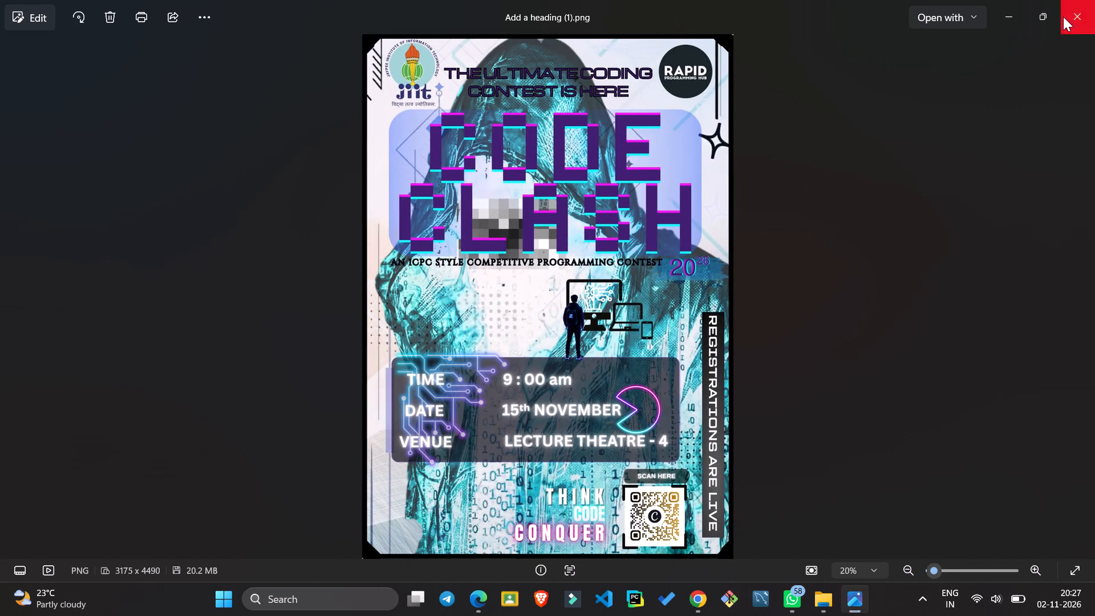
# Look through Karigari's Almost Final and POSTERS folders, including the images inside the Final RPH folder.
pyautogui.click(585, 257)
pyautogui.press('BackSpace')
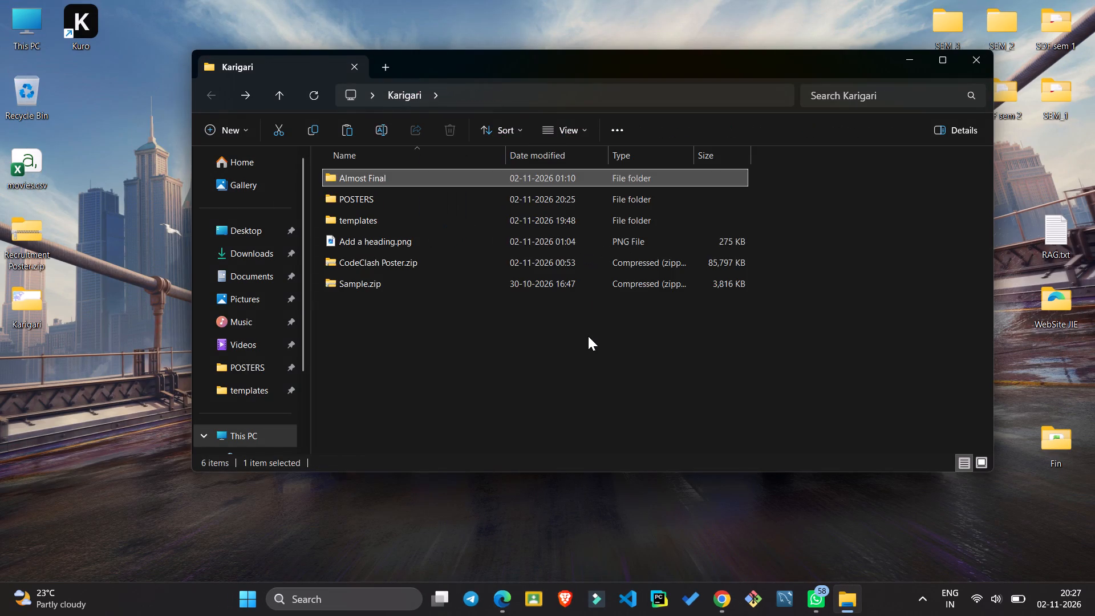
pyautogui.press('Return')
pyautogui.press('BackSpace')
pyautogui.press('Down')
pyautogui.press('Return')
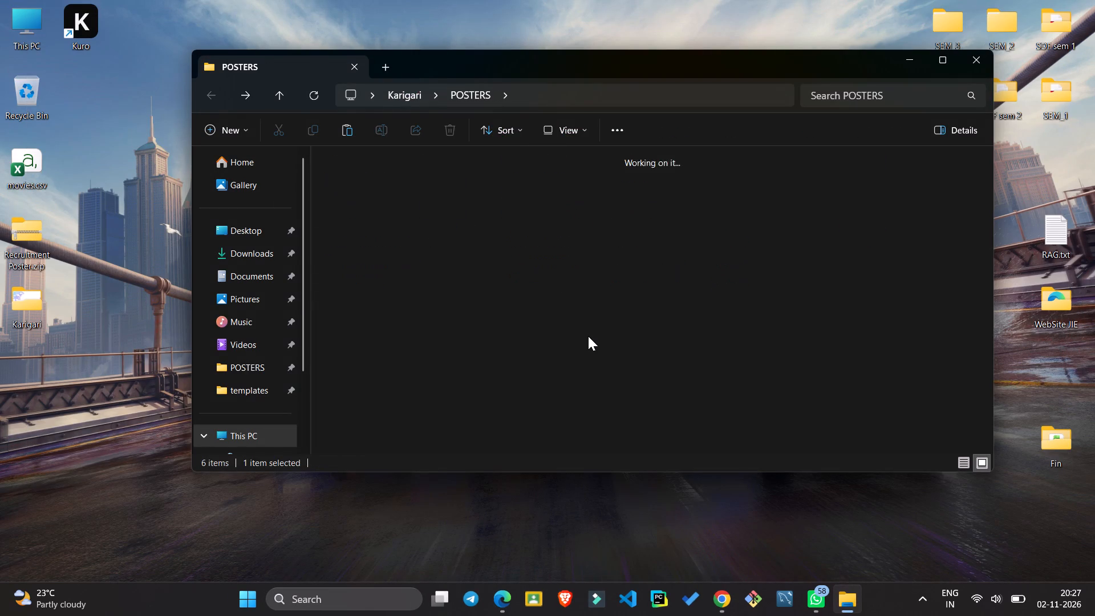
pyautogui.press('Right')
pyautogui.press('Left')
pyautogui.press('Return')
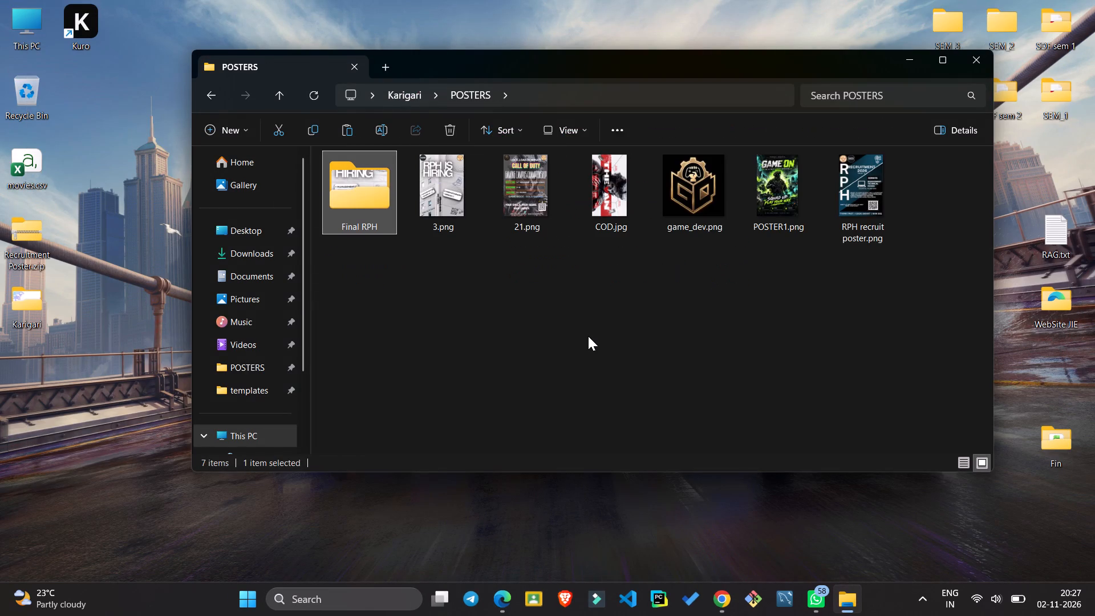
pyautogui.press('Down')
pyautogui.press('Right')
pyautogui.press('Left')
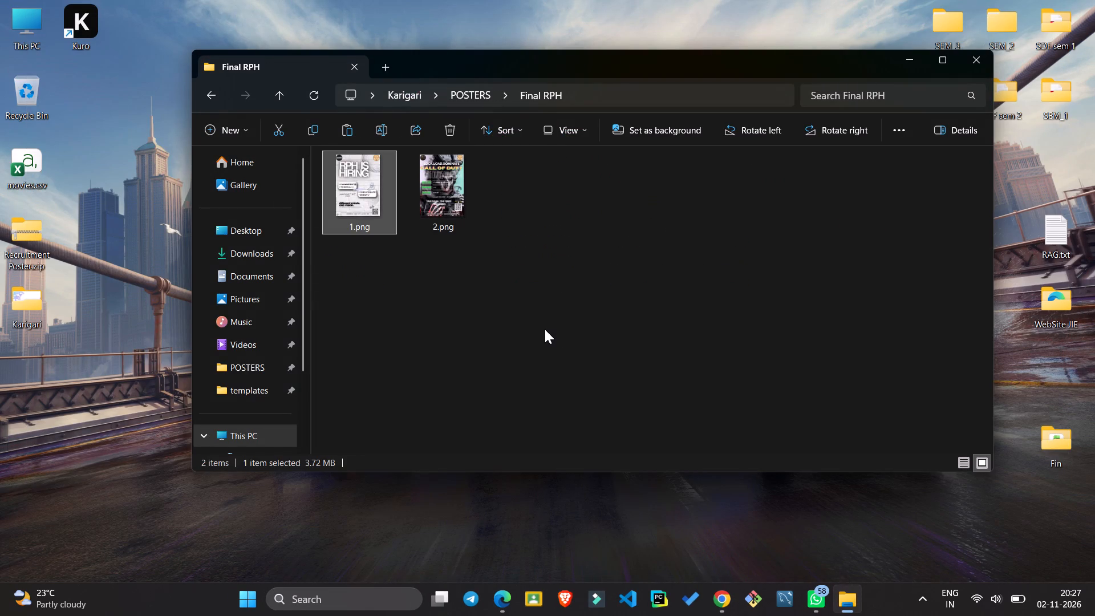
# Open Karigari's templates folder and examine the Divine One image up close, comparing it with 2.jpg.
pyautogui.press('BackSpace')
pyautogui.press('BackSpace')
pyautogui.press('Down')
pyautogui.press('Return')
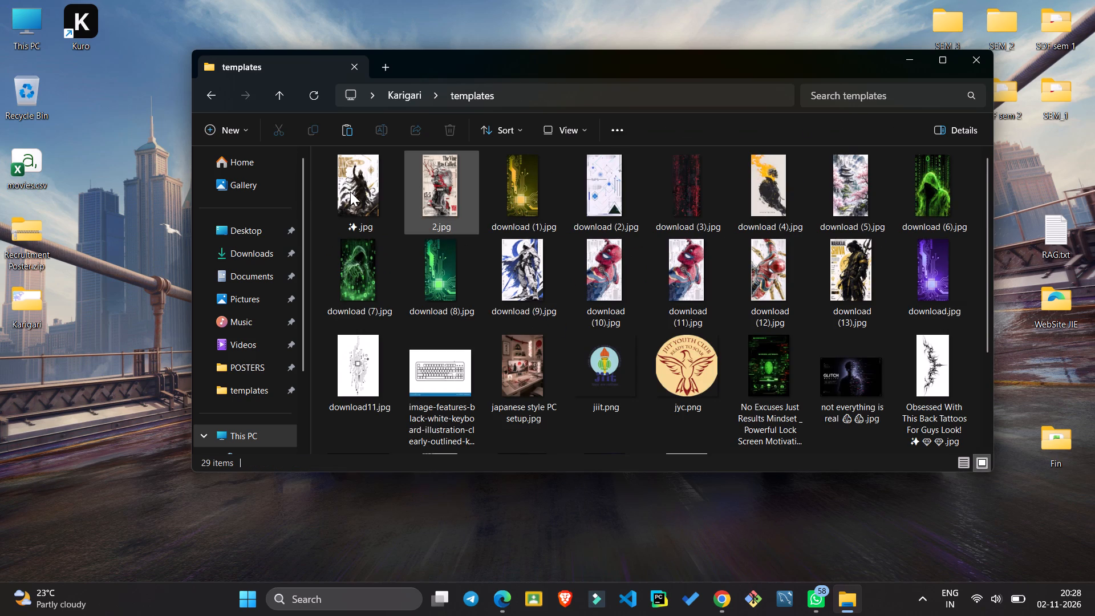
pyautogui.click(350, 192)
pyautogui.press('Return')
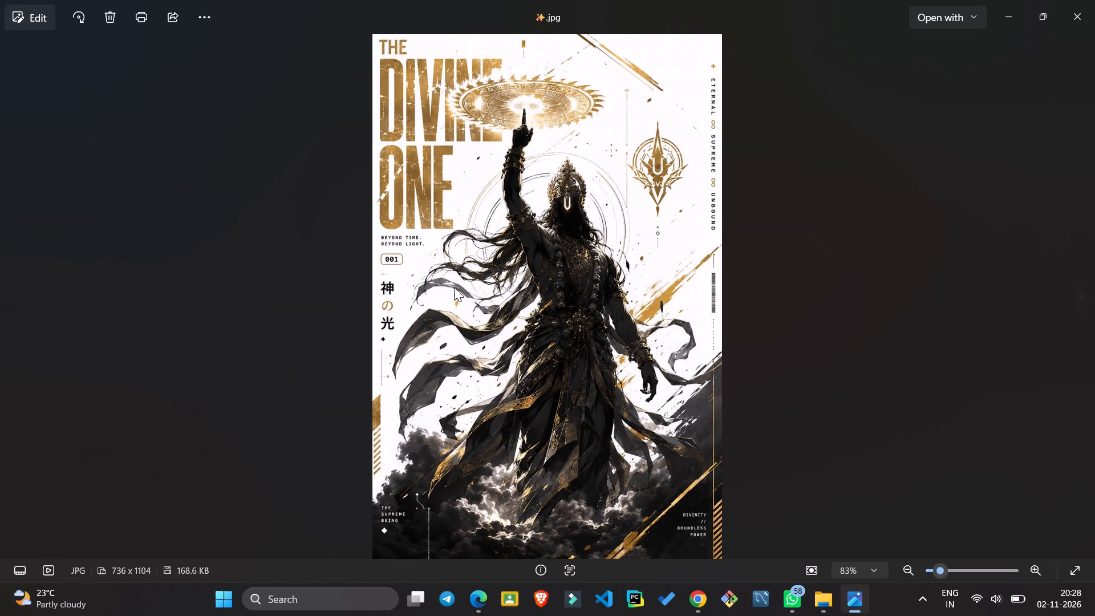
pyautogui.scroll(1, 565, 390)
pyautogui.moveTo(583, 236); pyautogui.dragTo(589, 280)
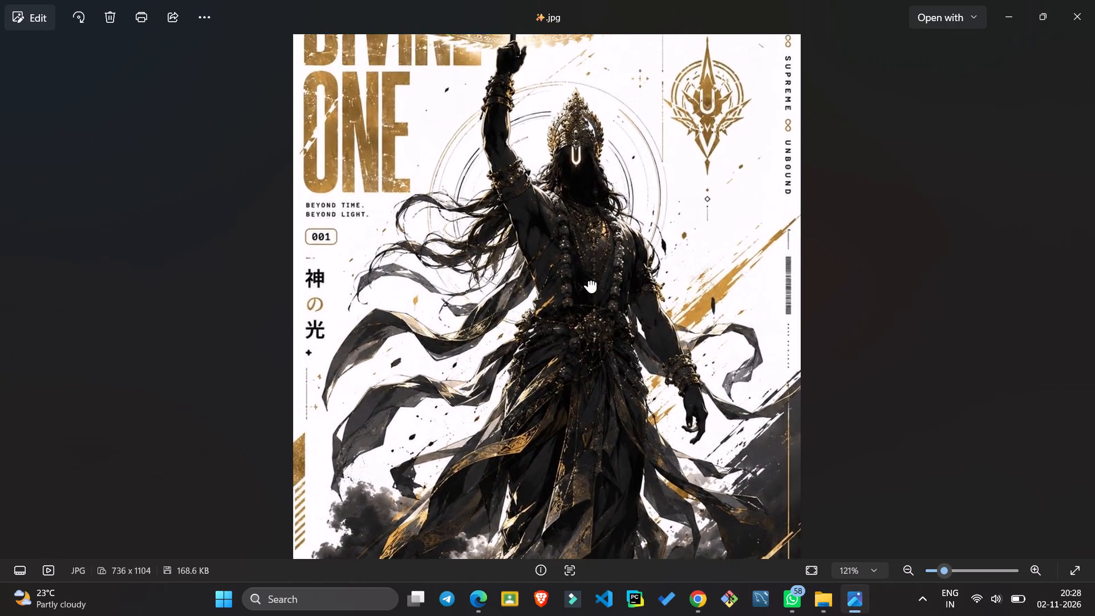
pyautogui.moveTo(589, 280); pyautogui.dragTo(589, 281)
pyautogui.press('Right')
pyautogui.click(476, 342)
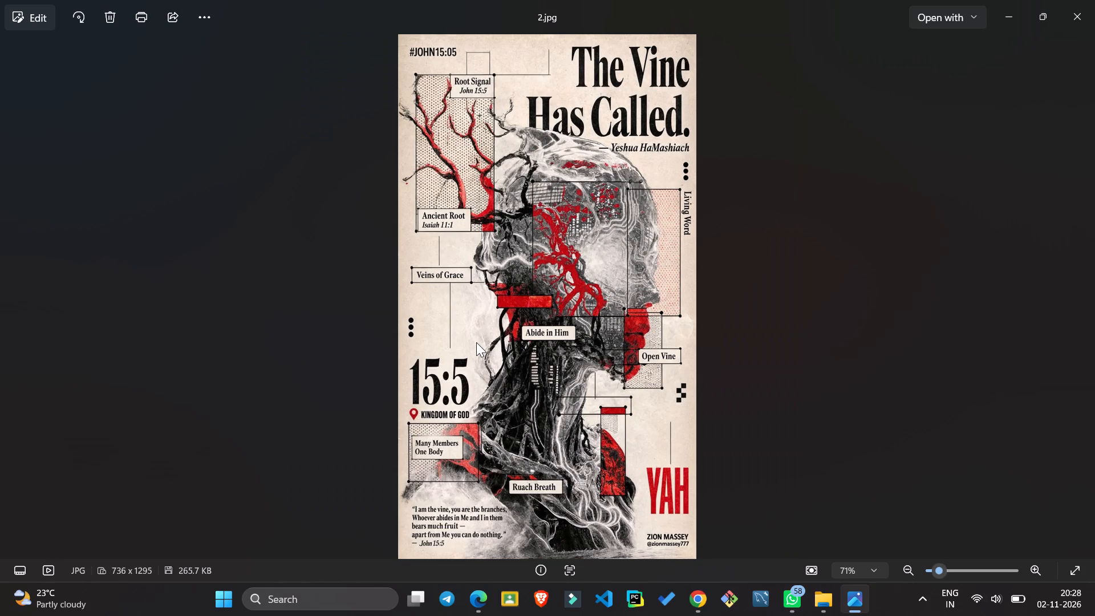
pyautogui.press('Left')
pyautogui.scroll(-2, 528, 355)
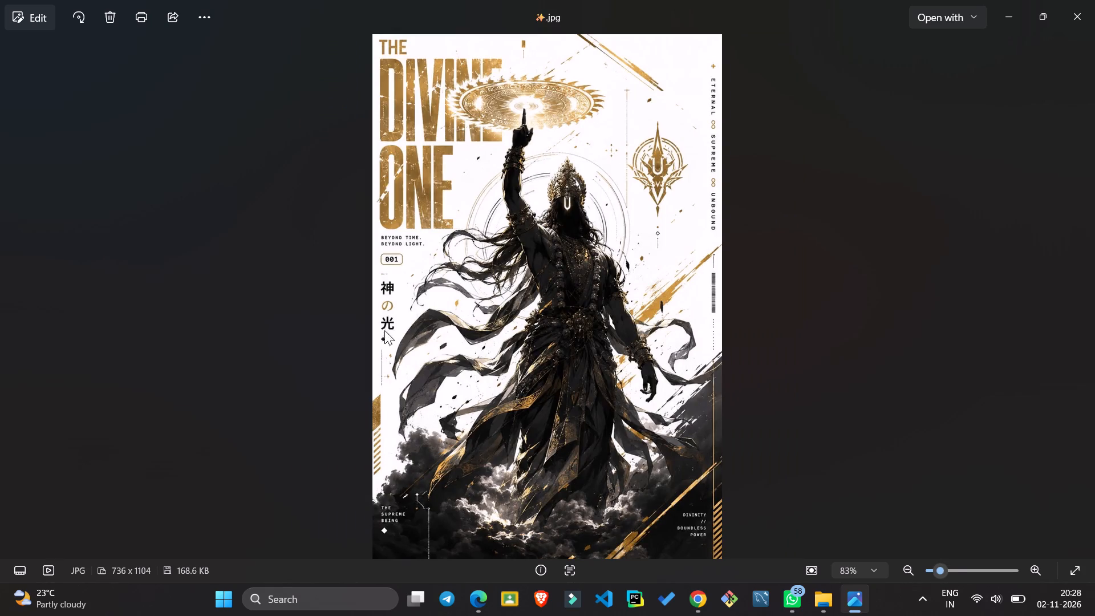
pyautogui.scroll(7, 382, 312)
pyautogui.scroll(-19, 382, 312)
# Browse the template images from 2.jpg through download (8).jpg, and close the image viewer.
pyautogui.press('Right')
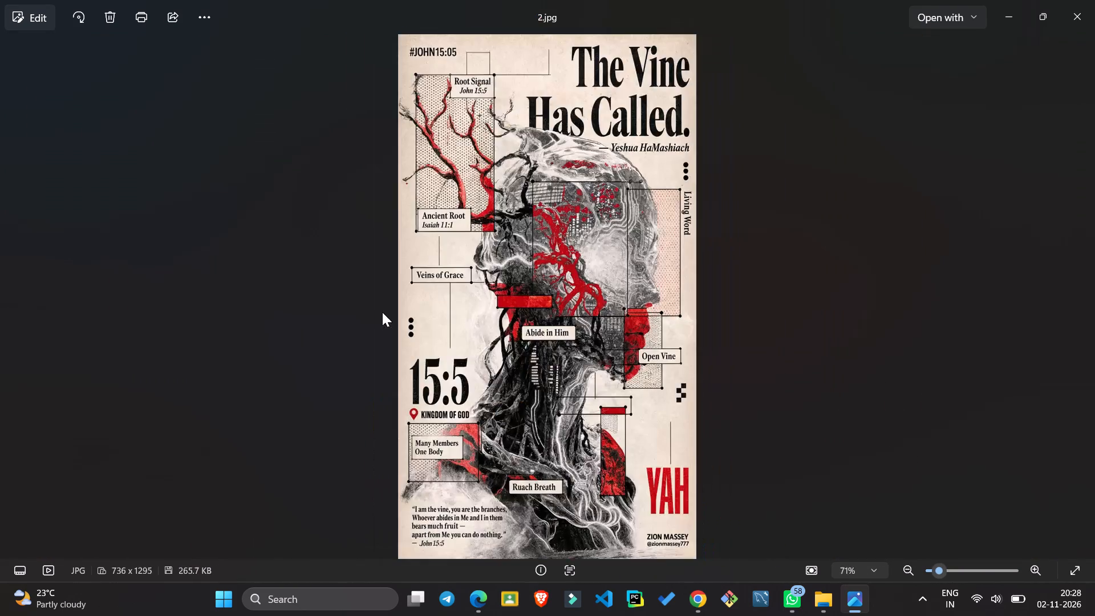
pyautogui.press('Right')
pyautogui.press('Right')
pyautogui.press('Right')
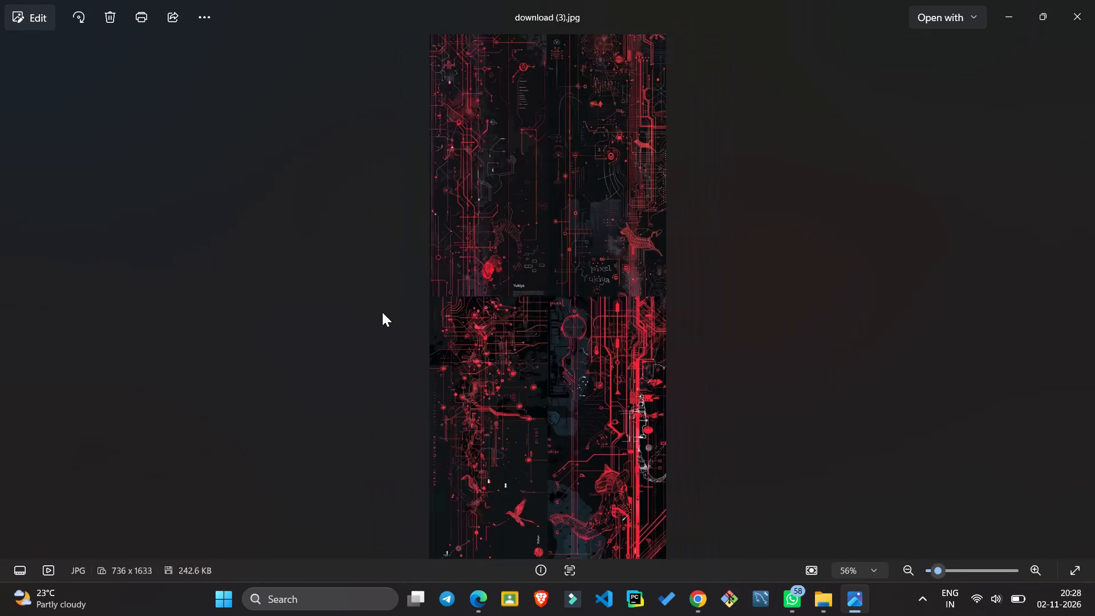
pyautogui.press('Right')
pyautogui.scroll(-1, 595, 341)
pyautogui.press('Right')
pyautogui.press('Right')
pyautogui.press('Right')
pyautogui.press('Right')
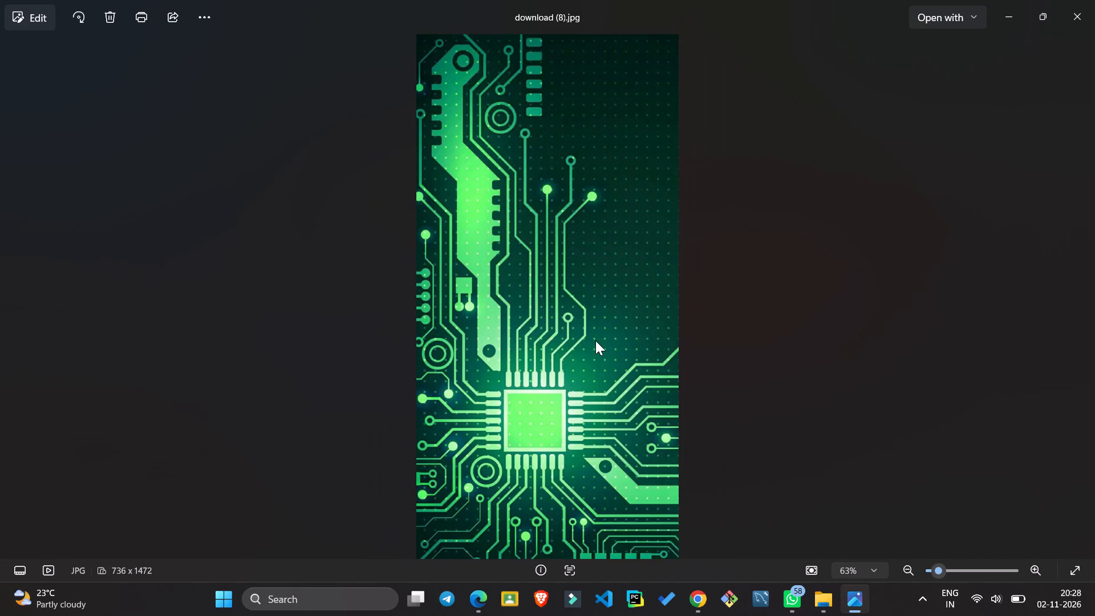
pyautogui.press('Left')
pyautogui.write('`q')
pyautogui.press('Escape')
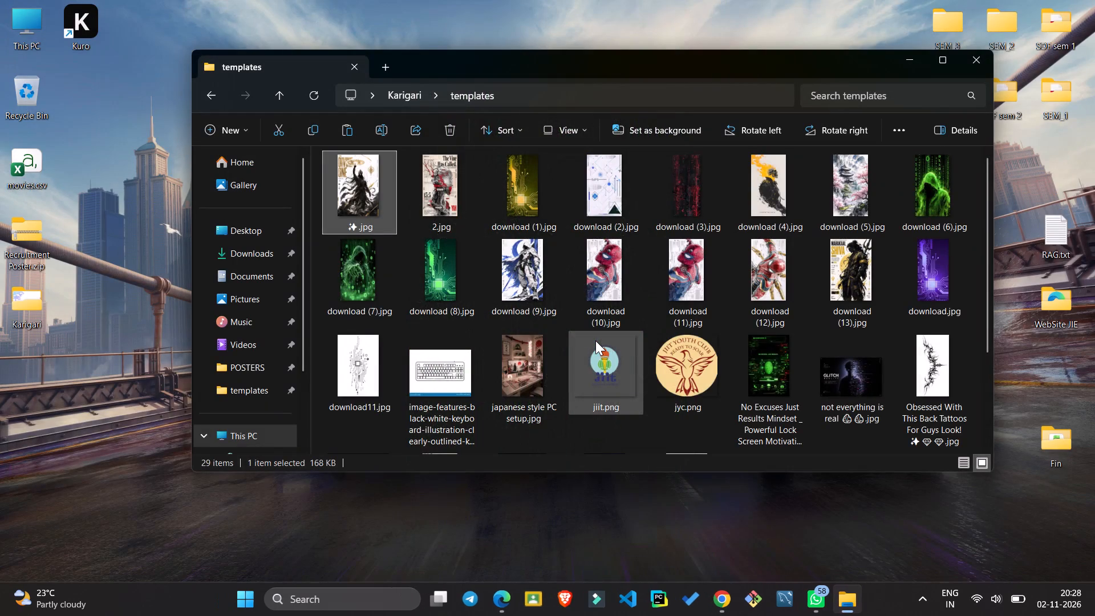
# Open 3.png, the RPH IS HIRING poster in the POSTERS folder, review it and close it.
pyautogui.press('BackSpace')
pyautogui.press('Up')
pyautogui.press('Return')
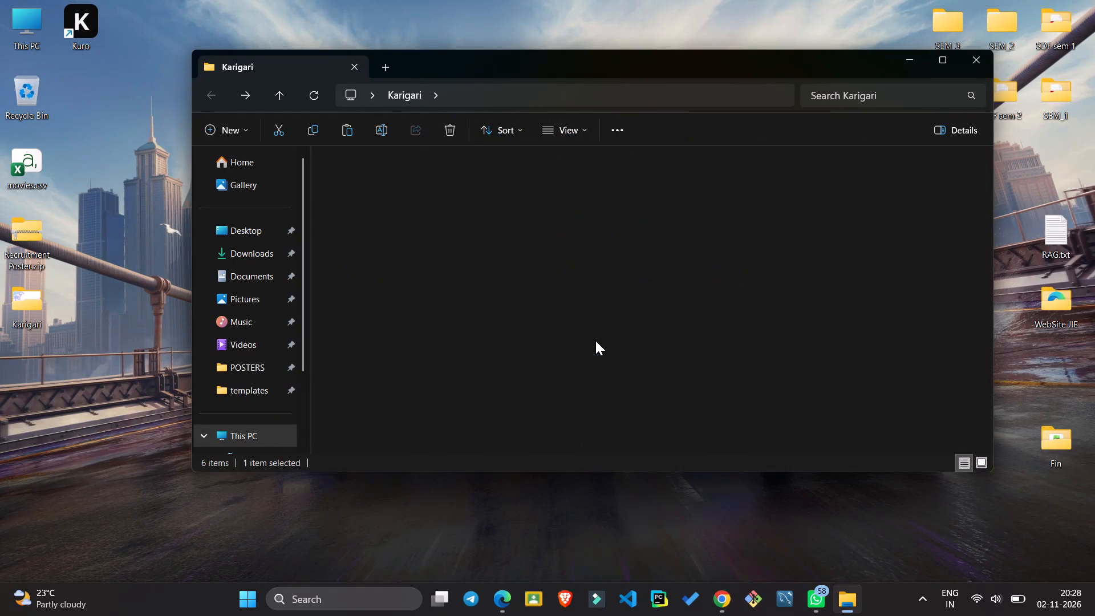
pyautogui.press('Right')
pyautogui.press('Return')
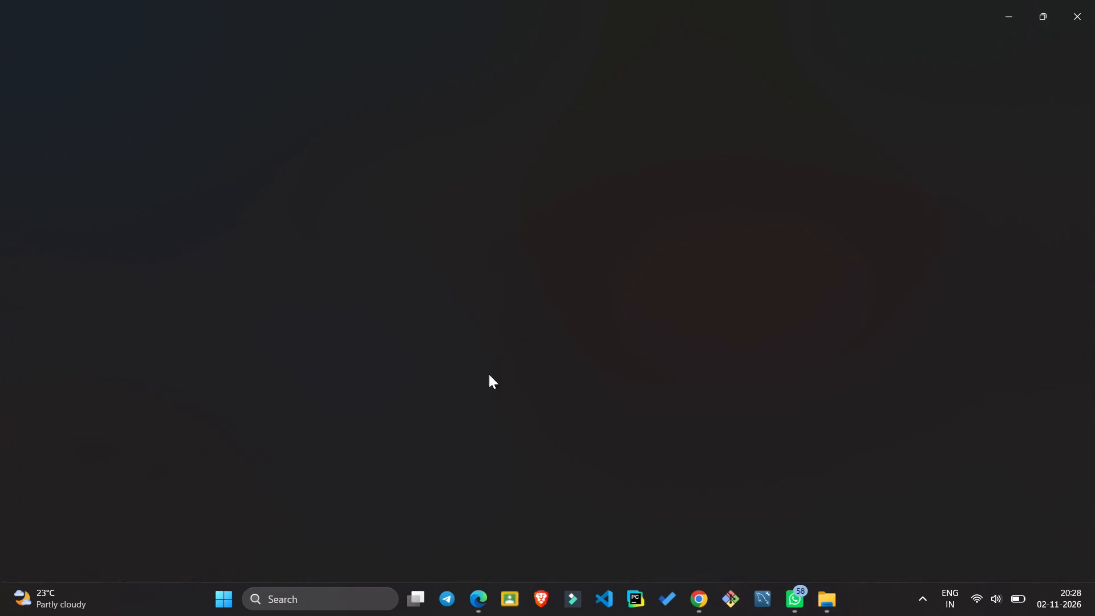
pyautogui.scroll(-2, 551, 355)
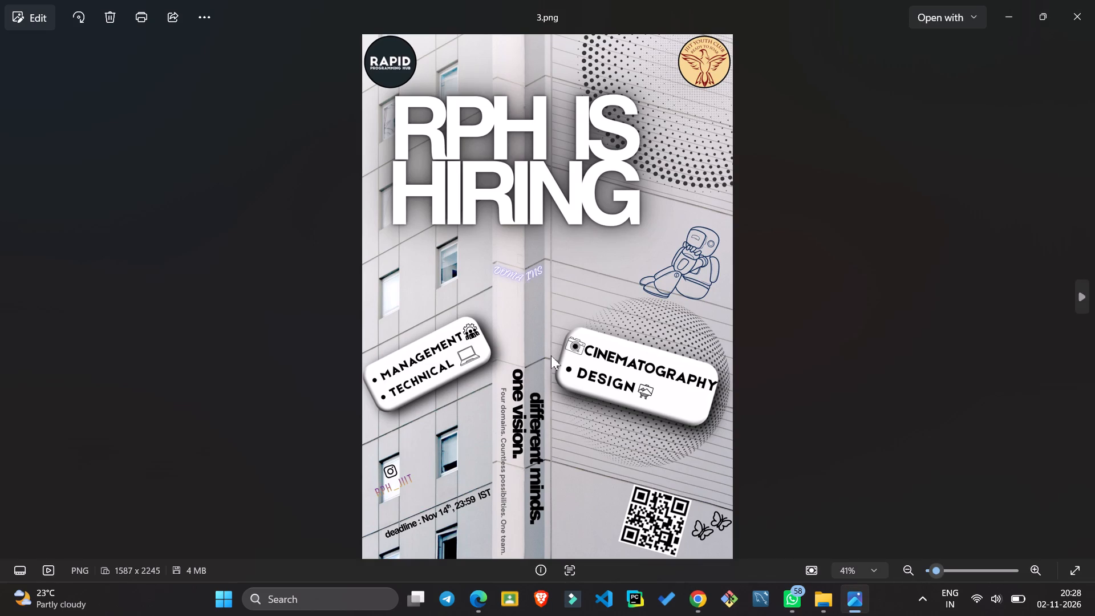
pyautogui.scroll(2, 561, 387)
pyautogui.press('BackSpace')
pyautogui.press('Escape')
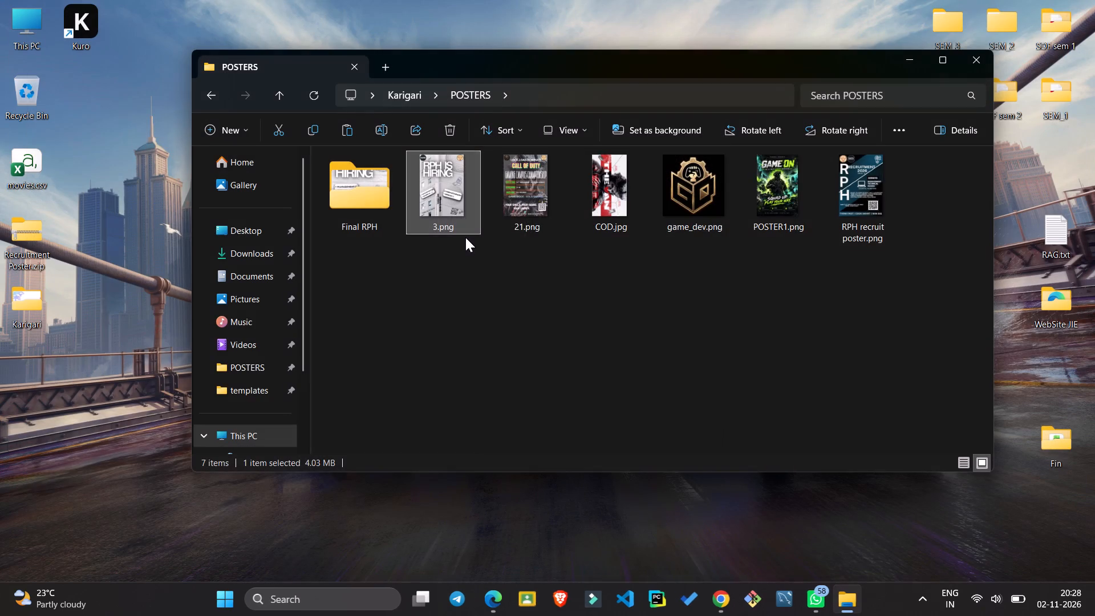
# Compare the Call of Duty poster 21.png with 3.png in the POSTERS folder, and close the viewer.
pyautogui.press('Right')
pyautogui.press('Return')
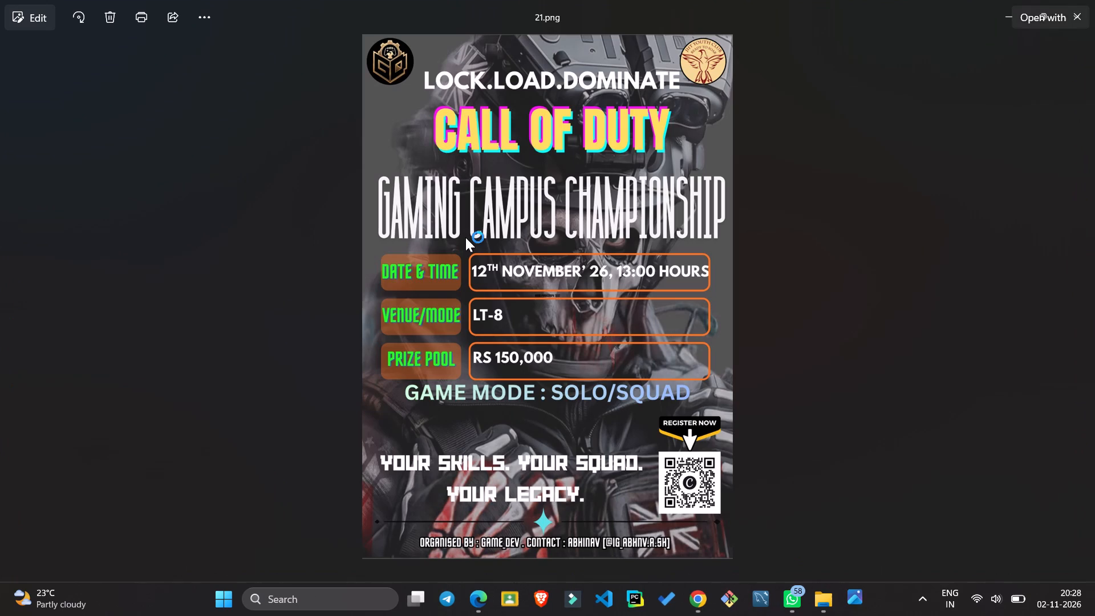
pyautogui.press('Left')
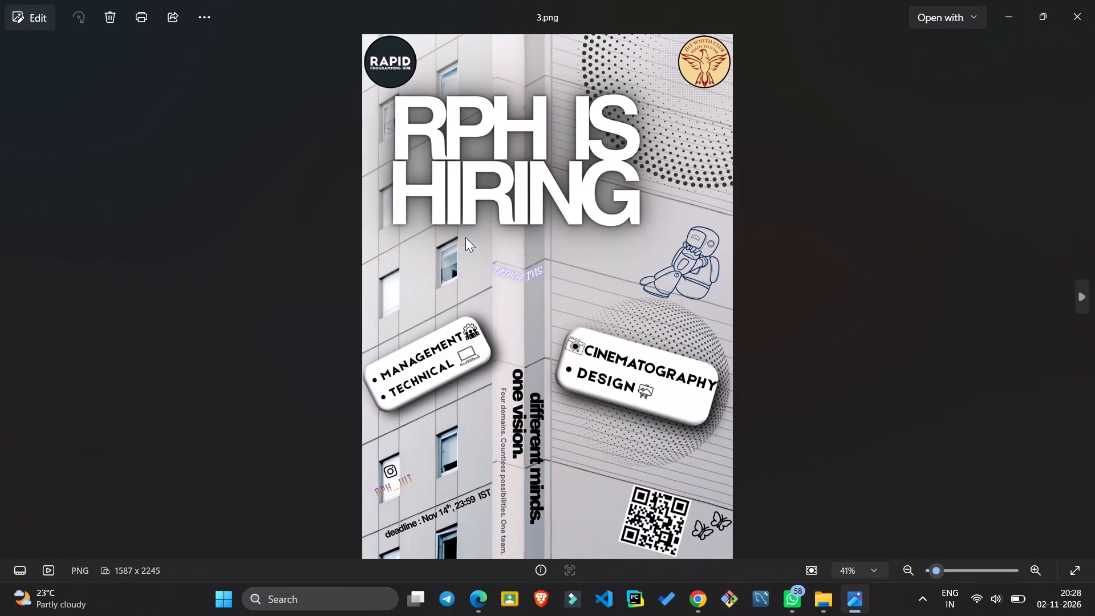
pyautogui.press('Left')
pyautogui.press('Right')
pyautogui.press('Escape')
# Move 2.png, the Call of Duty poster, out of the Final RPH folder into the POSTERS folder.
pyautogui.press('Down')
pyautogui.press('Left')
pyautogui.press('Left')
pyautogui.press('Return')
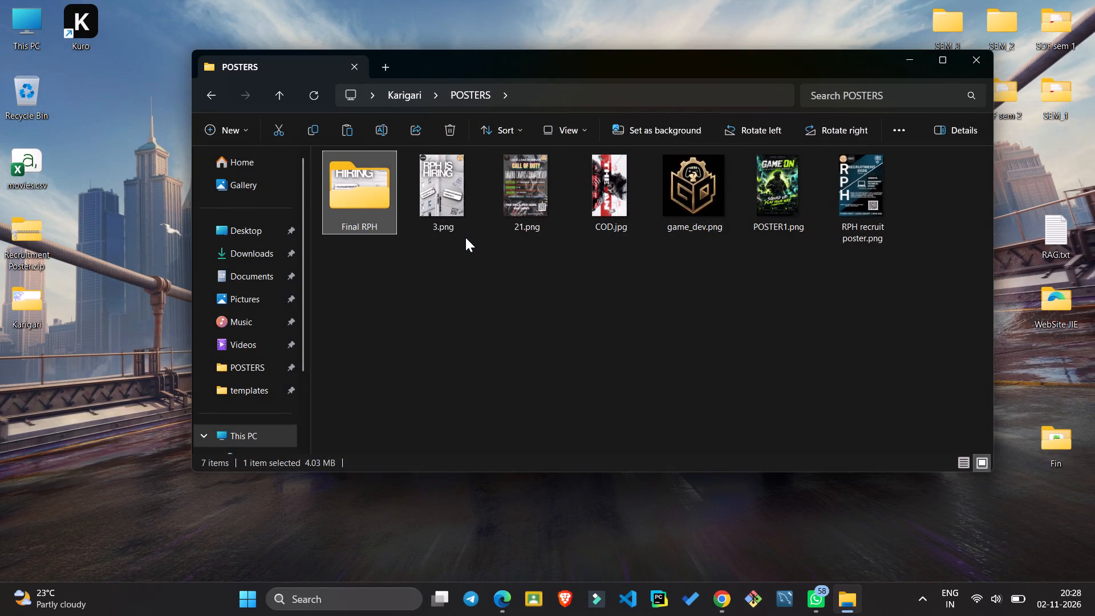
pyautogui.press('Right')
pyautogui.hotkey('ctrl', 'x')
pyautogui.press('BackSpace')
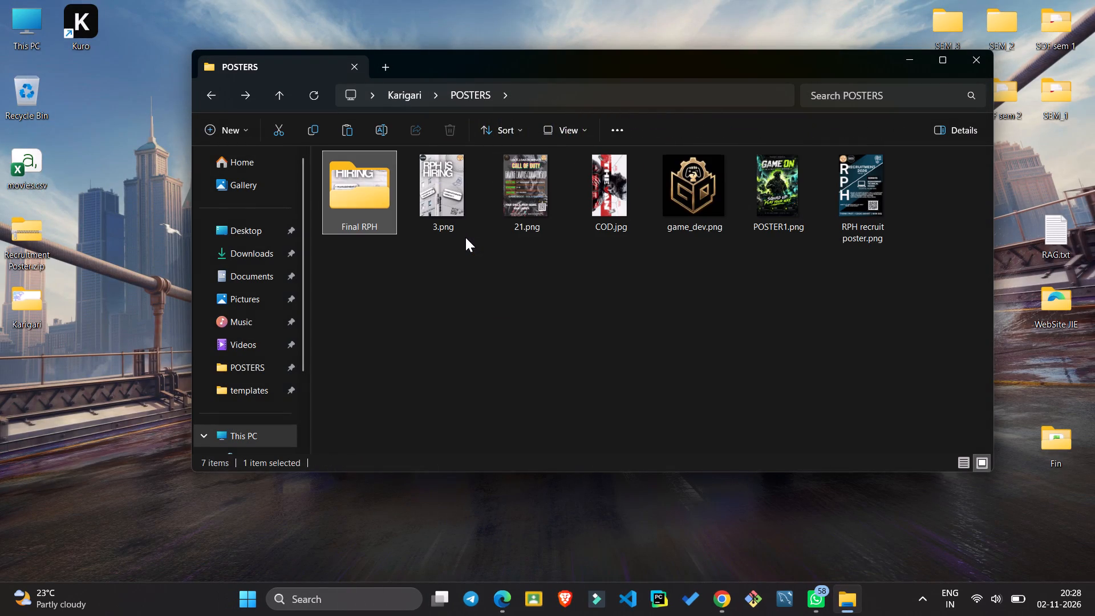
pyautogui.click(512, 326)
pyautogui.hotkey('ctrl', 'v')
# Open the 2.png poster in the POSTERS folder for viewing.
pyautogui.press('Right')
pyautogui.press('Return')
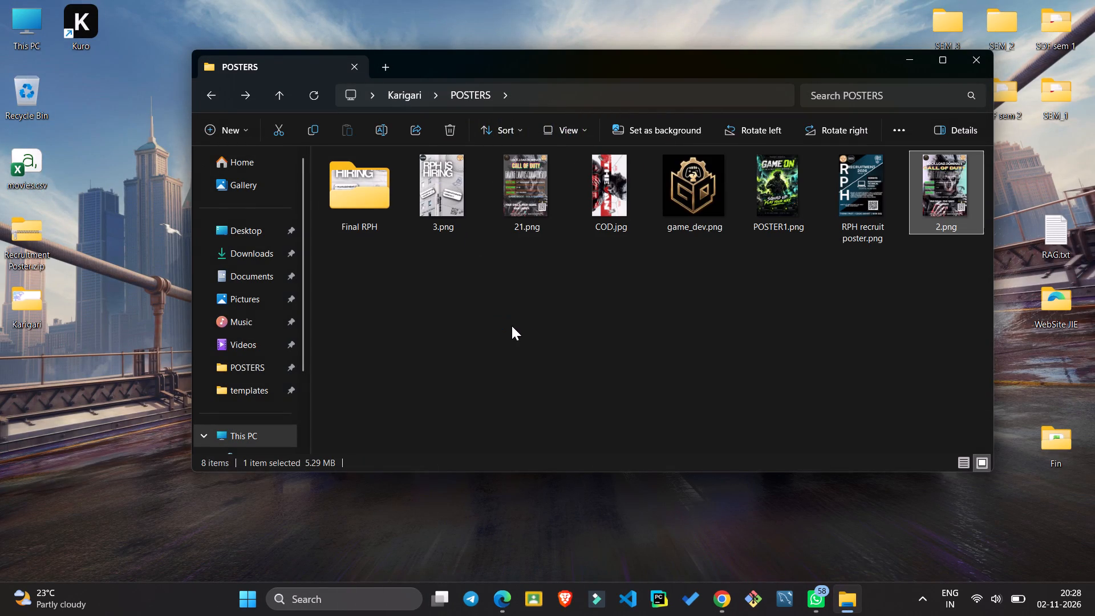
# Compare the Call of Duty posters 2.png and 21.png with the RPH IS HIRING poster 3.png, close the viewer and clear the file selection.
pyautogui.press('Left')
pyautogui.press('Left')
pyautogui.press('Right')
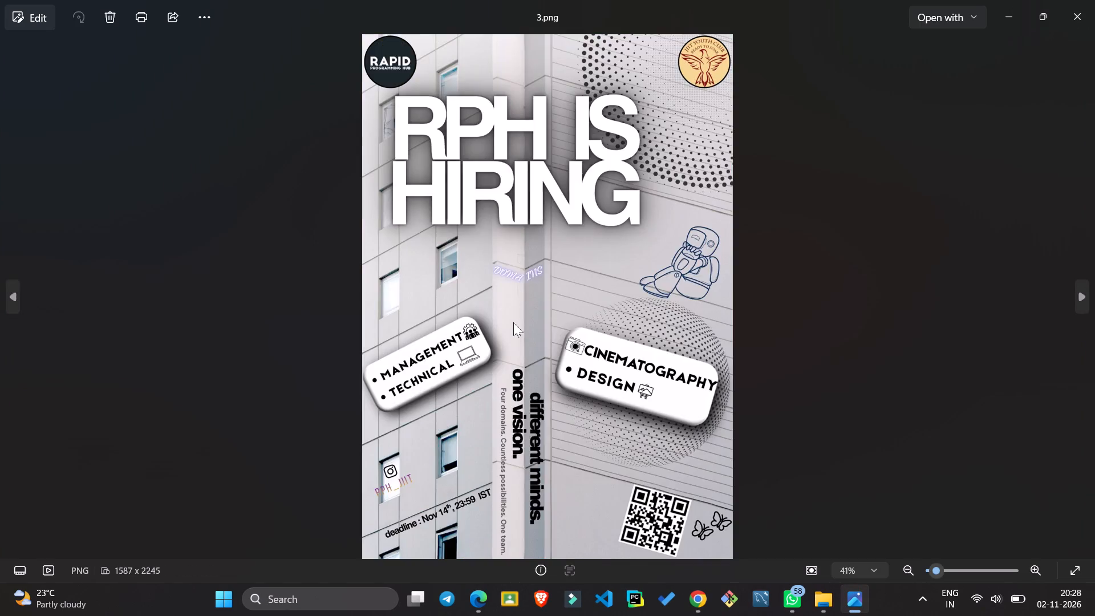
pyautogui.press('Left')
pyautogui.press('Left')
pyautogui.press('Left')
pyautogui.press('Right')
pyautogui.press('Right')
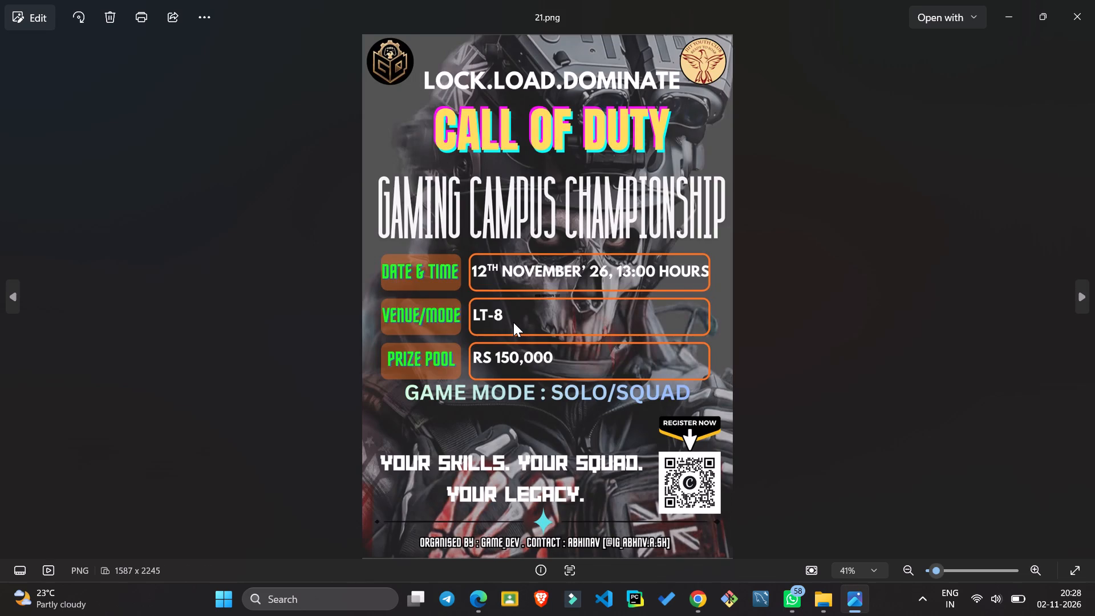
pyautogui.press('Left')
pyautogui.press('Left')
pyautogui.press('Right')
pyautogui.press('Right')
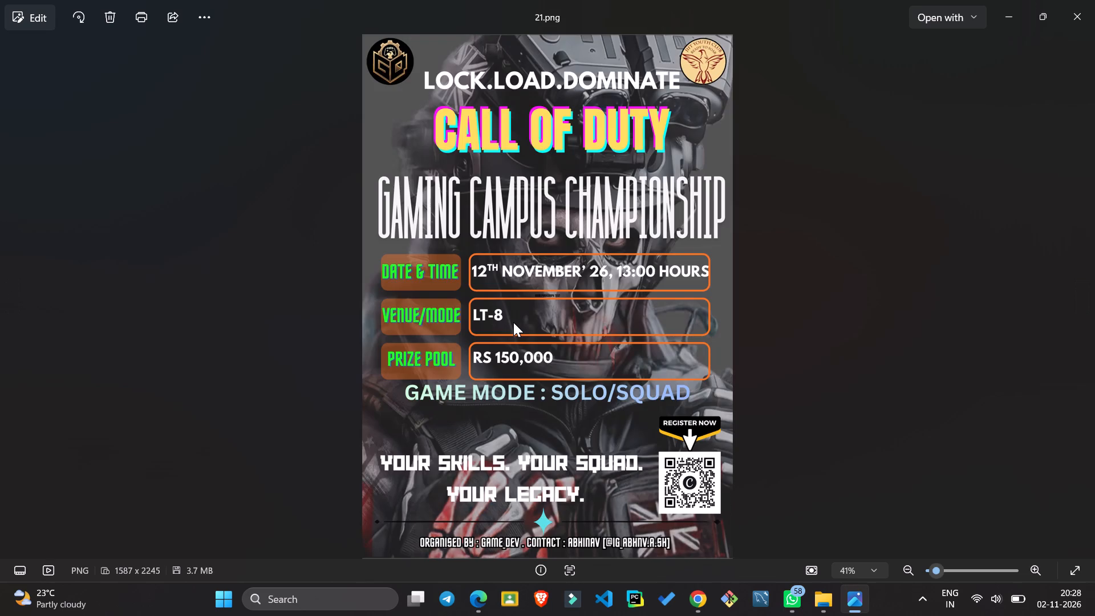
pyautogui.press('Left')
pyautogui.press('Left')
pyautogui.press('Right')
pyautogui.press('Right')
pyautogui.press('Left')
pyautogui.press('Left')
pyautogui.click(715, 273)
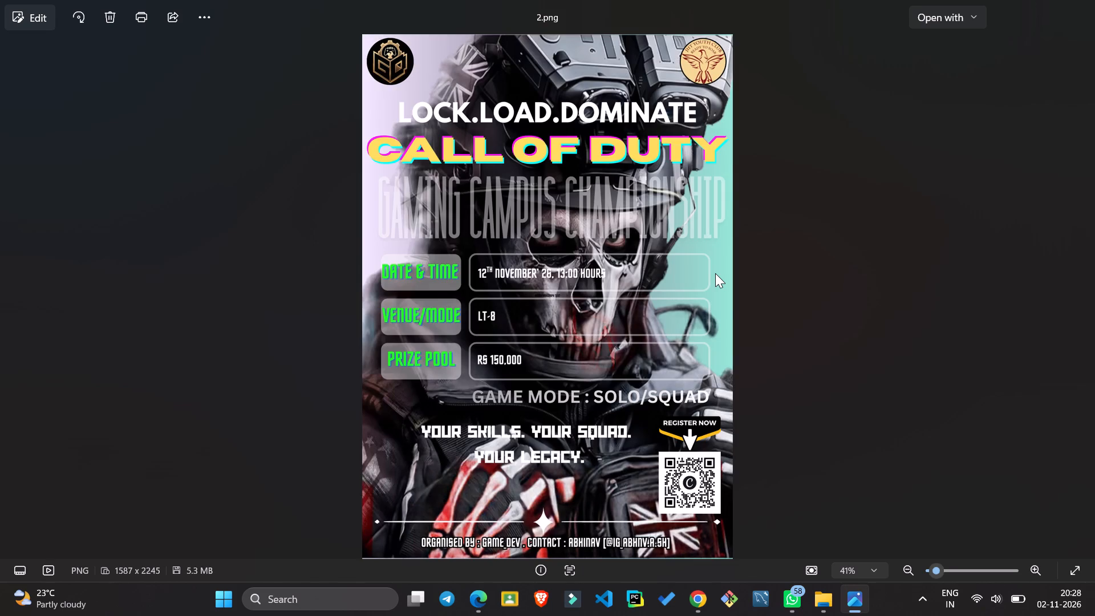
pyautogui.press('Right')
pyautogui.press('Right')
pyautogui.press('Escape')
pyautogui.press('Escape')
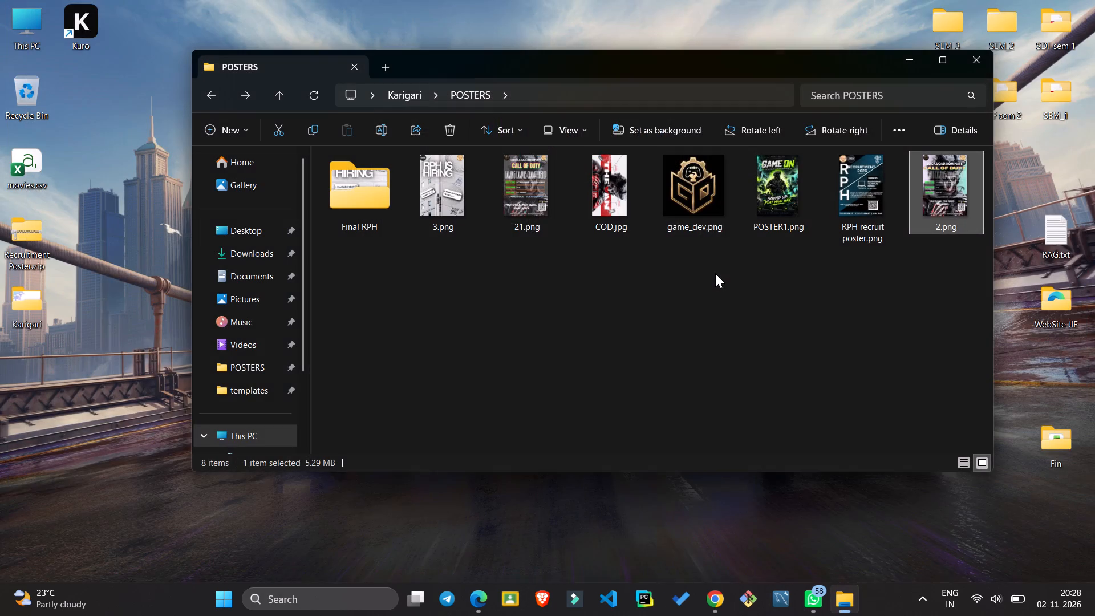
pyautogui.click(715, 273)
# Switch from the POSTERS folder to another open window.
pyautogui.hotkey('alt', 'Tab')
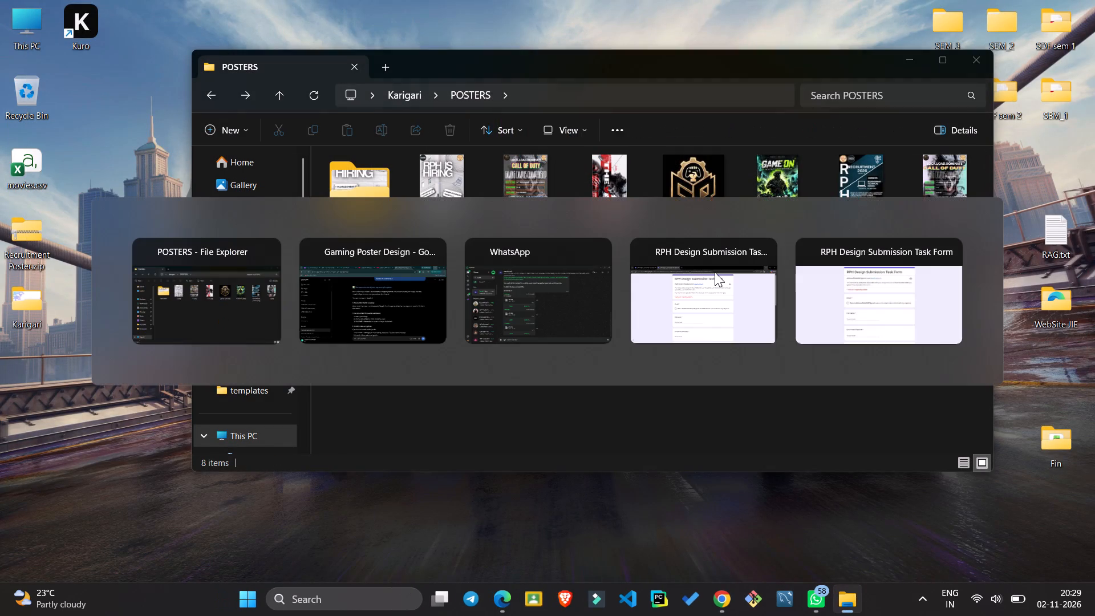
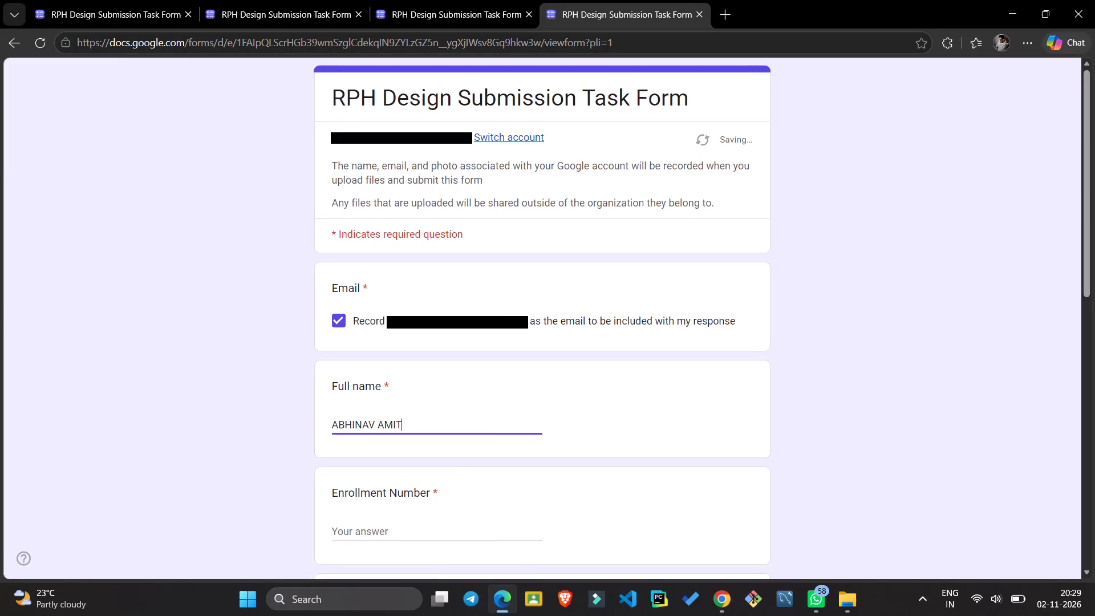
# Enter the enrollment number in the RPH Design Submission Task Form.
pyautogui.press('Tab')
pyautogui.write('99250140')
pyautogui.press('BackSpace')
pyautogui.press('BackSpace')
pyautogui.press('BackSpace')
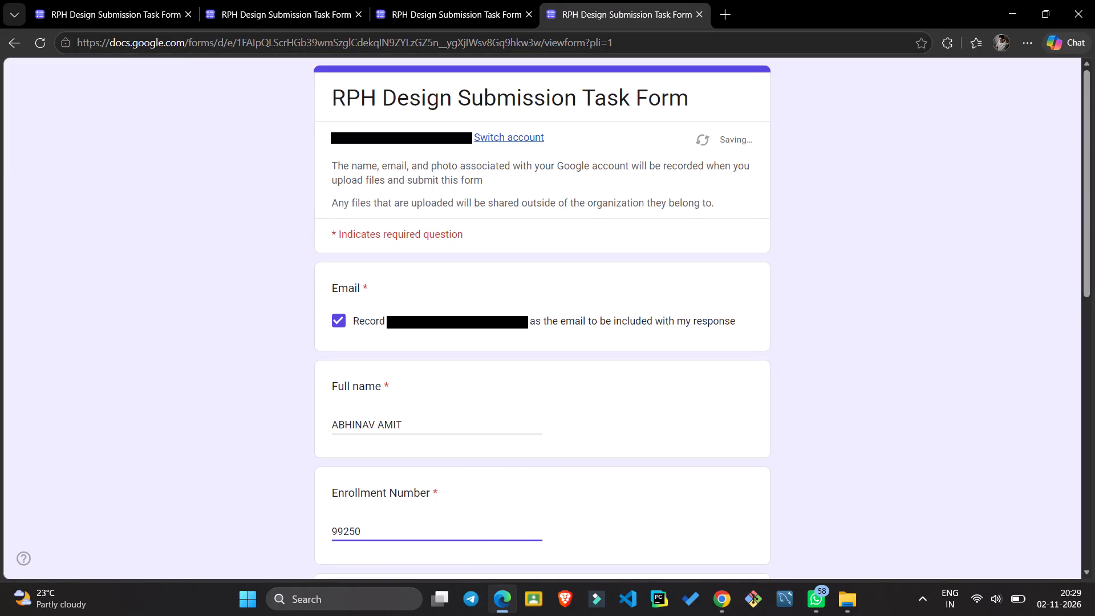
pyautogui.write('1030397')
# Fill in the Branch answer of the submission form as CSE.
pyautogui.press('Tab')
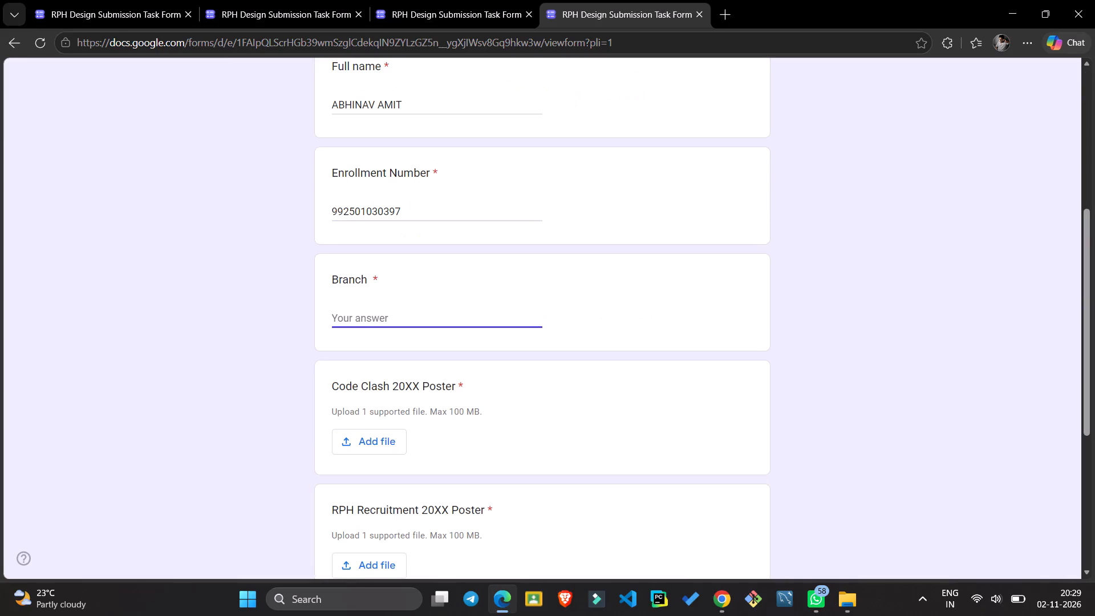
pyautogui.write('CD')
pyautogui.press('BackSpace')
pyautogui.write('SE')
pyautogui.click(373, 395)
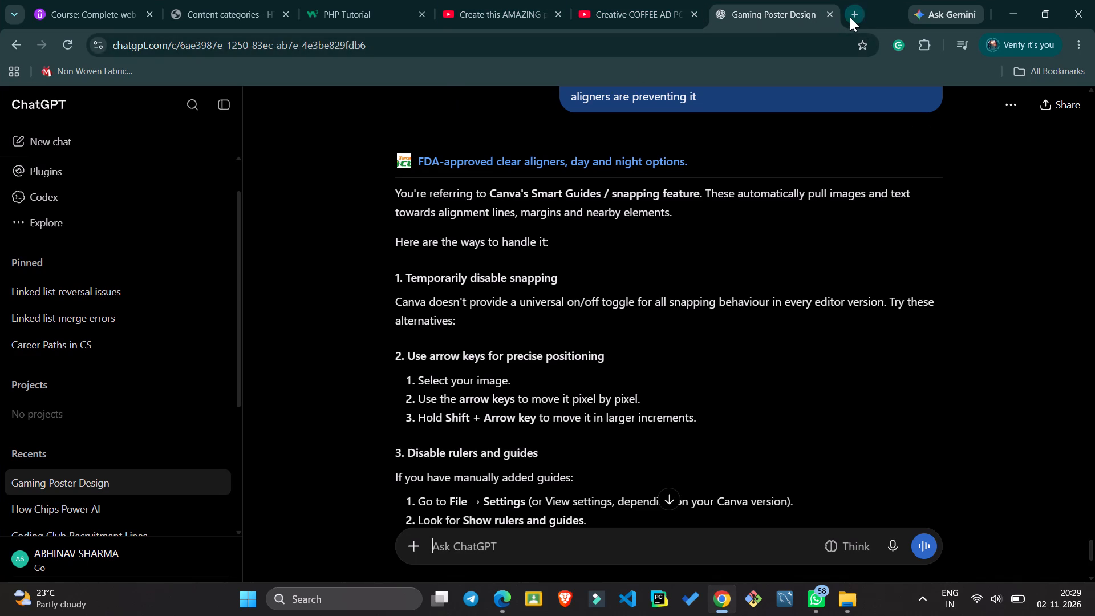
# Open Canva in a new browser tab and open the two-page Code Clash poster design from the recent designs.
pyautogui.click(850, 17)
pyautogui.write('CANVA')
pyautogui.press('Return')
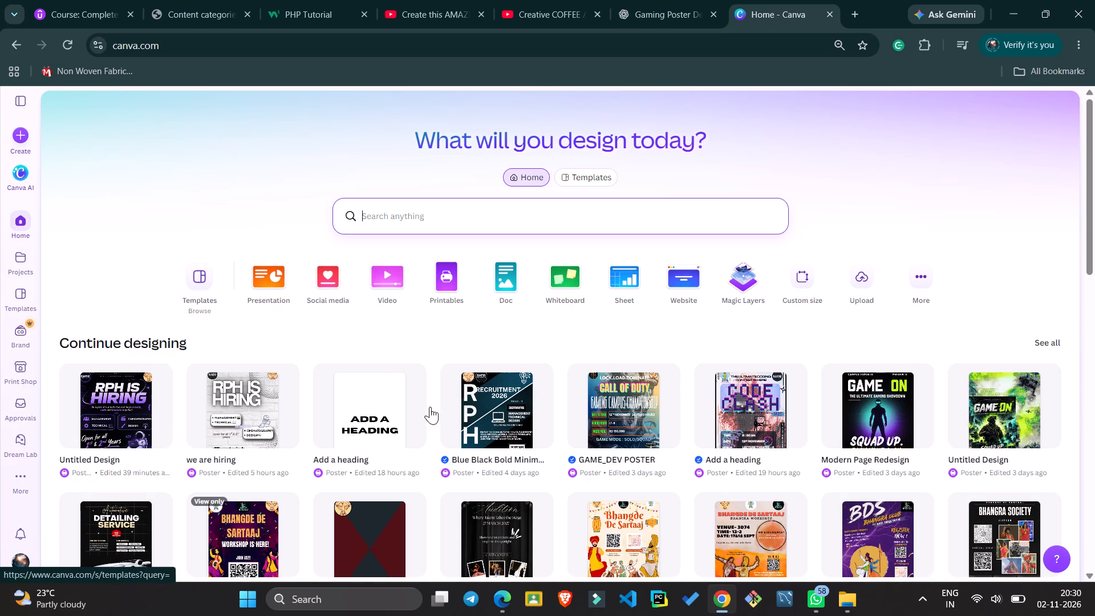
pyautogui.click(743, 403)
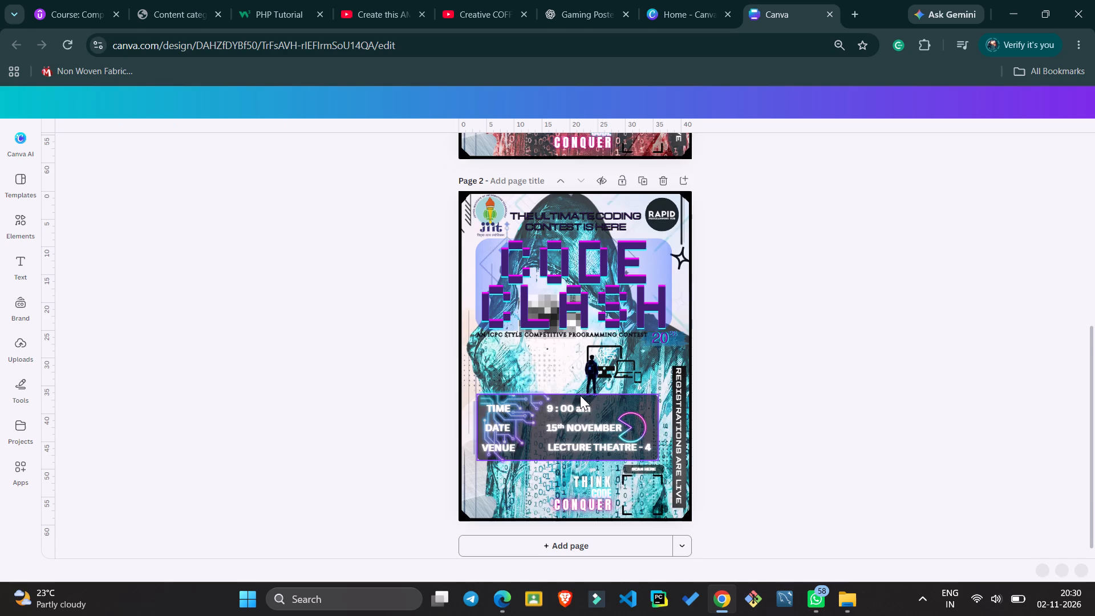
# Select the white lightbulb circuit graphic on the monitor on page 2 and open its complete set of image filters.
pyautogui.scroll(1, 580, 395)
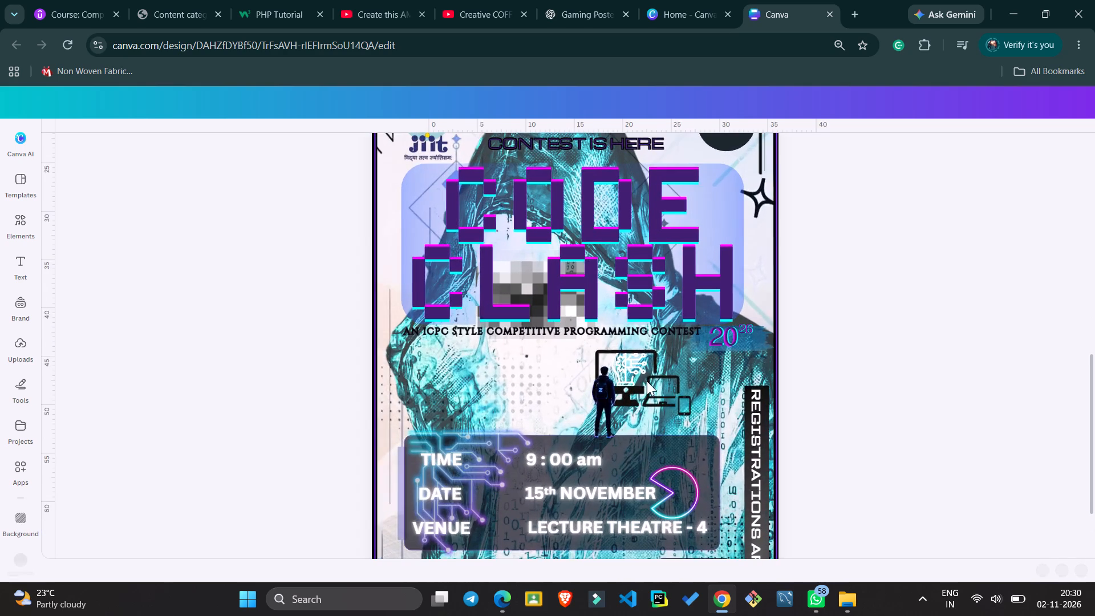
pyautogui.click(642, 366)
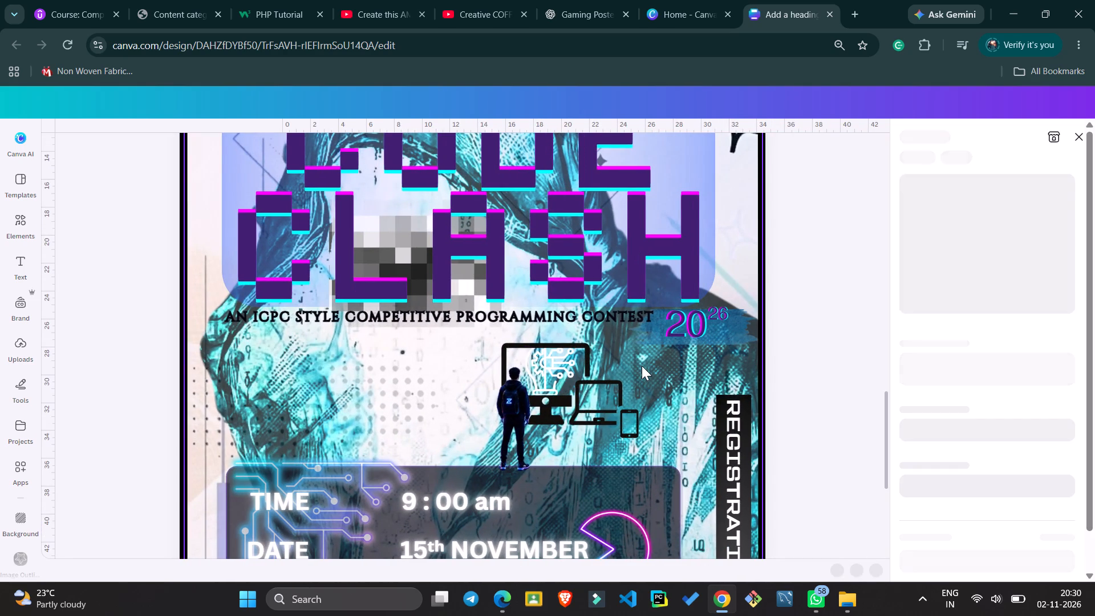
pyautogui.click(541, 368)
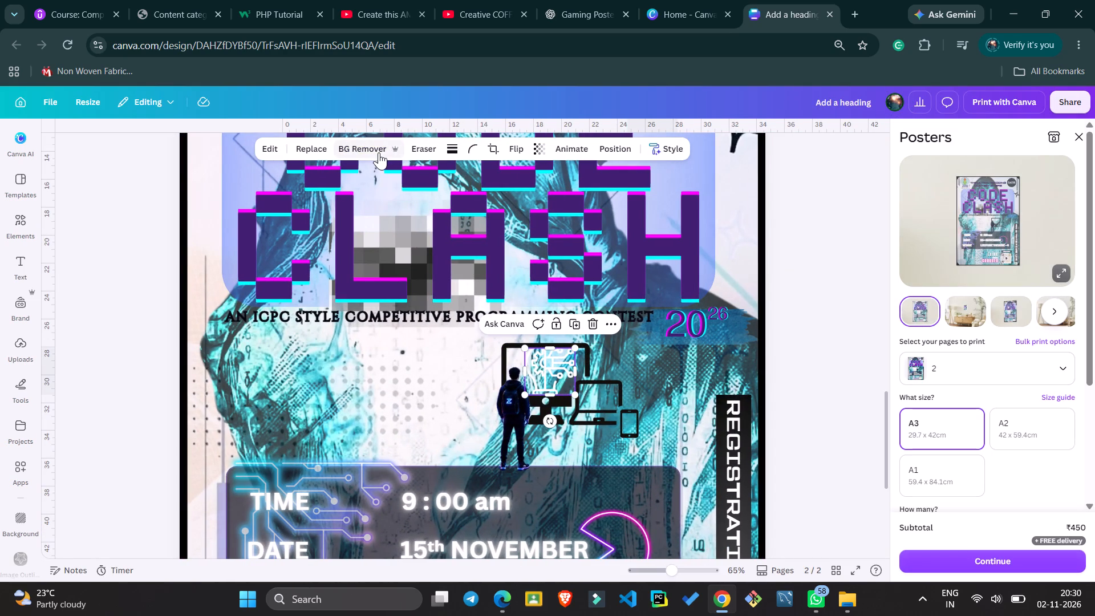
pyautogui.click(278, 147)
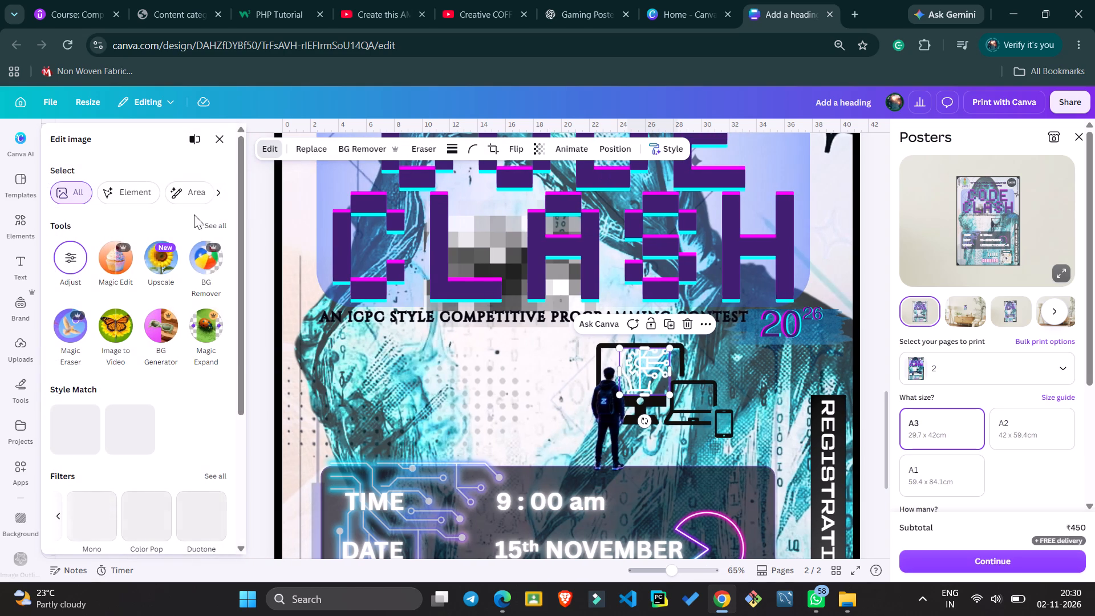
pyautogui.scroll(-2, 144, 363)
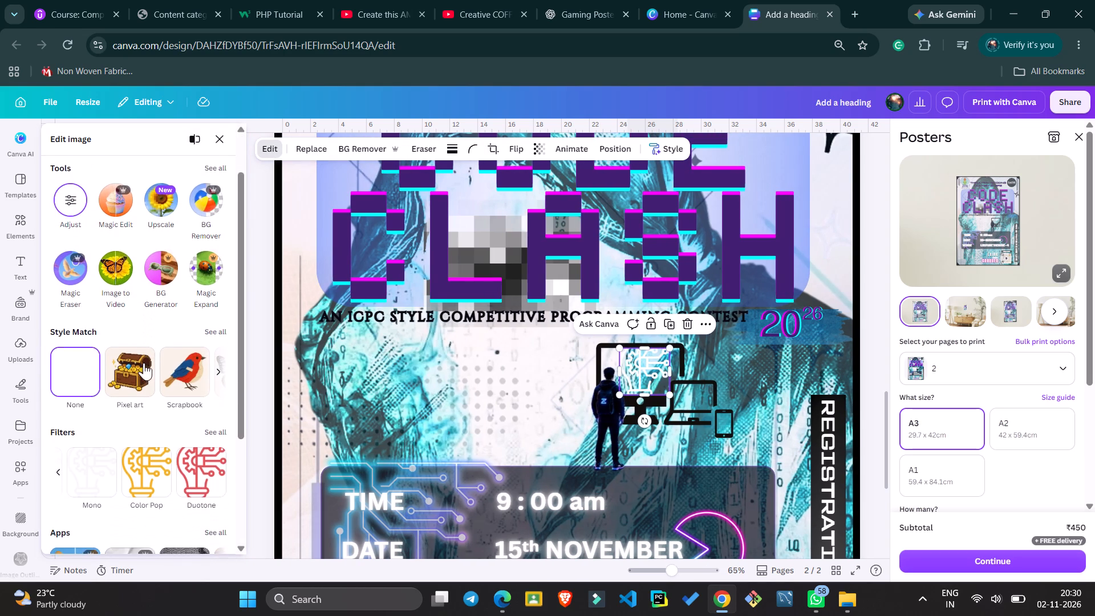
pyautogui.scroll(-2, 144, 363)
pyautogui.click(216, 372)
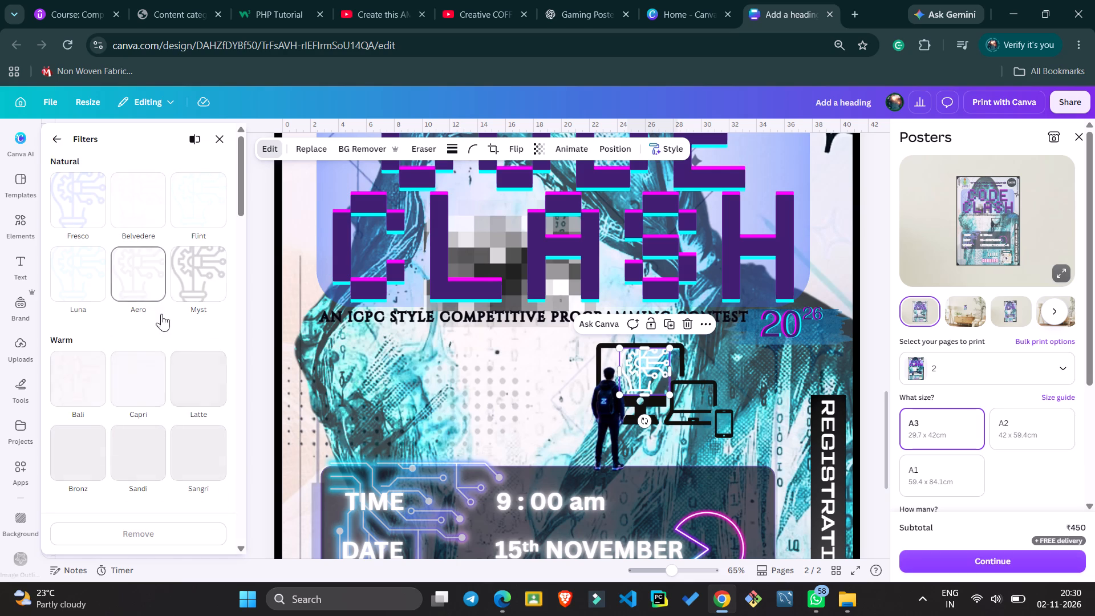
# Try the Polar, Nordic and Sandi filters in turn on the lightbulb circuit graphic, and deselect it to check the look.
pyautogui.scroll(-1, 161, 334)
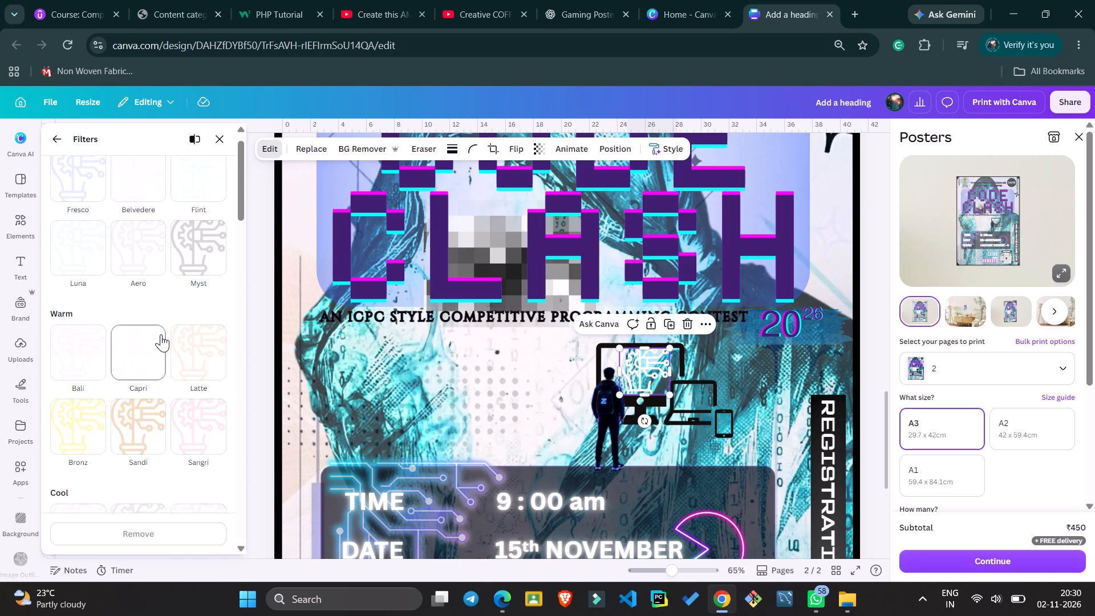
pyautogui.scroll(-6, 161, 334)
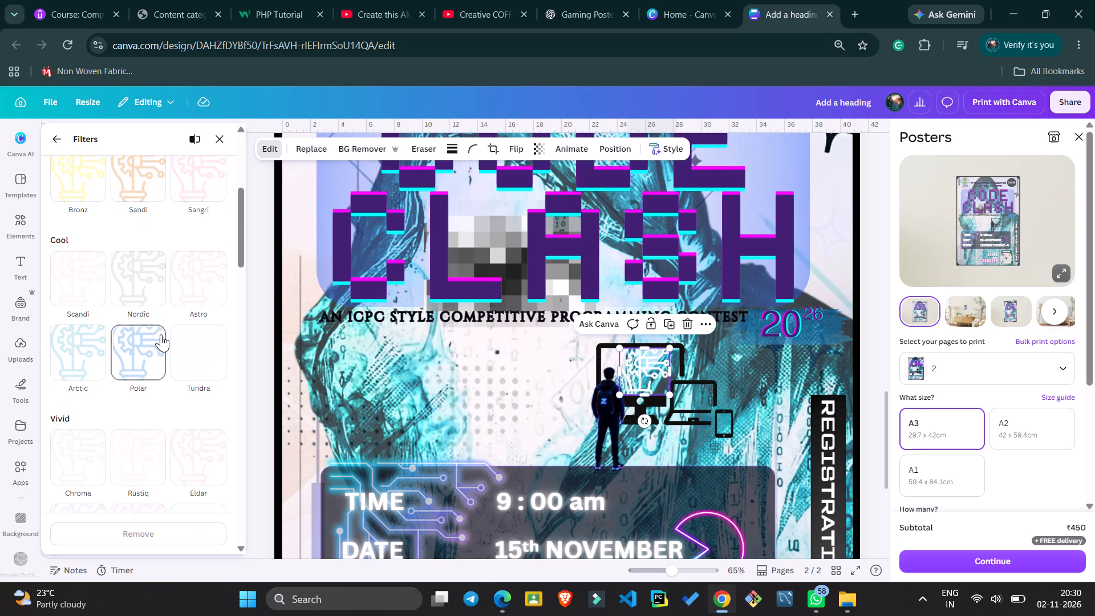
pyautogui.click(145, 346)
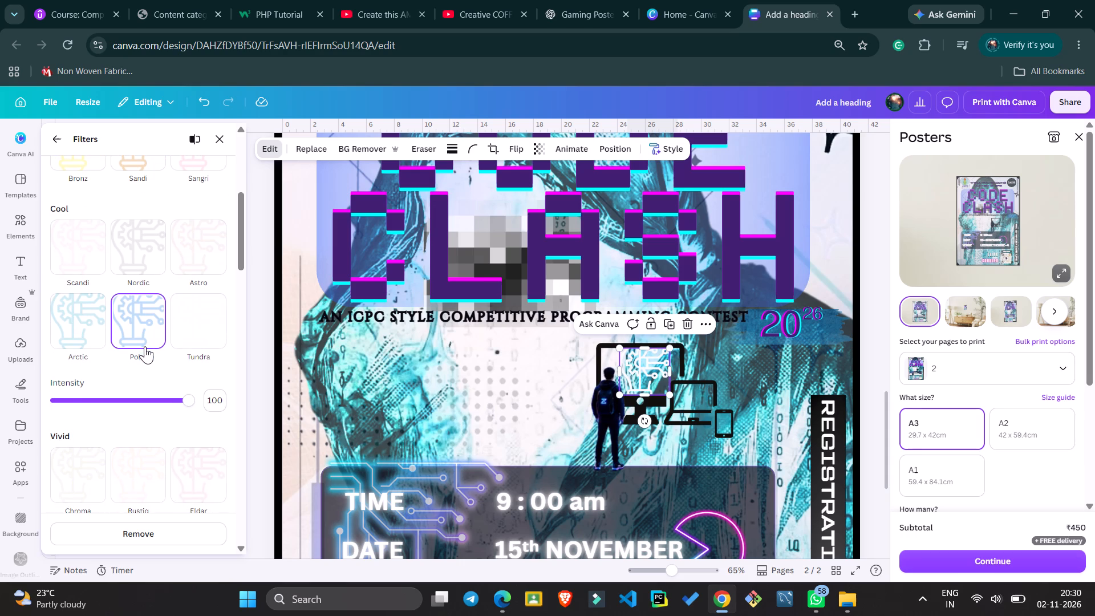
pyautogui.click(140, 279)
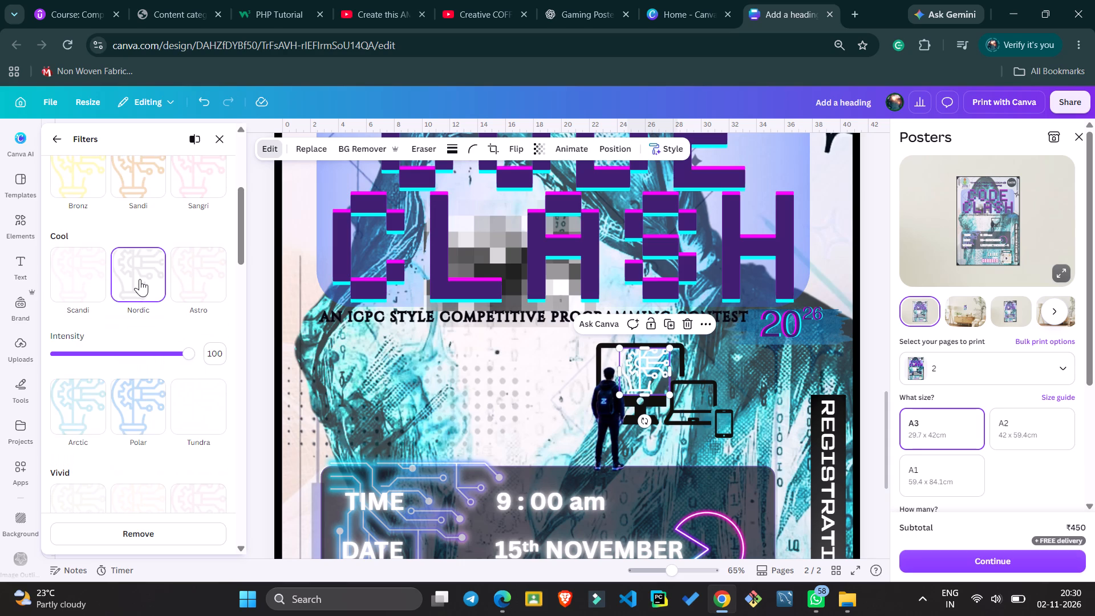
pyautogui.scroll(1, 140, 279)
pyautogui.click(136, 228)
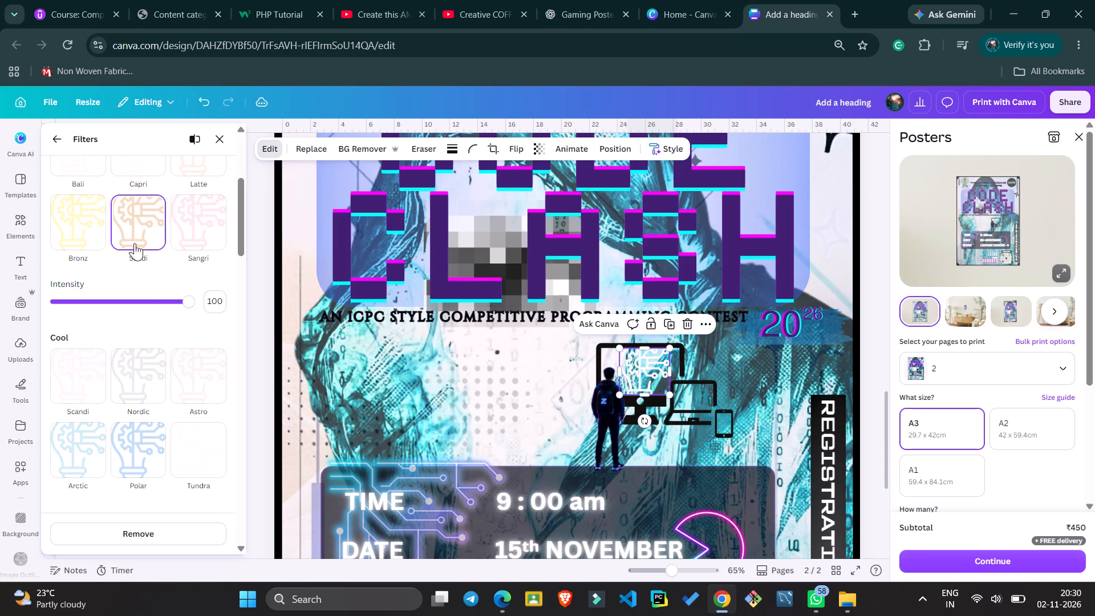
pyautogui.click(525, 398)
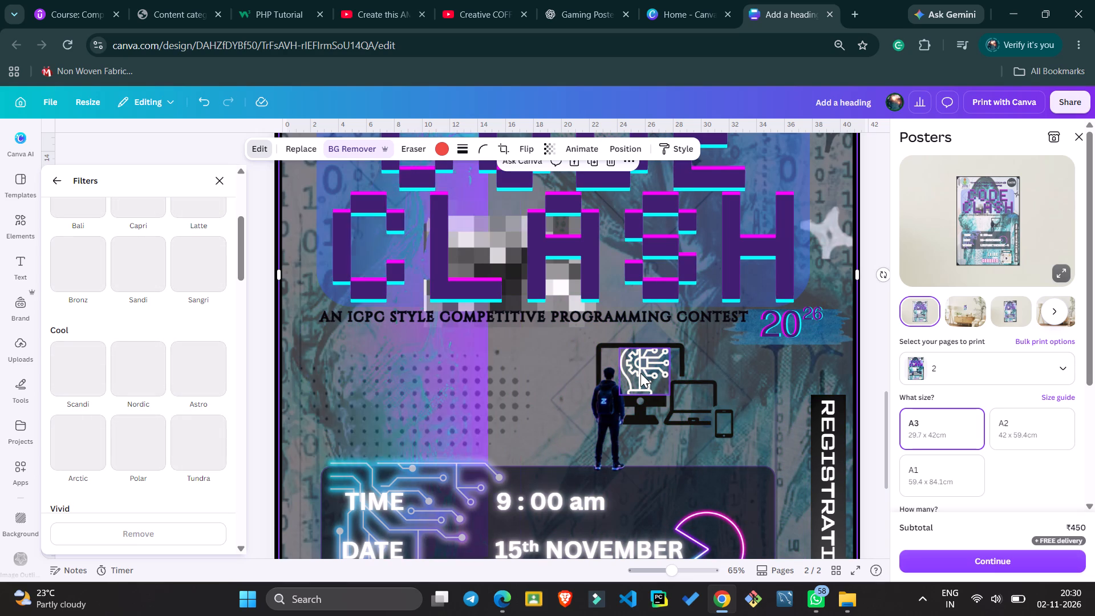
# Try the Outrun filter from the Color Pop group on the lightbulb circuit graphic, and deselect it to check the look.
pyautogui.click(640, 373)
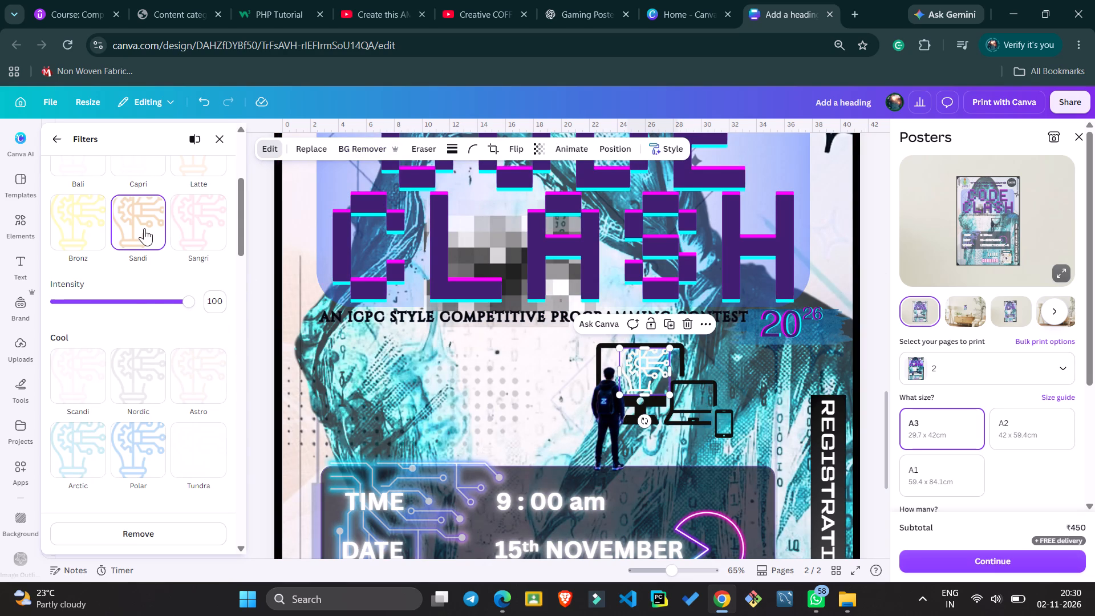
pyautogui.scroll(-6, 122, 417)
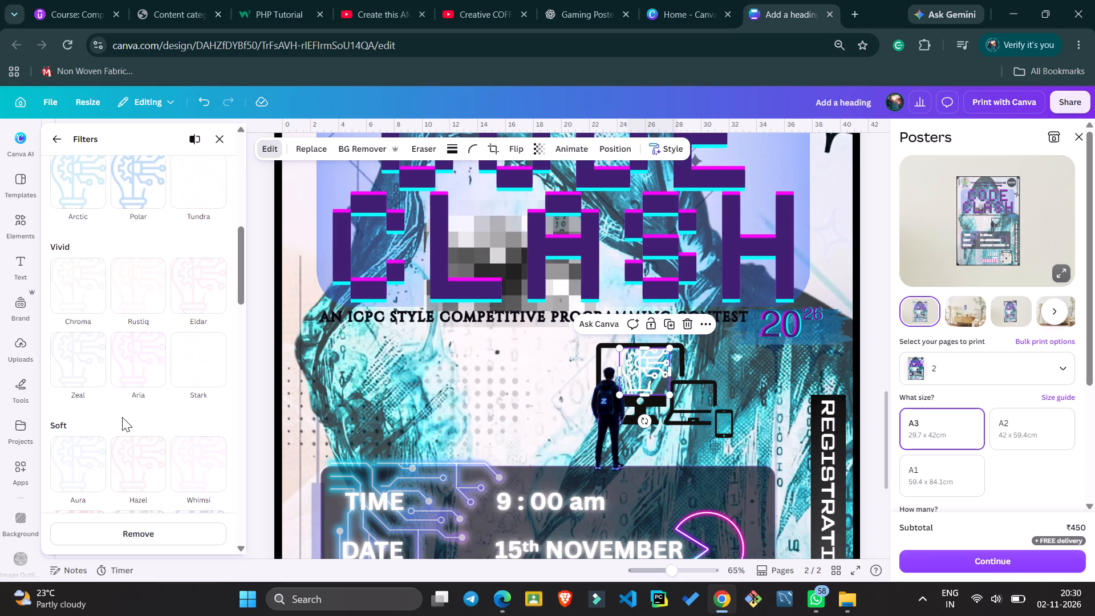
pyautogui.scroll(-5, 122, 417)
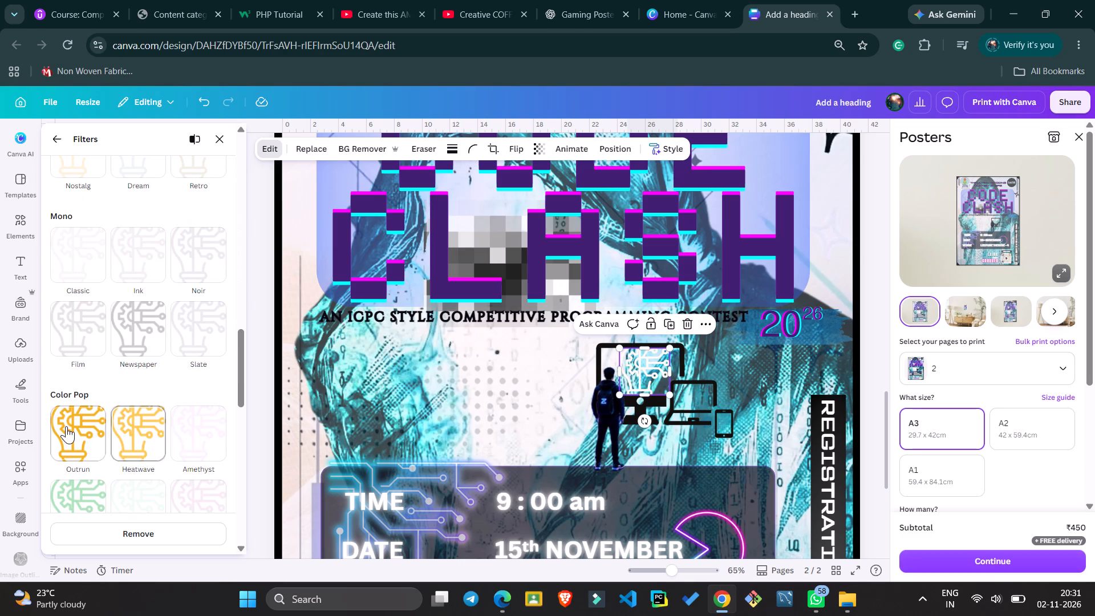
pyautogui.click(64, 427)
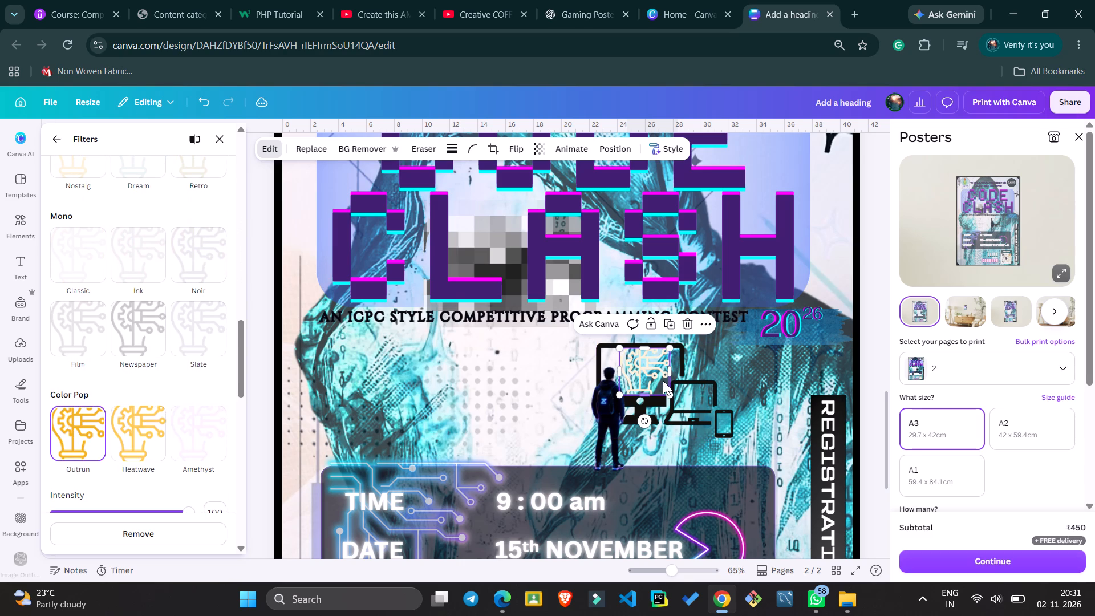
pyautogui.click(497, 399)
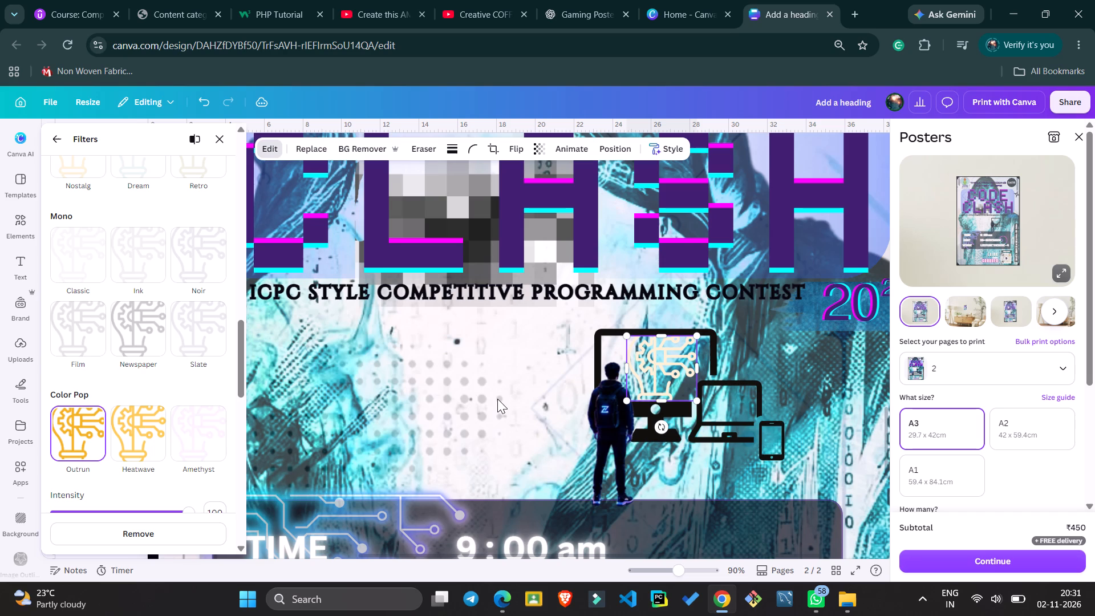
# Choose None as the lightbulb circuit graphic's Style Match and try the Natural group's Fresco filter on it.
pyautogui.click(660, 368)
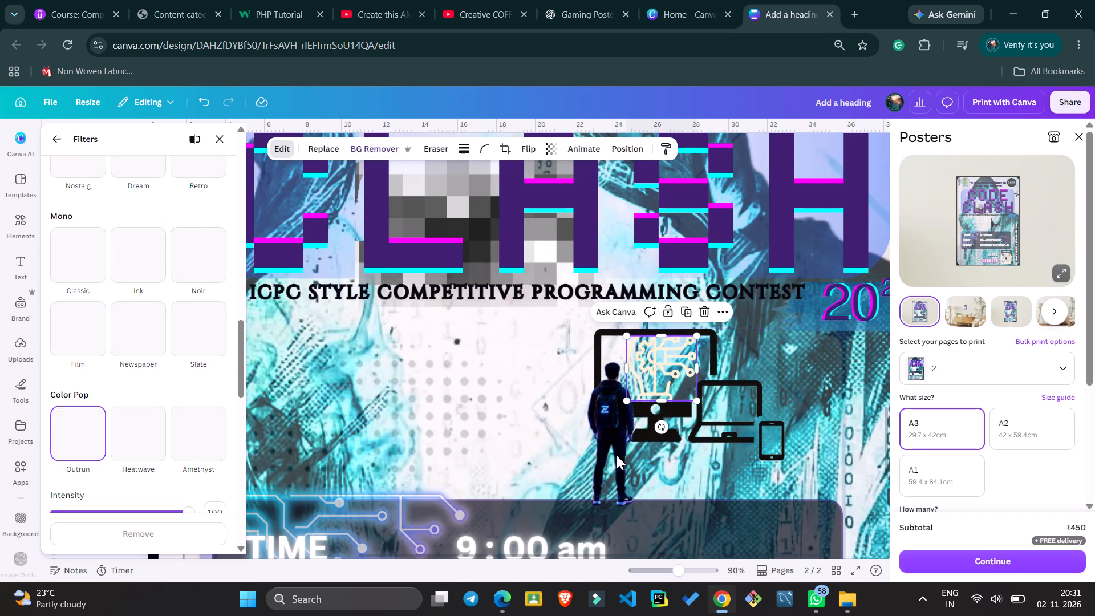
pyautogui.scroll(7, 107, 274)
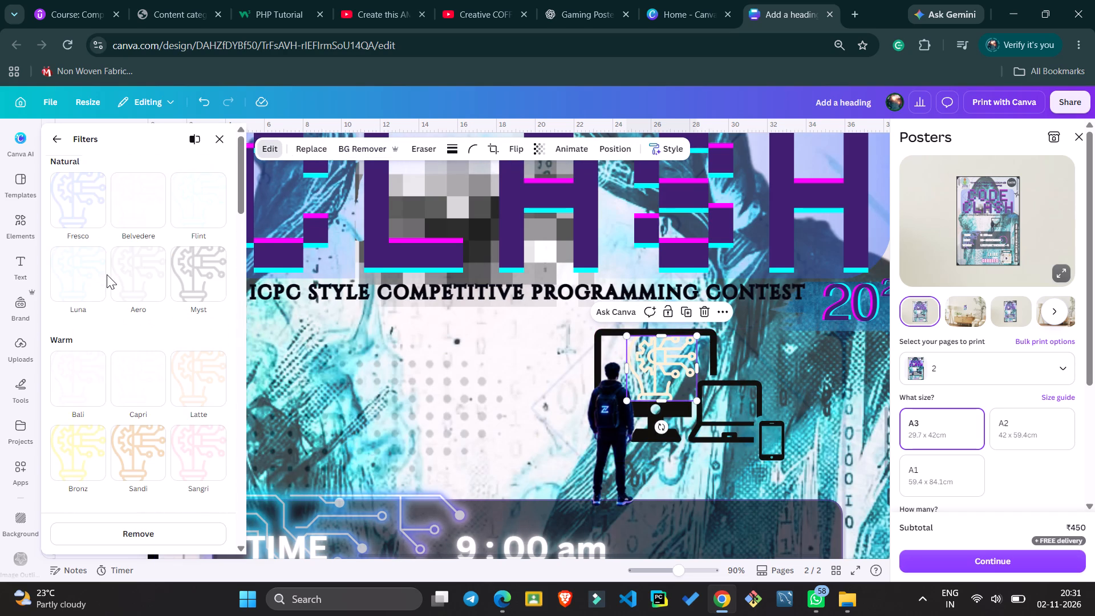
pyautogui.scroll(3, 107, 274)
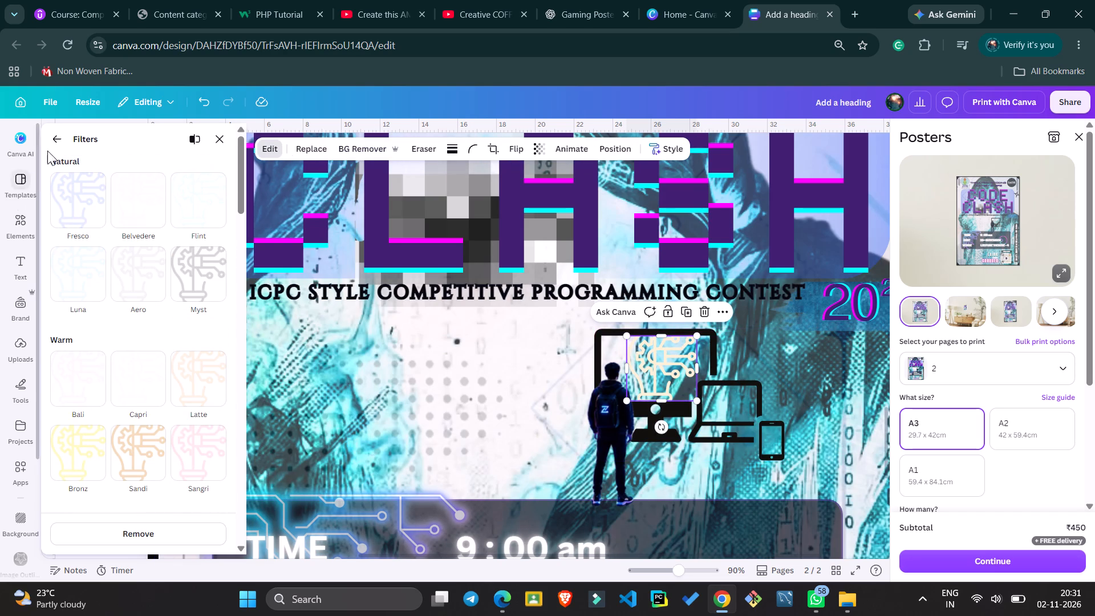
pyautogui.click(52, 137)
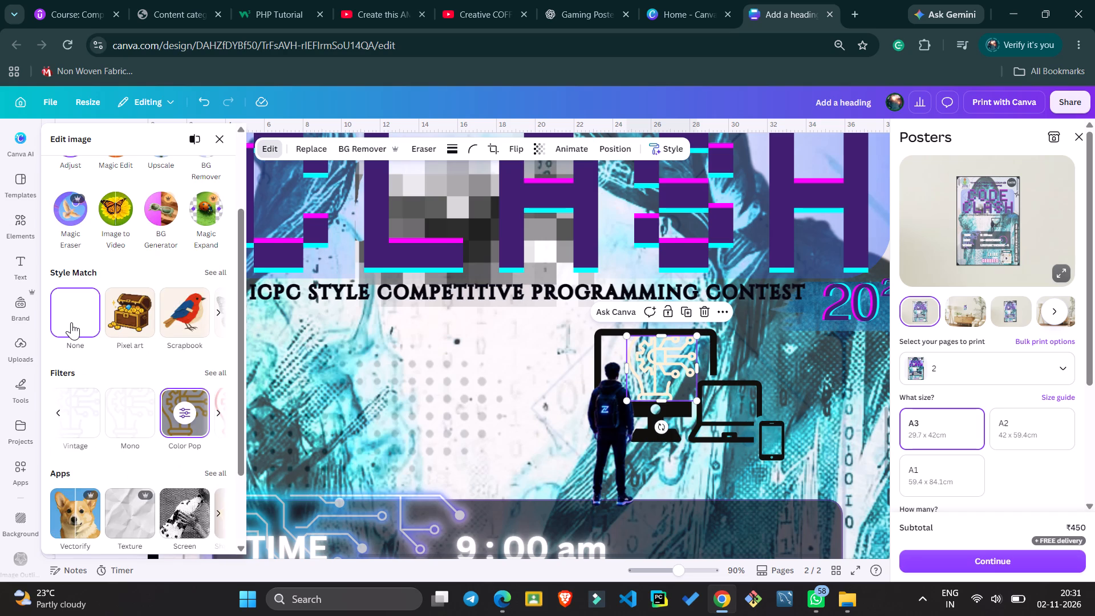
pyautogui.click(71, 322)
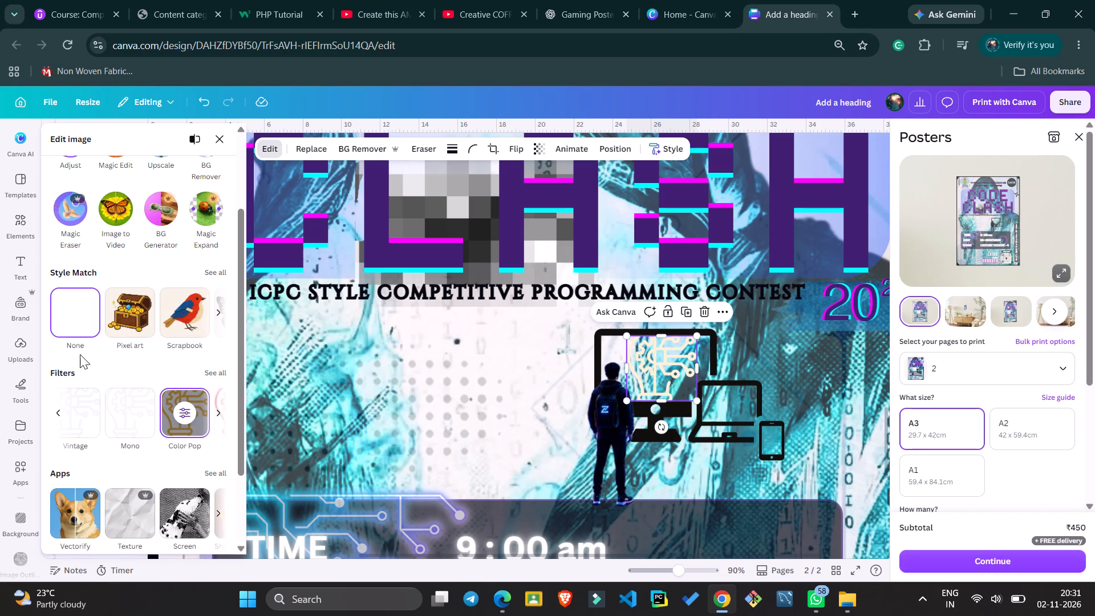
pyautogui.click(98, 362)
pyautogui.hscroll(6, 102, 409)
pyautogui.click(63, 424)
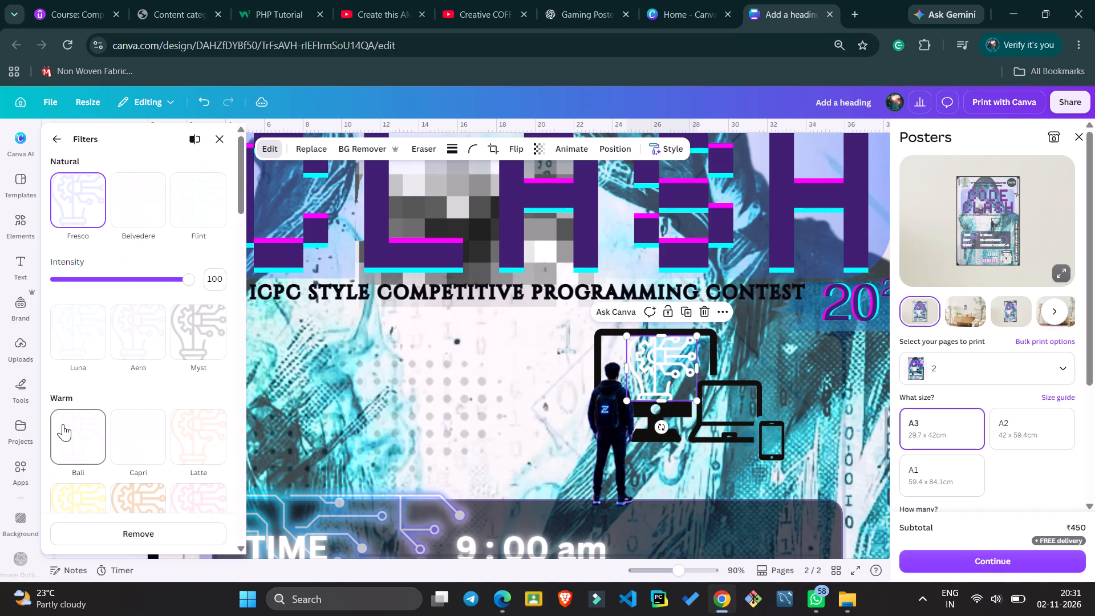
# Apply the Mono filter from the Duotone group to the lightbulb circuit graphic on the monitor.
pyautogui.scroll(-1, 148, 425)
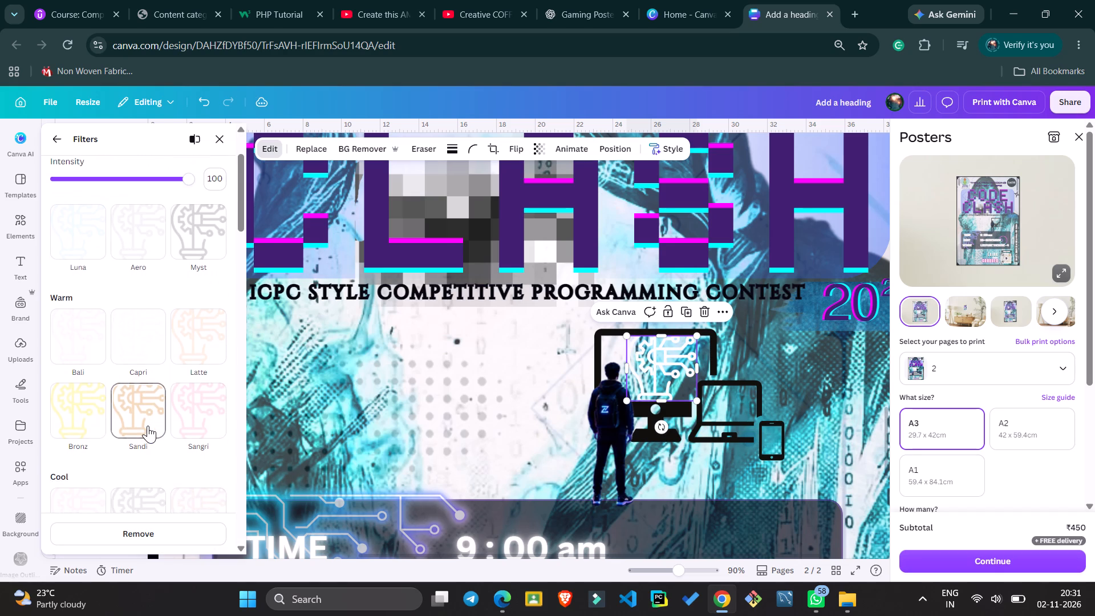
pyautogui.scroll(-6, 148, 425)
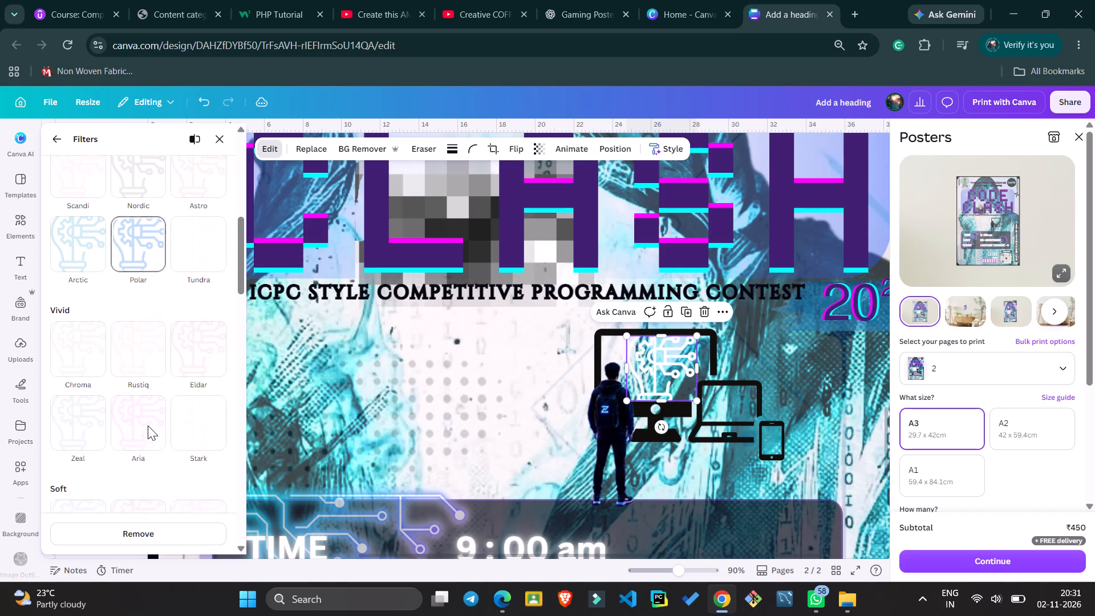
pyautogui.scroll(-5, 148, 425)
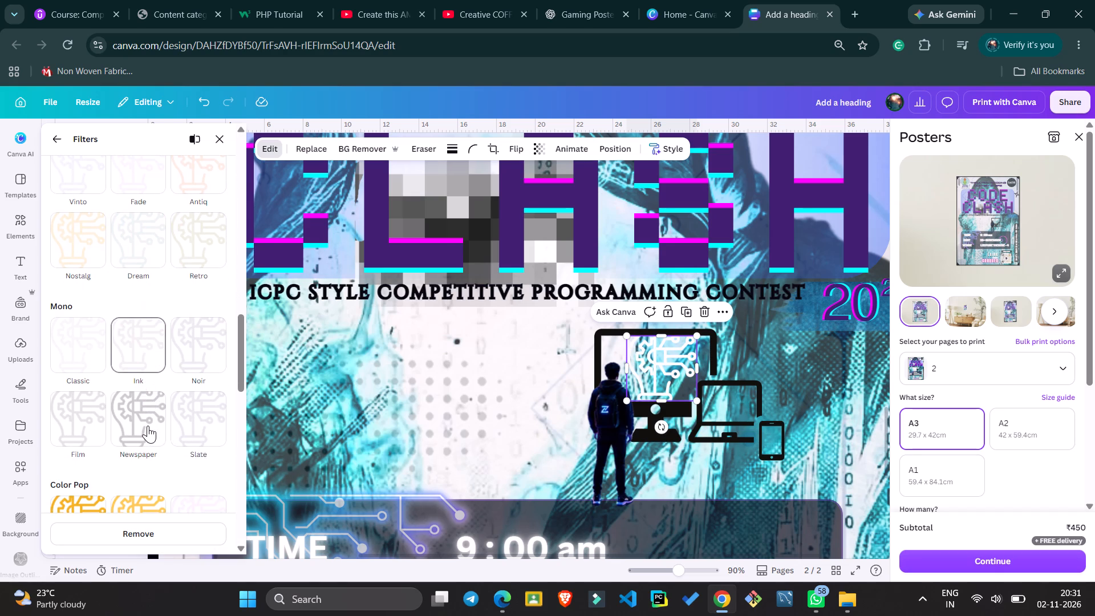
pyautogui.scroll(-2, 148, 425)
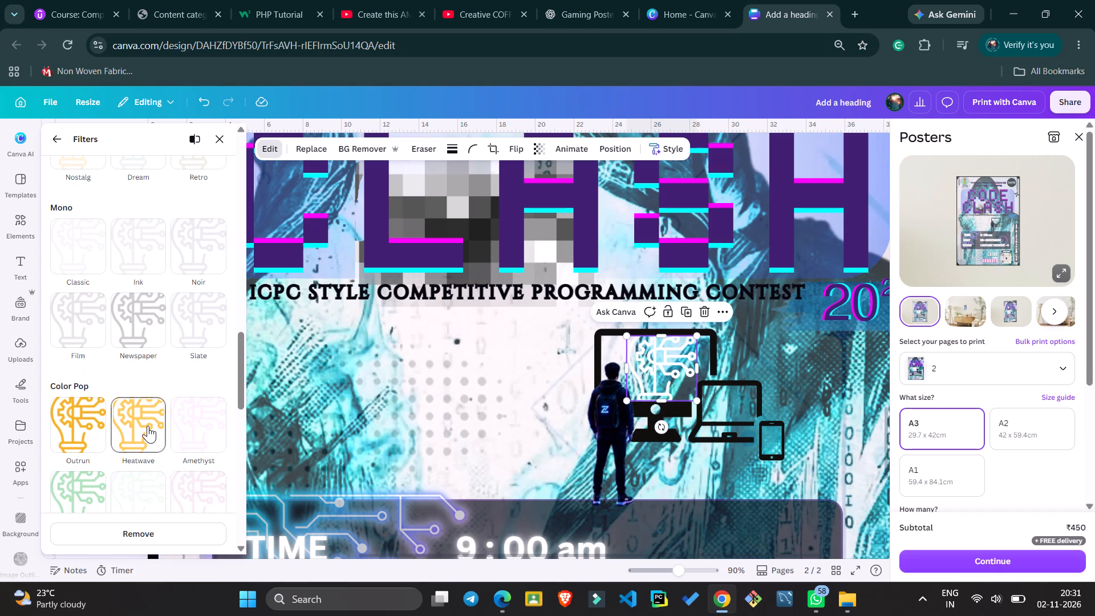
pyautogui.scroll(-5, 148, 425)
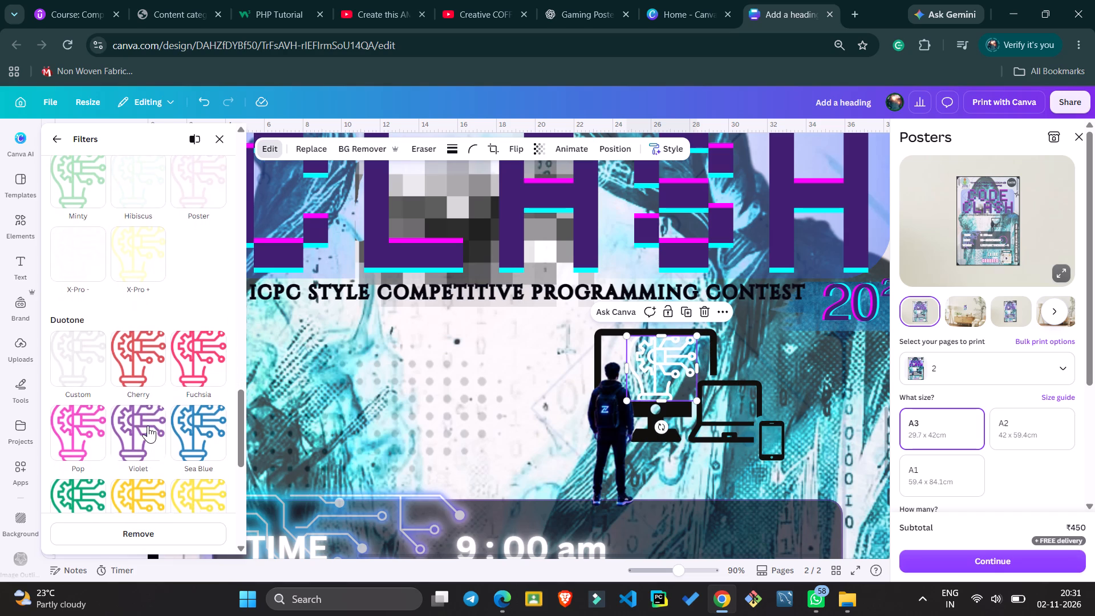
pyautogui.scroll(-1, 148, 425)
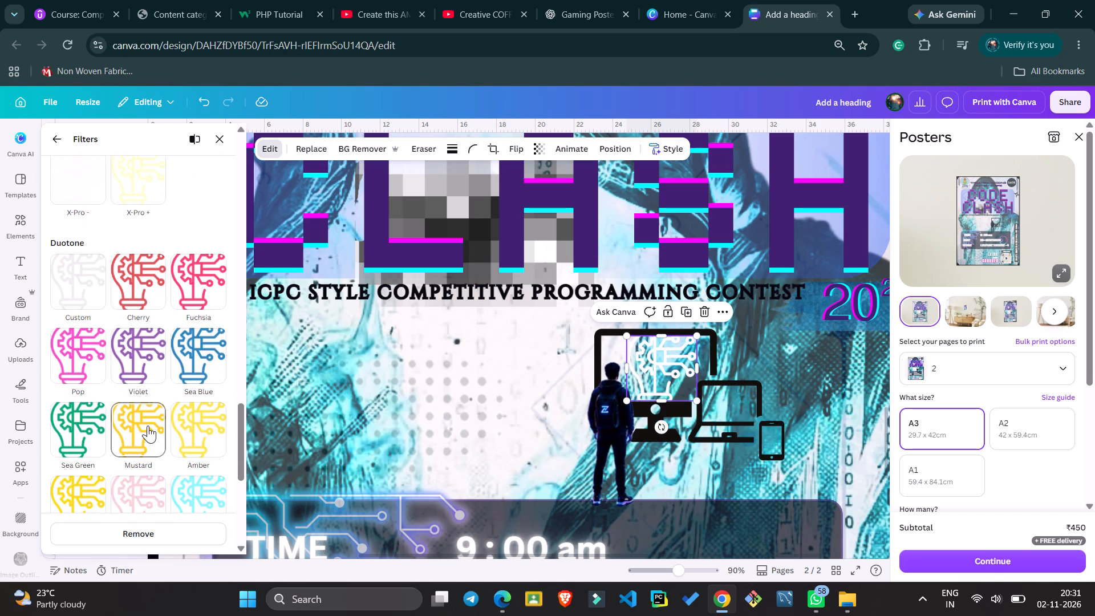
pyautogui.scroll(-3, 148, 425)
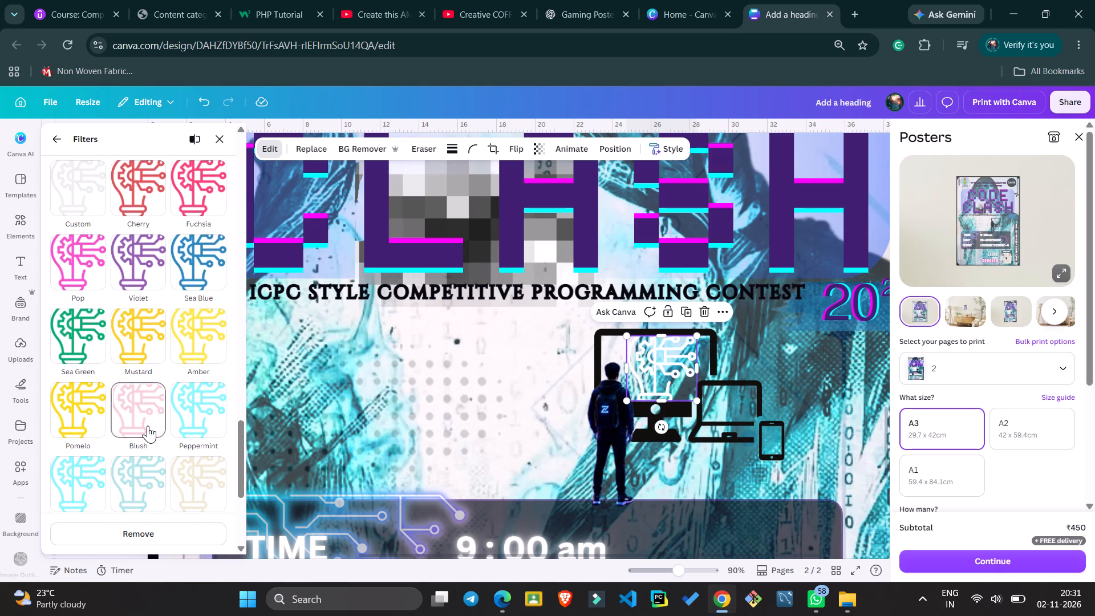
pyautogui.scroll(-3, 148, 425)
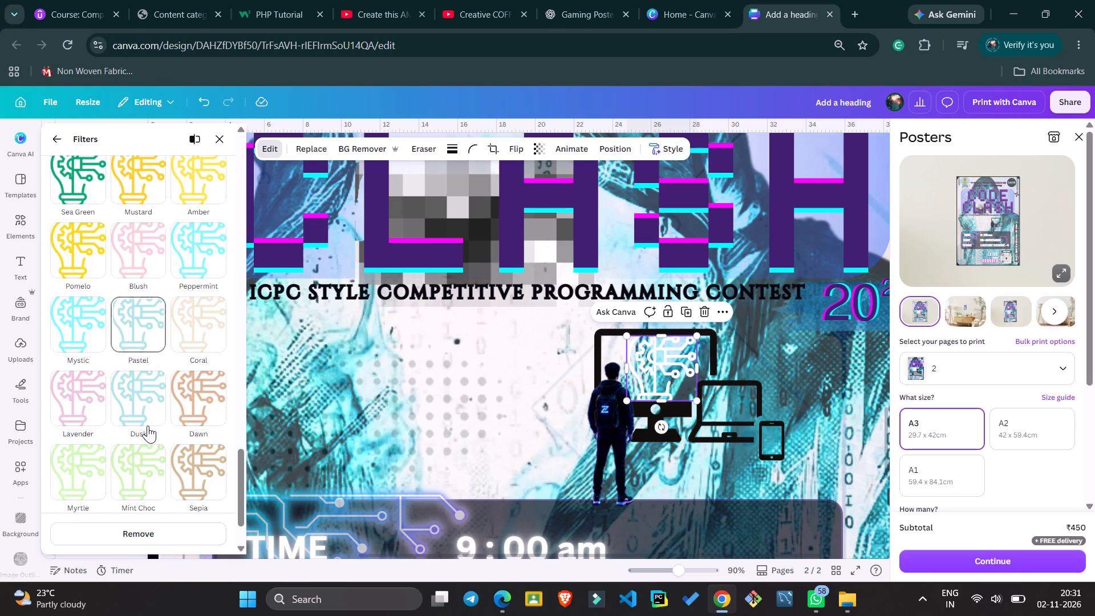
pyautogui.scroll(-2, 148, 425)
pyautogui.click(81, 454)
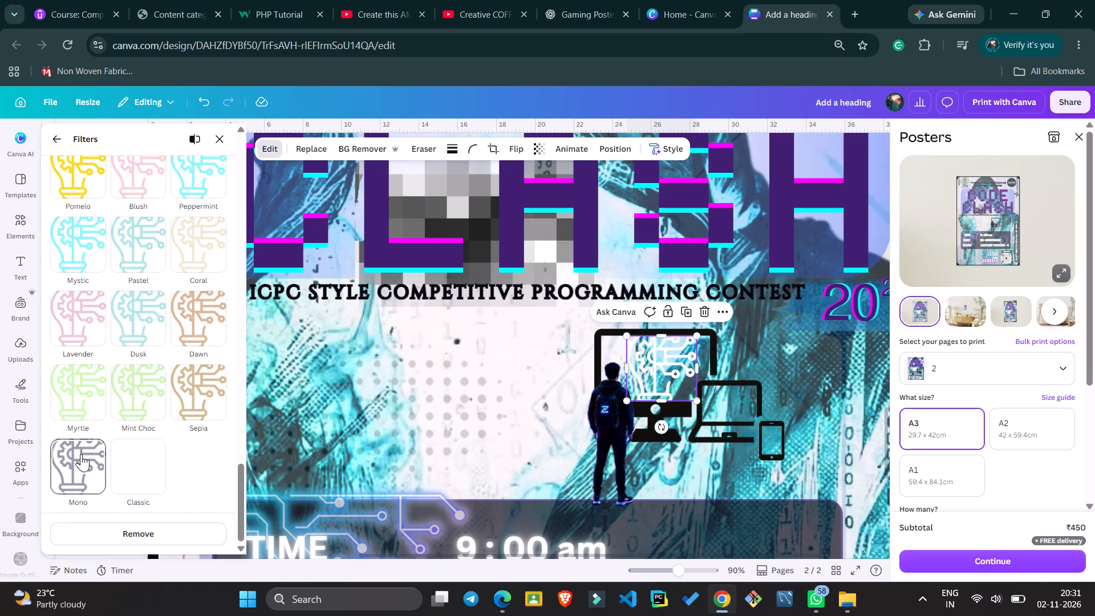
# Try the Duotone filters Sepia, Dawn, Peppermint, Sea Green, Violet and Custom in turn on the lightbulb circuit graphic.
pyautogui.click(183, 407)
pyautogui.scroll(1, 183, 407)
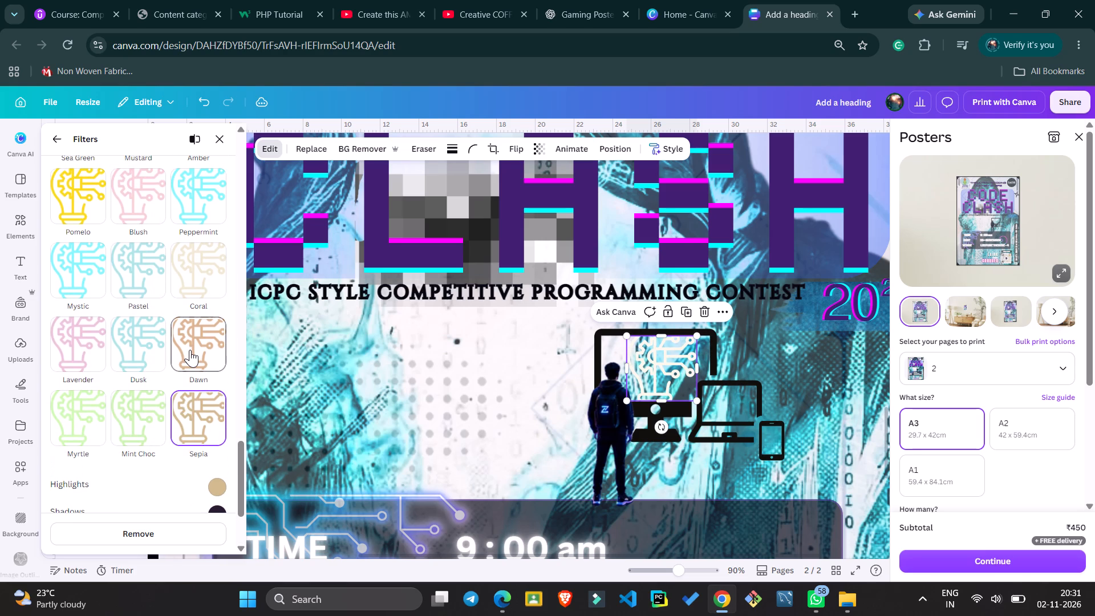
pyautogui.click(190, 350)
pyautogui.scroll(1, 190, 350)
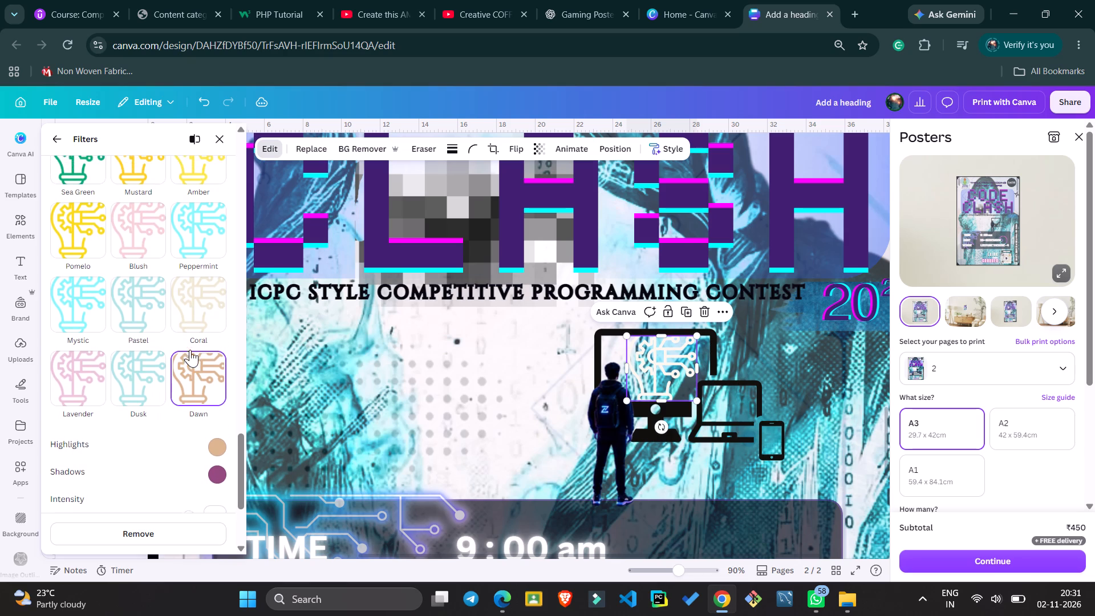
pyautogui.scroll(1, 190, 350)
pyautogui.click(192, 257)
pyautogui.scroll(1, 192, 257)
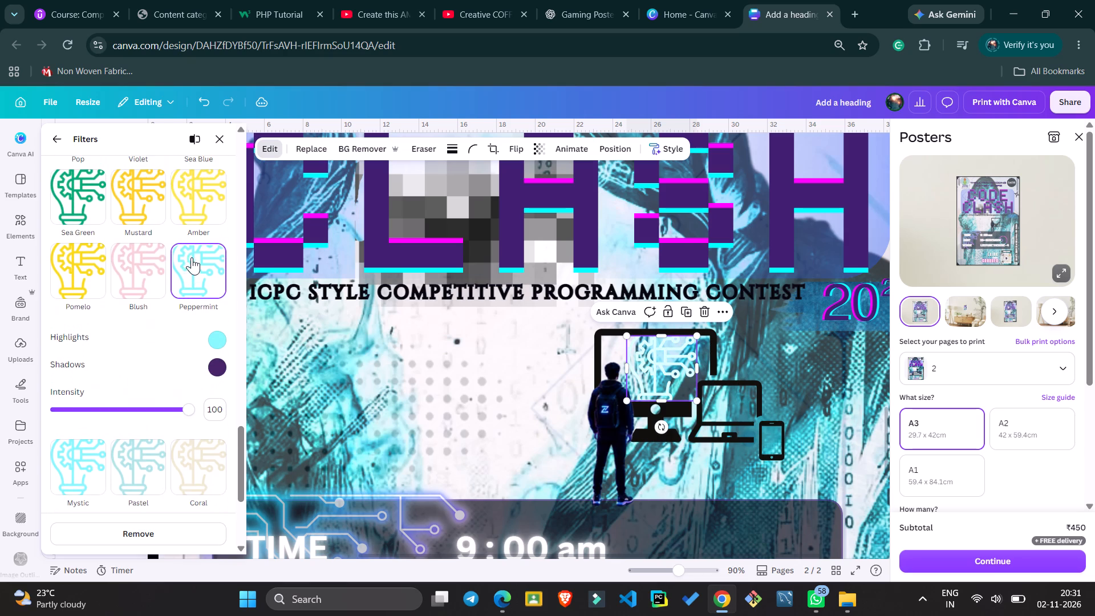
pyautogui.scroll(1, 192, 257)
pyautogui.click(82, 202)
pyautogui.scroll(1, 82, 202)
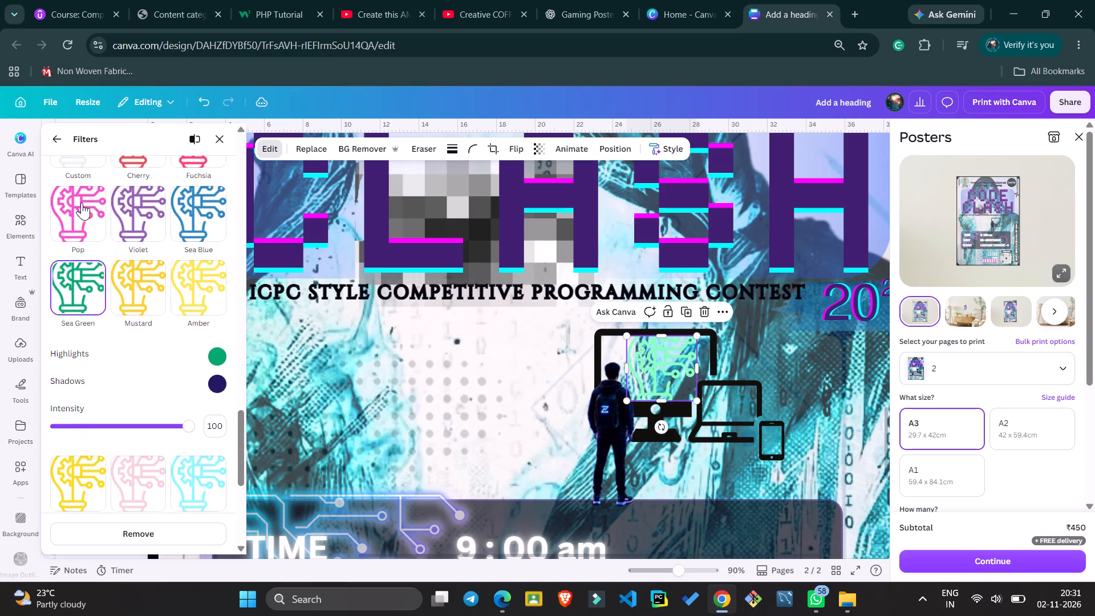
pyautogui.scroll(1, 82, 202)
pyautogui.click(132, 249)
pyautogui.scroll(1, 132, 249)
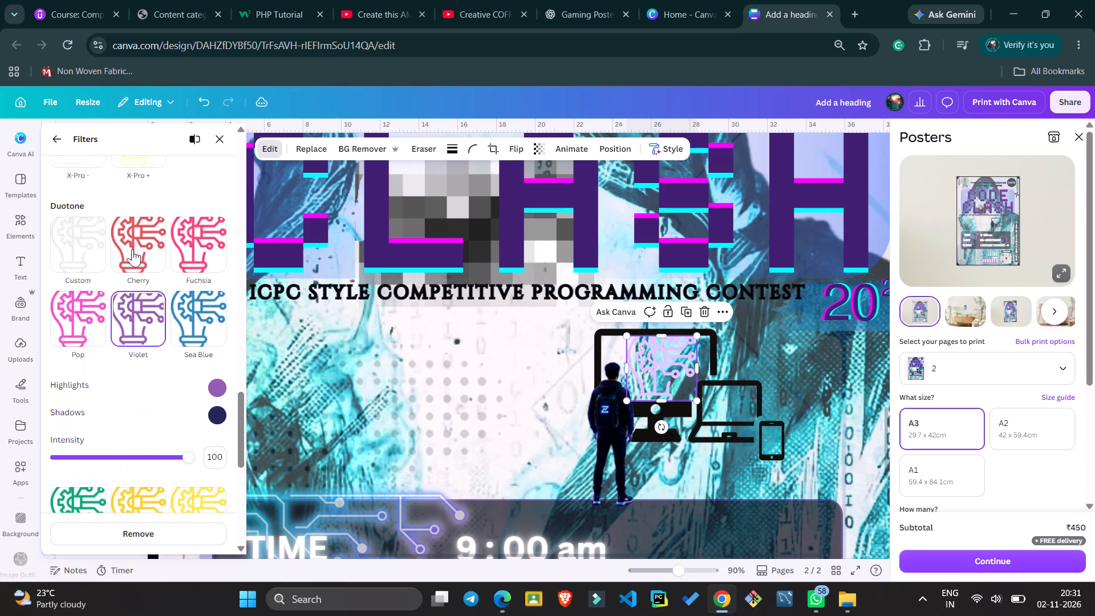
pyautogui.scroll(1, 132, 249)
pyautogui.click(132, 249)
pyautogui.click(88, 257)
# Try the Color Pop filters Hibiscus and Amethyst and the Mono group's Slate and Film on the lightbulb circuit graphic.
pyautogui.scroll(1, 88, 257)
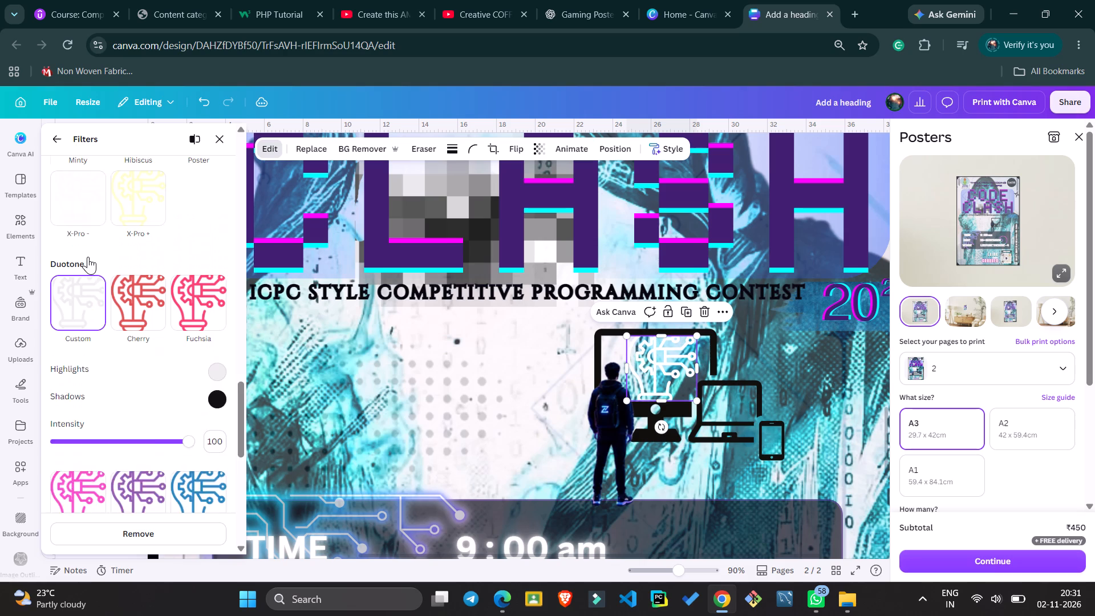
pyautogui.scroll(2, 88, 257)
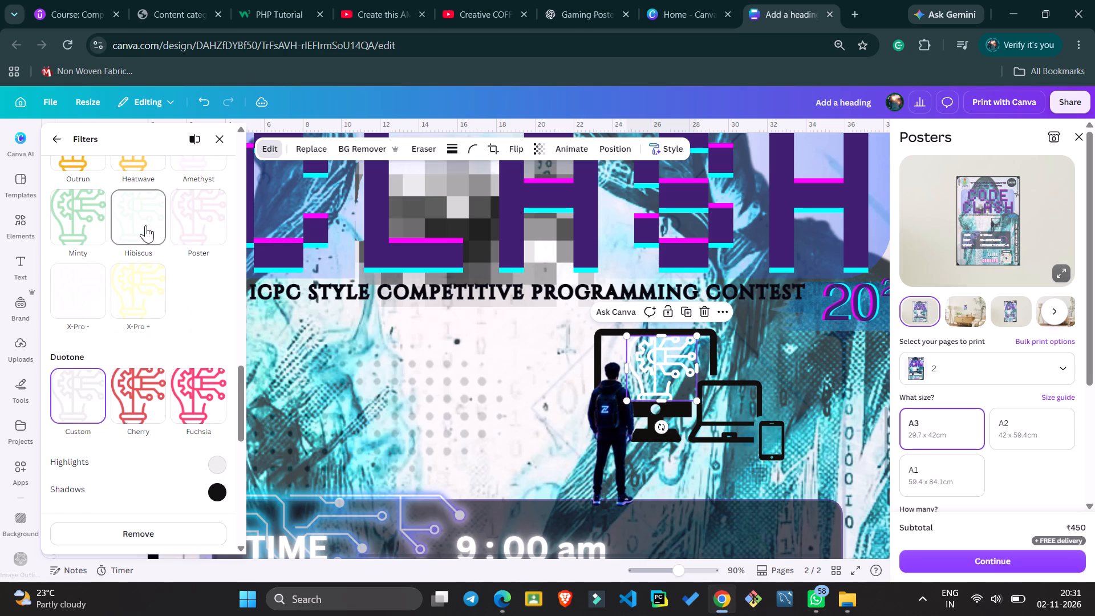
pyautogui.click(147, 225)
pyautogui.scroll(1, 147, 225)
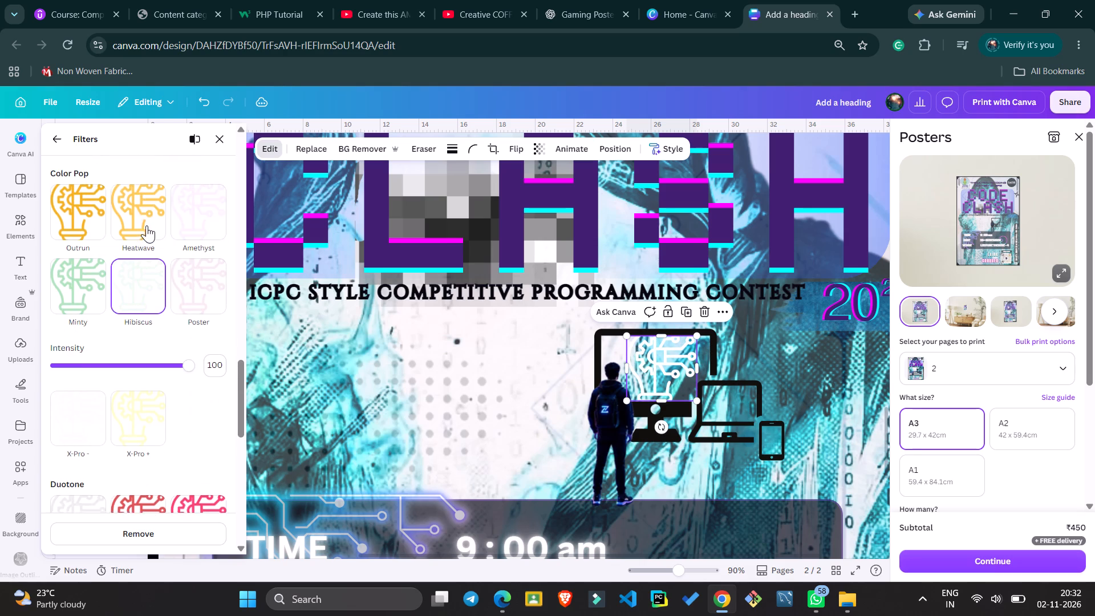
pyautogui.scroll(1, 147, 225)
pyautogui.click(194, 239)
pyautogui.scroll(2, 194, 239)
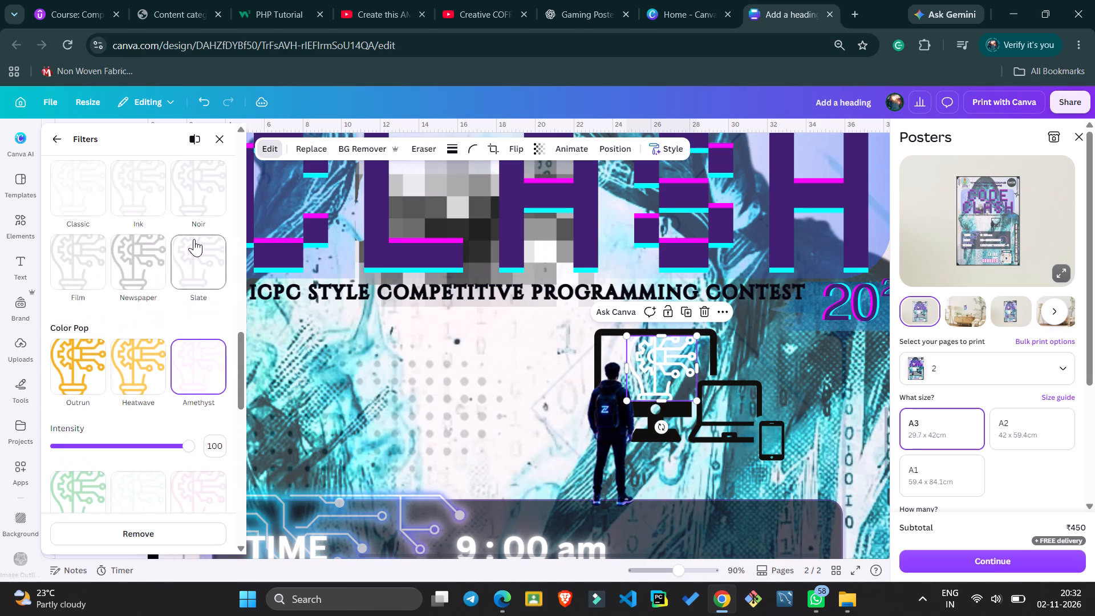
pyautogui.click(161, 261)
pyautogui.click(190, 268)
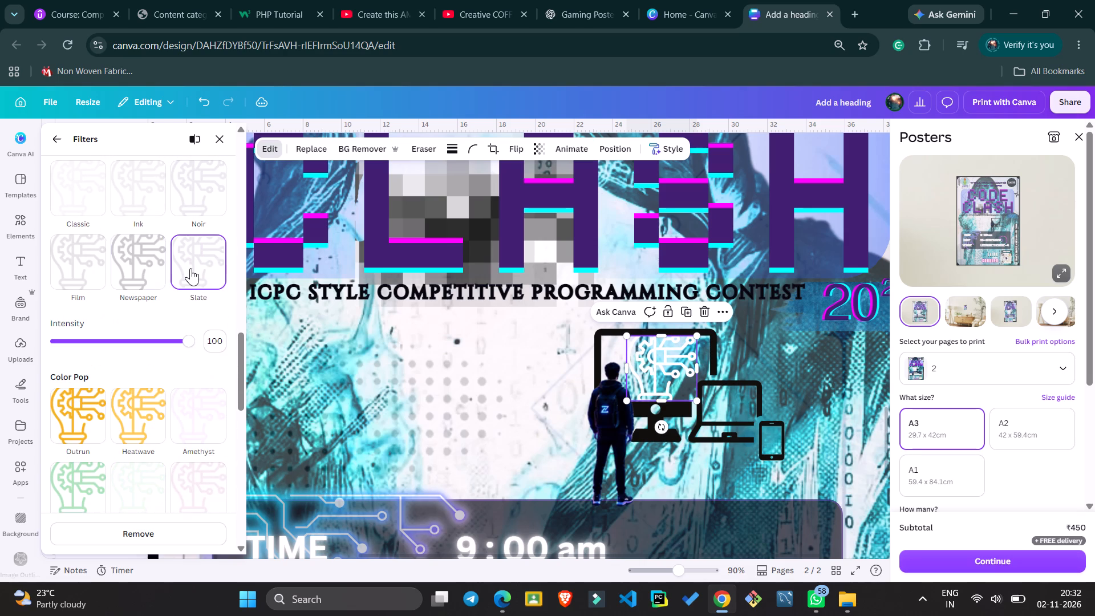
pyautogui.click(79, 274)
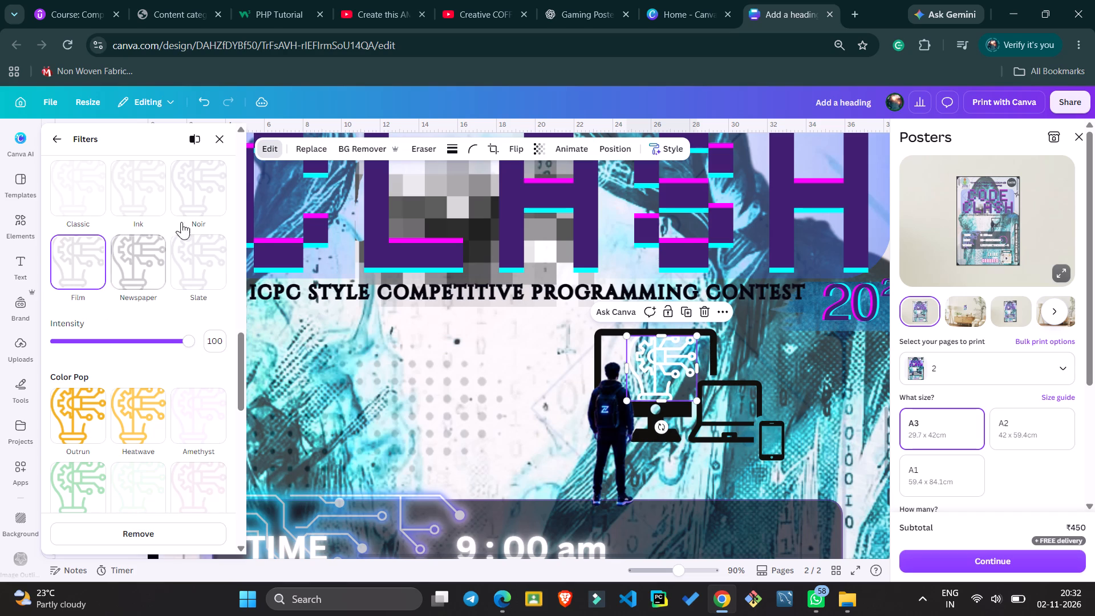
# Apply the Noir filter from the Mono group to the lightbulb circuit graphic.
pyautogui.click(196, 212)
# Look through the remaining filter groups up to Natural for the lightbulb circuit graphic, and leave the filter list.
pyautogui.scroll(3, 196, 212)
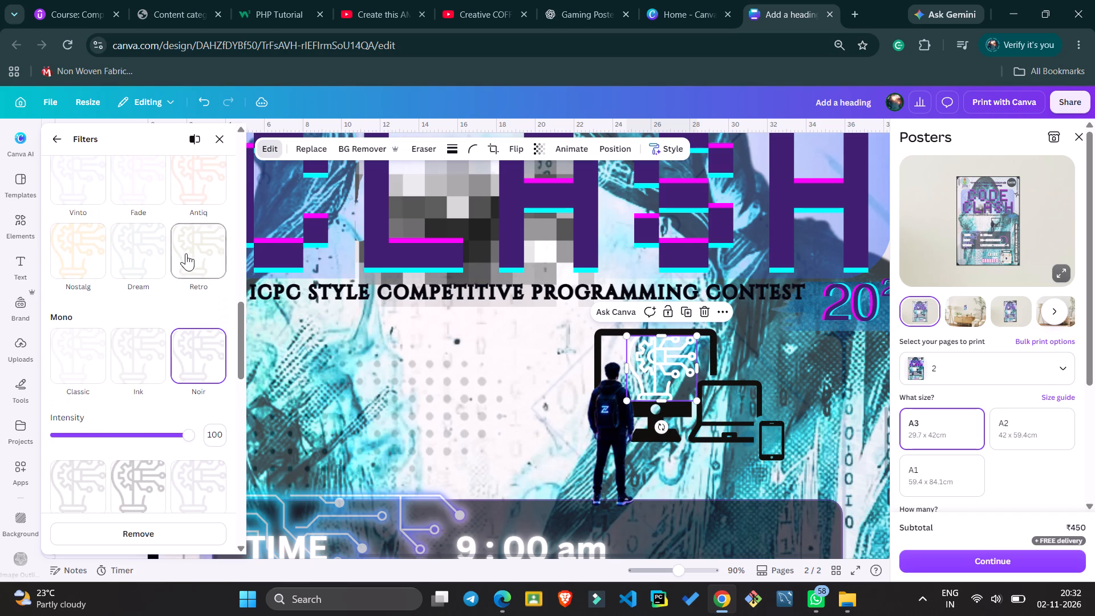
pyautogui.scroll(4, 139, 217)
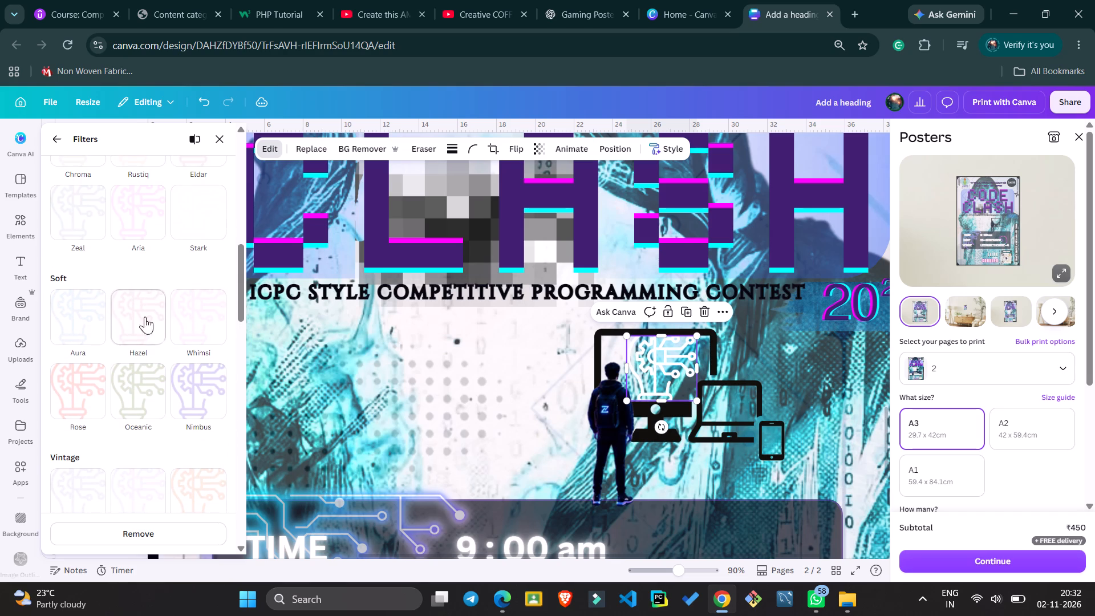
pyautogui.scroll(5, 100, 282)
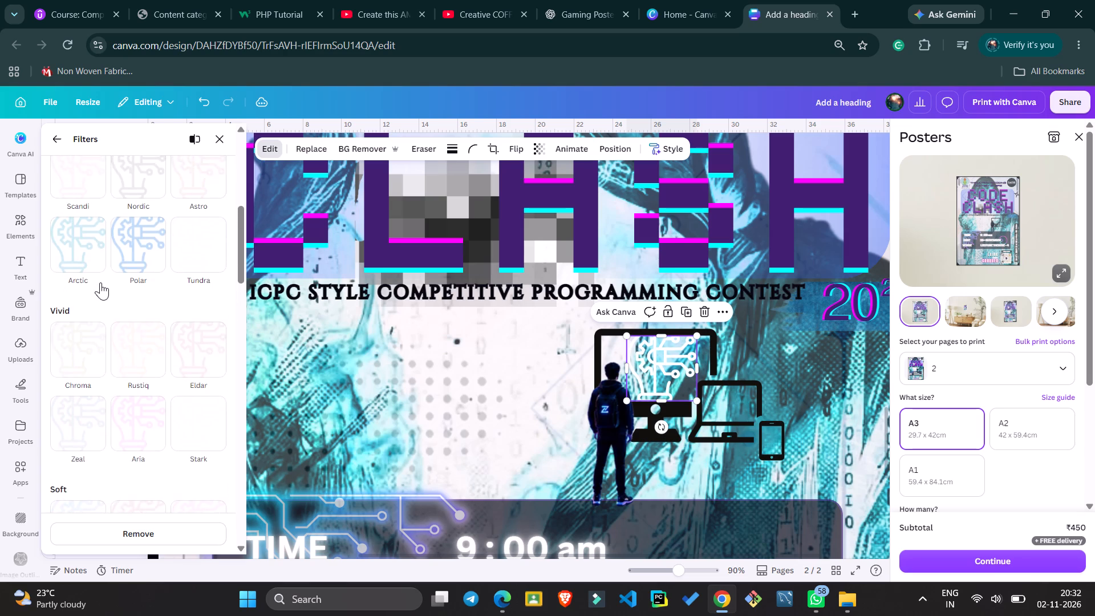
pyautogui.scroll(5, 100, 282)
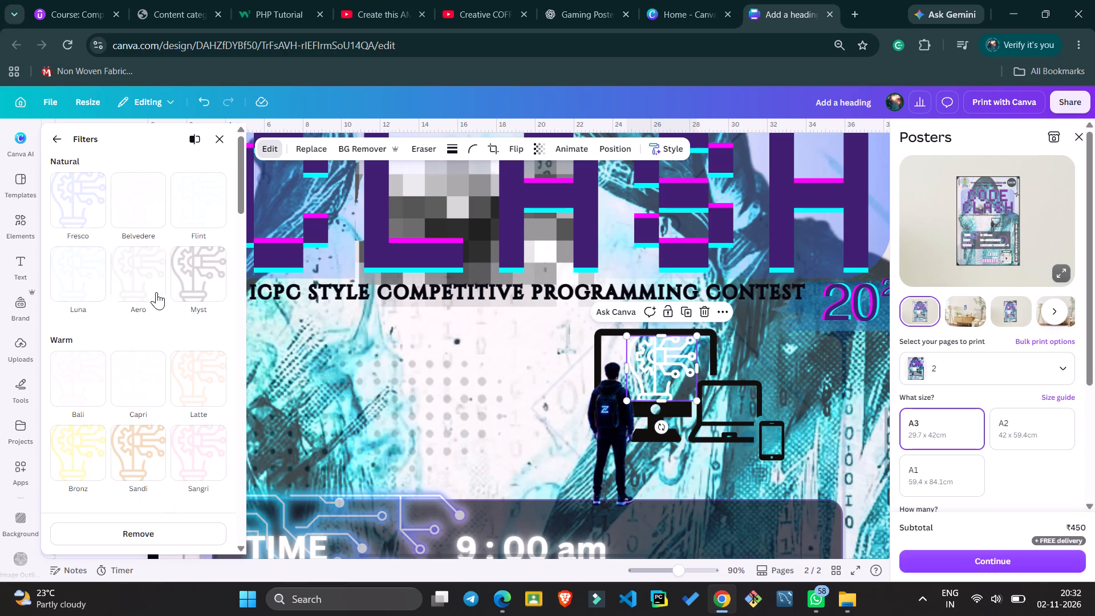
pyautogui.scroll(5, 152, 272)
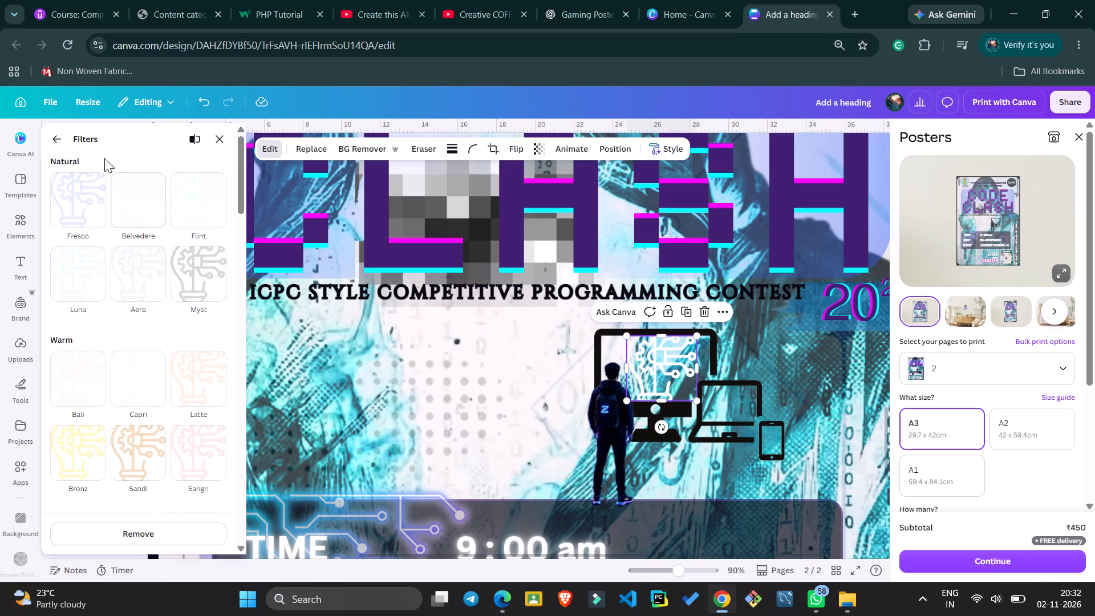
pyautogui.click(58, 143)
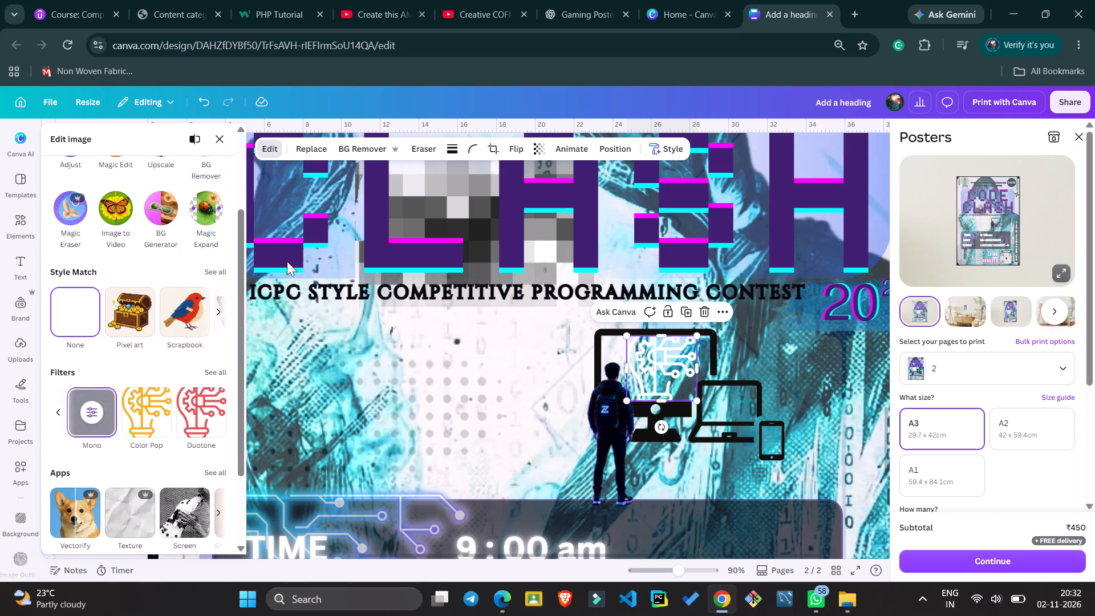
# Deselect the lightbulb circuit graphic and review the whole Code Clash poster on page 2 from top to bottom.
pyautogui.click(359, 313)
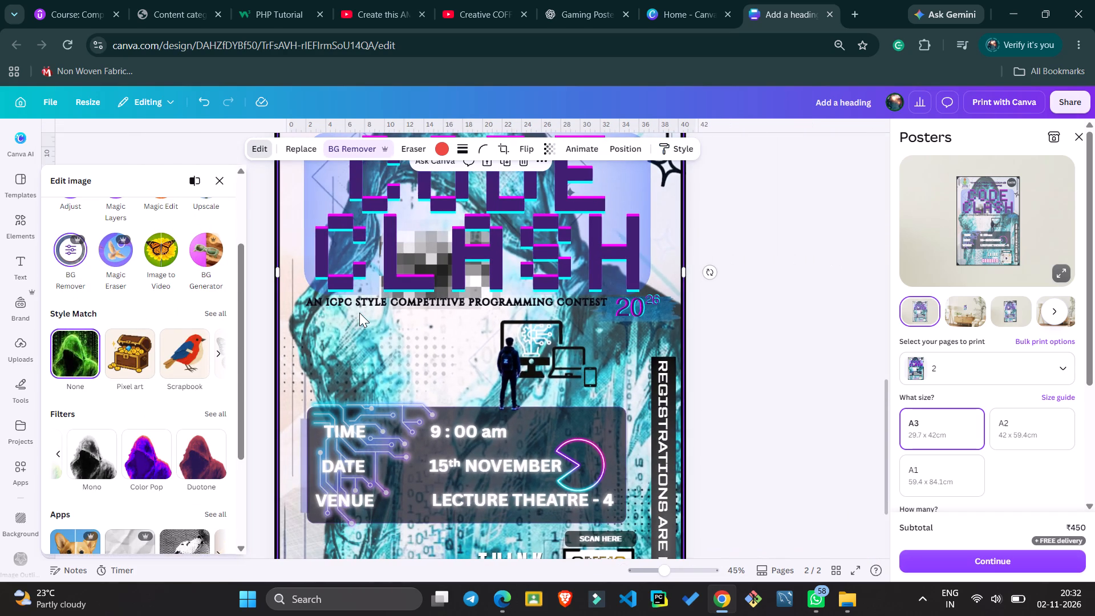
pyautogui.click(254, 266)
pyautogui.scroll(1, 254, 266)
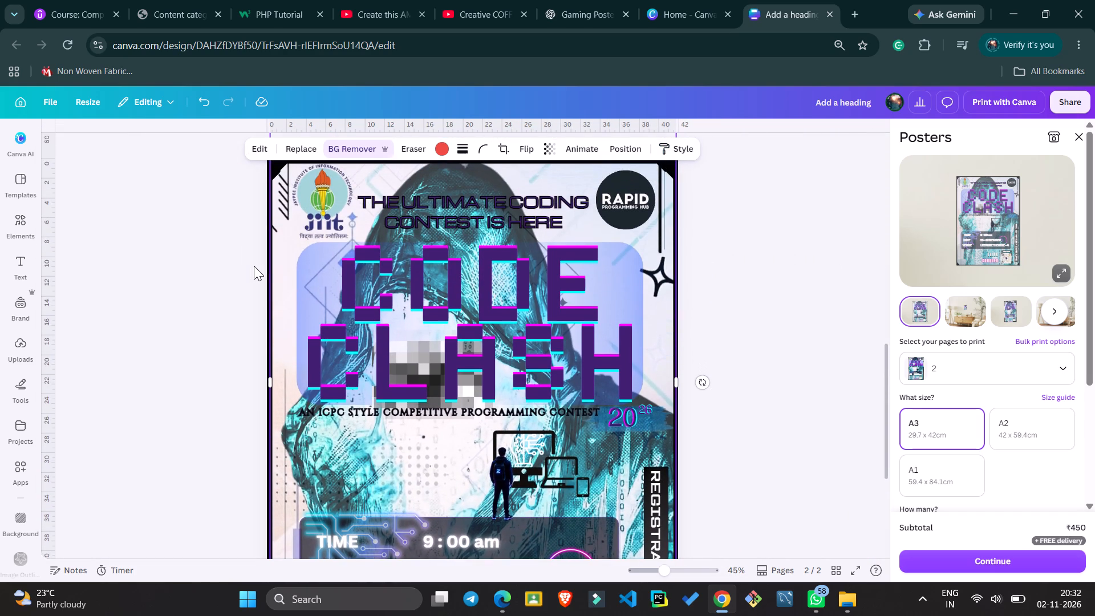
pyautogui.scroll(1, 254, 266)
pyautogui.scroll(-2, 254, 266)
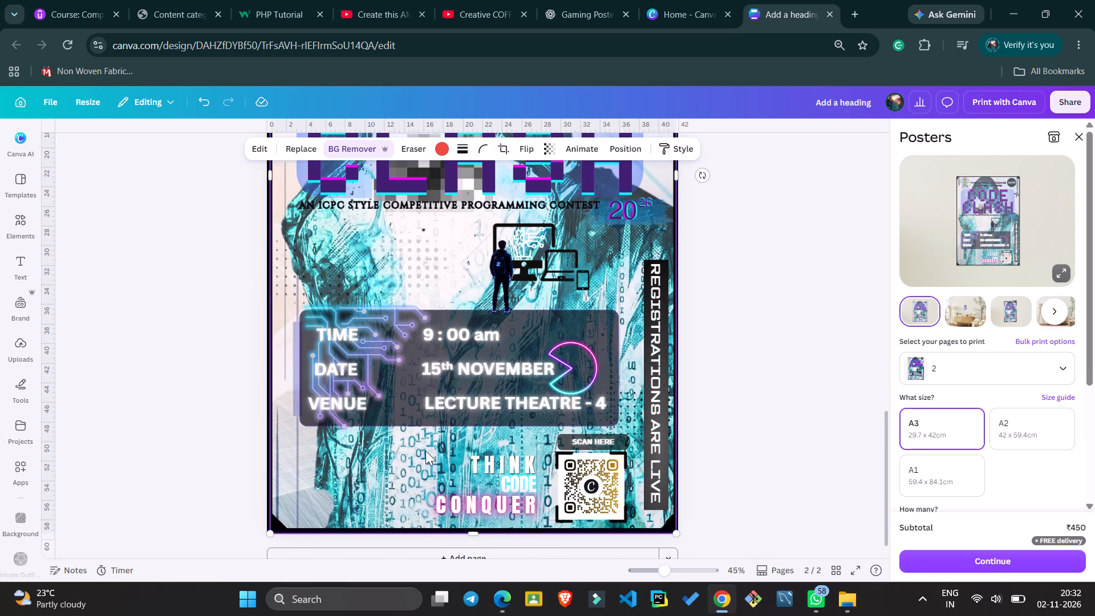
pyautogui.click(203, 402)
pyautogui.scroll(2, 203, 402)
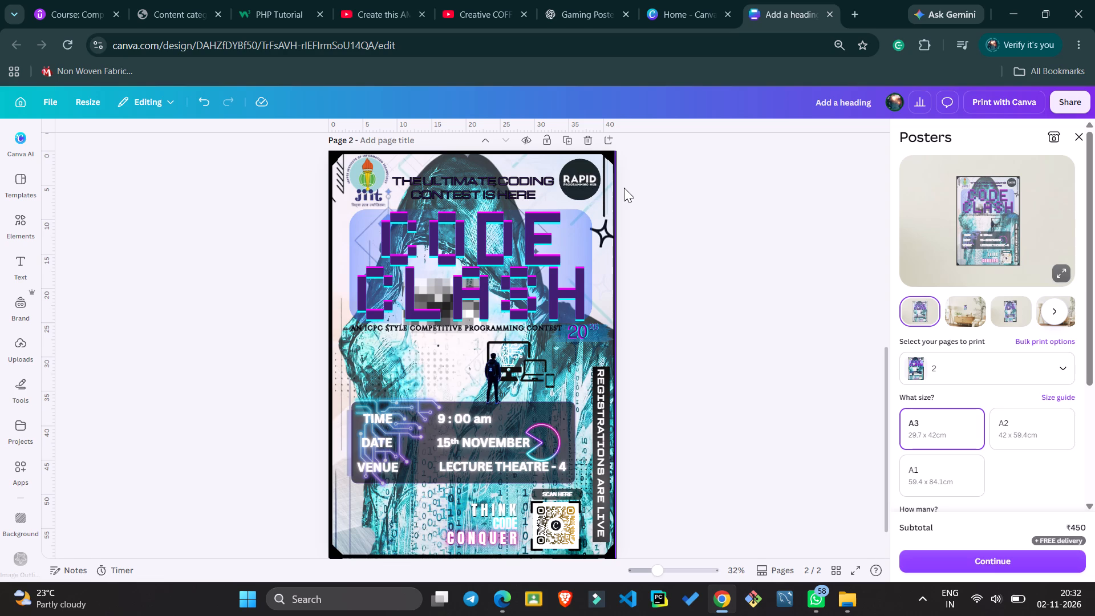
pyautogui.scroll(1, 624, 188)
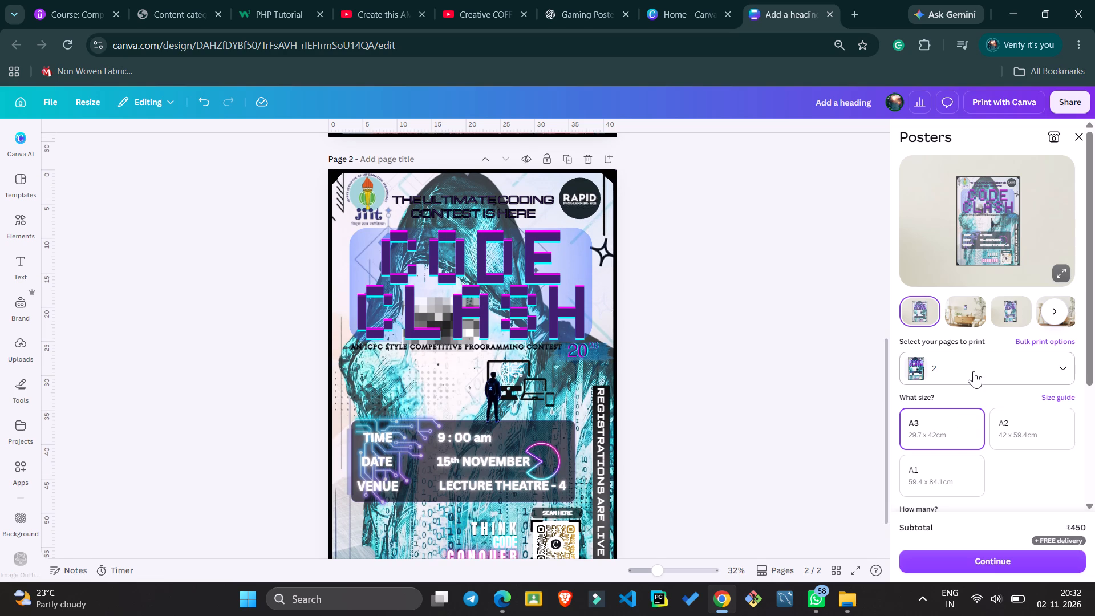
# Examine the poster print options for page 2, including the size and quantity choices.
pyautogui.click(975, 371)
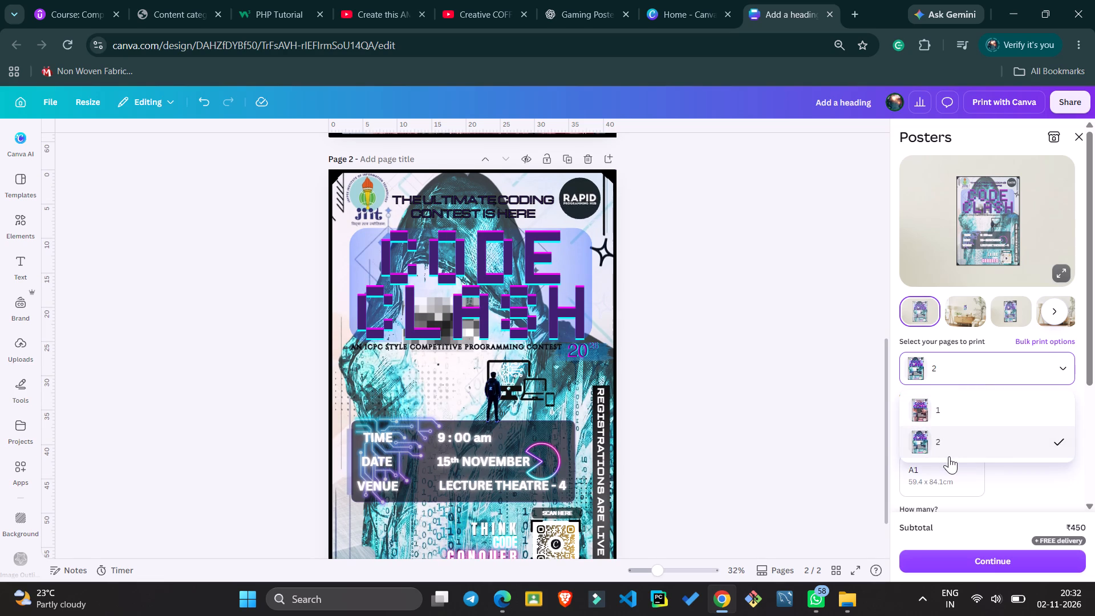
pyautogui.click(944, 447)
pyautogui.scroll(-1, 993, 480)
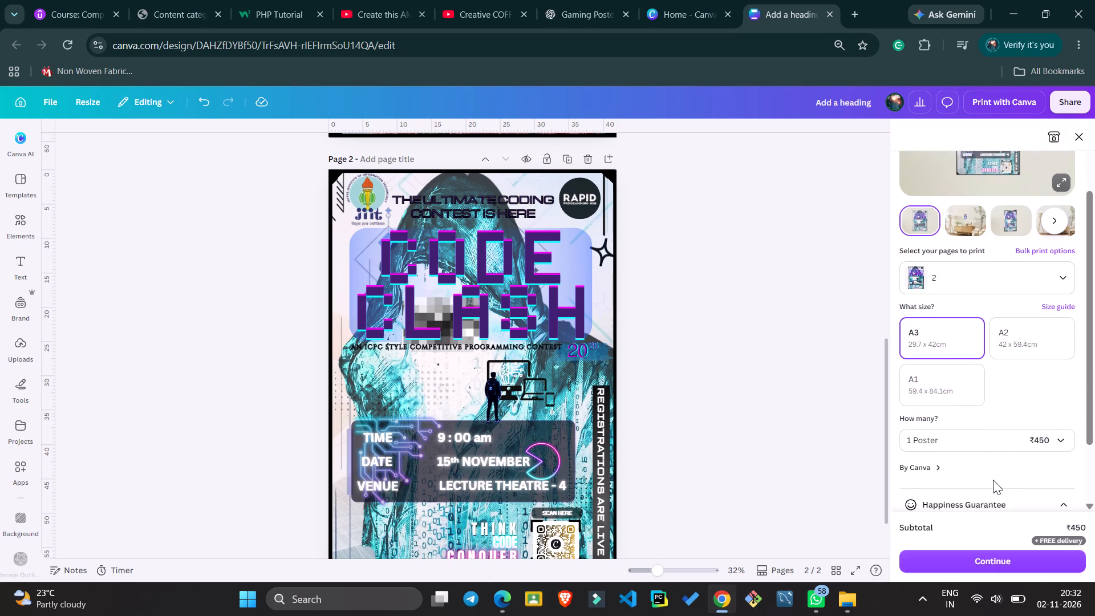
pyautogui.scroll(-2, 993, 480)
pyautogui.scroll(1, 975, 414)
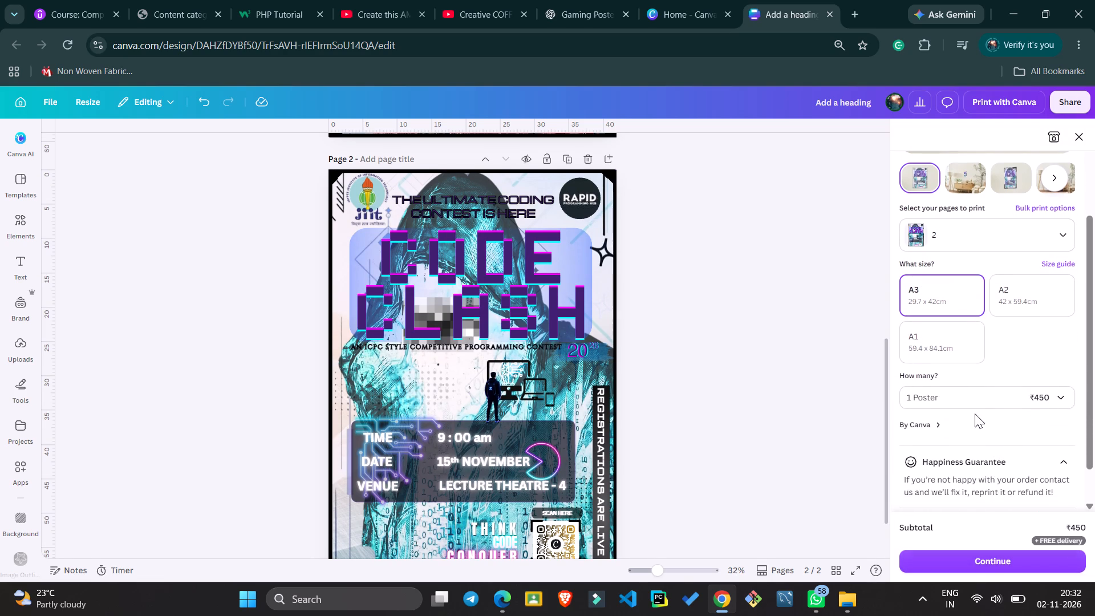
pyautogui.scroll(1, 975, 414)
# Download only page 2 of the design as a PNG, using a custom page selection.
pyautogui.click(1069, 102)
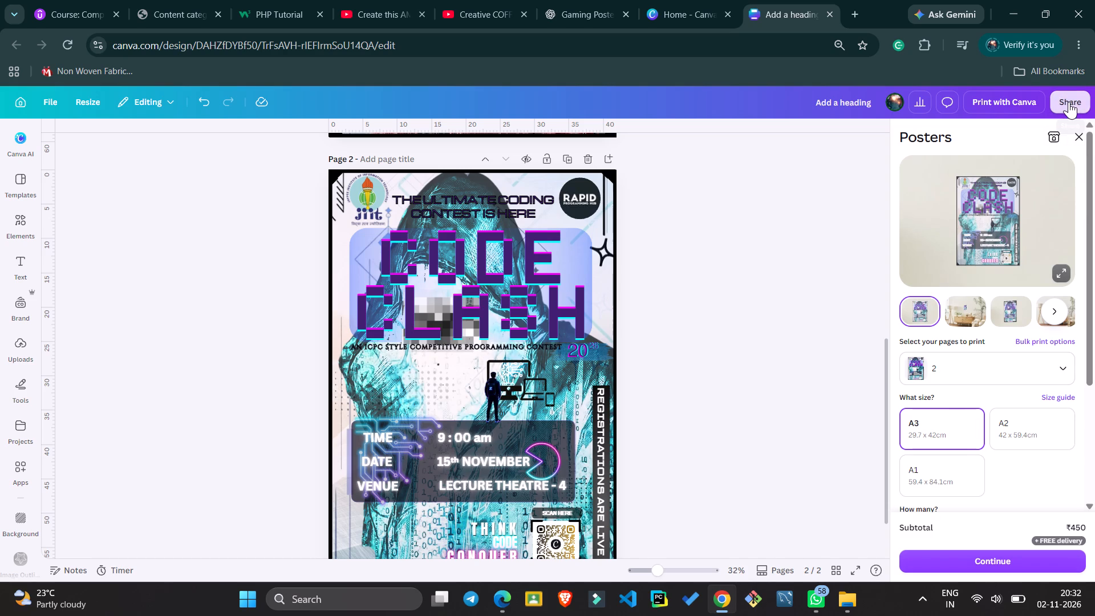
pyautogui.click(882, 369)
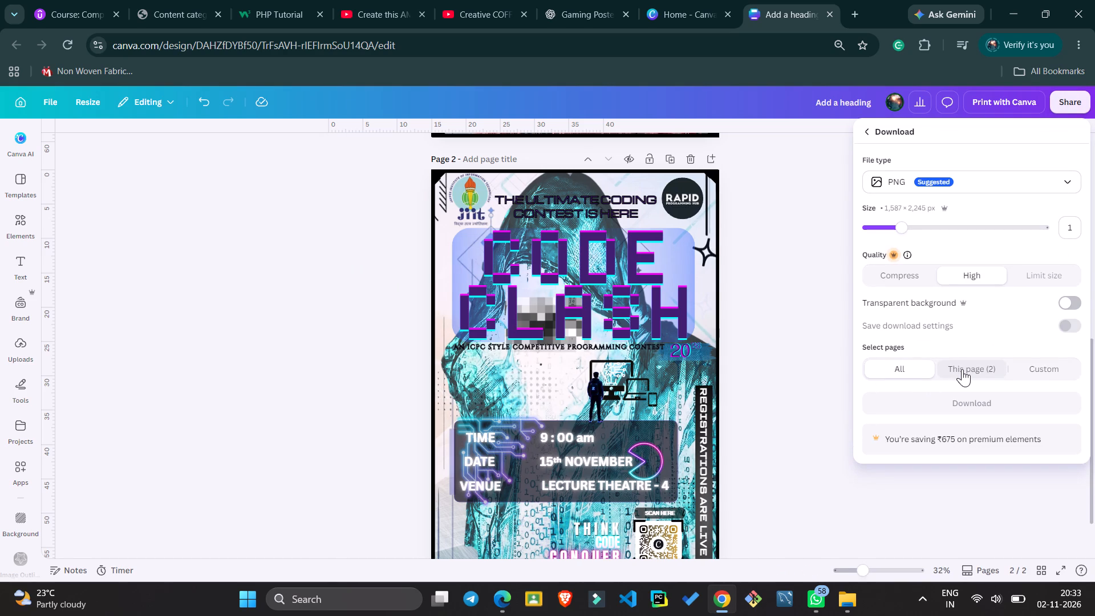
pyautogui.click(961, 367)
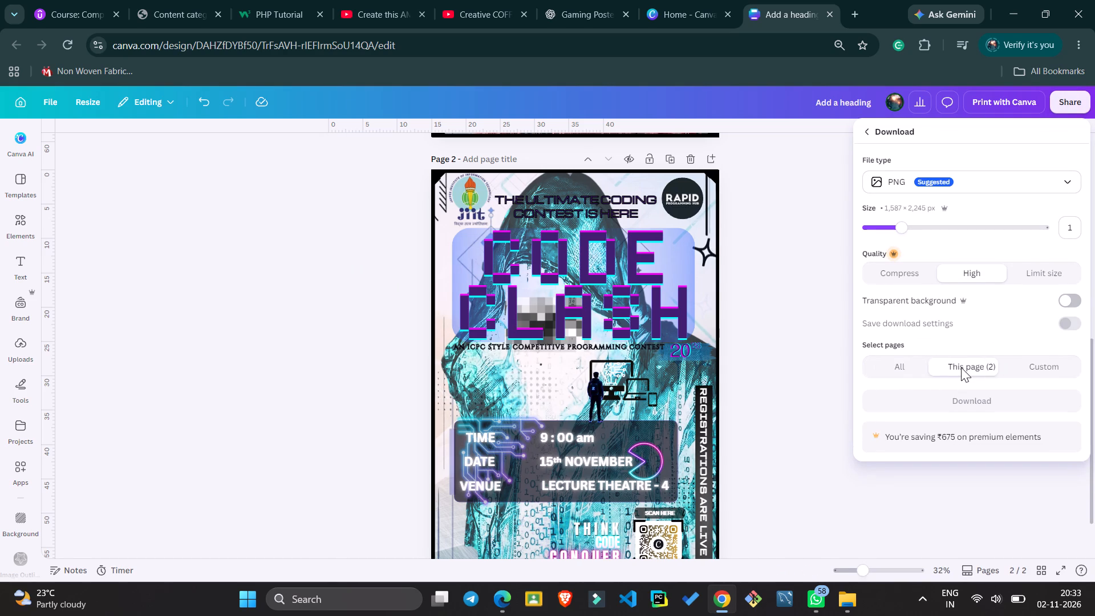
pyautogui.click(1031, 370)
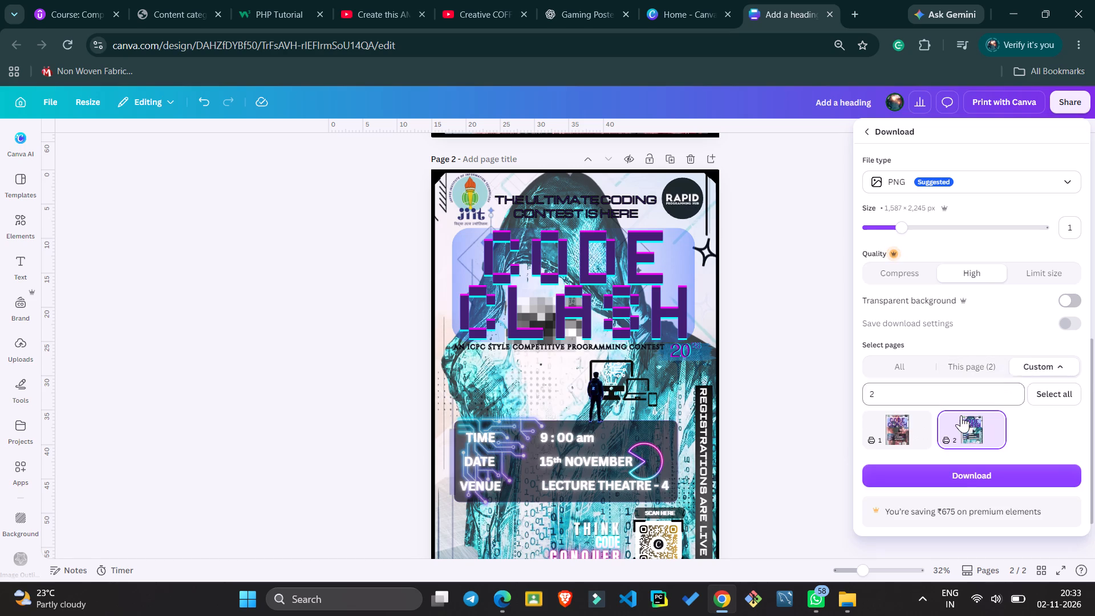
pyautogui.click(962, 477)
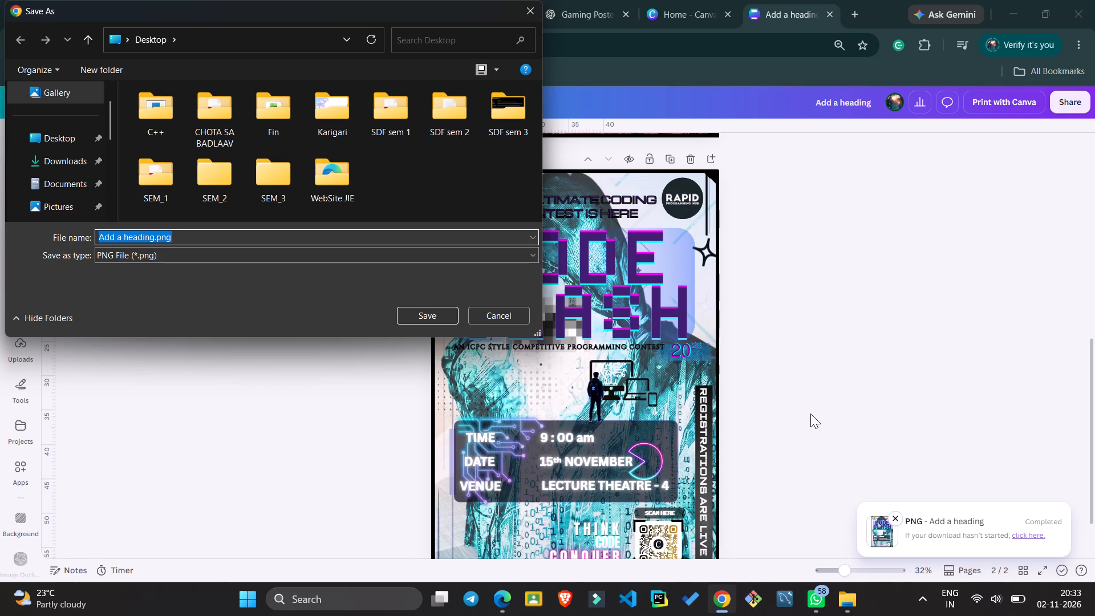
# Choose the Final RPH folder, inside POSTERS in the Desktop's Karigari folder, as the save location for the exported poster.
pyautogui.click(54, 147)
pyautogui.doubleClick(326, 130)
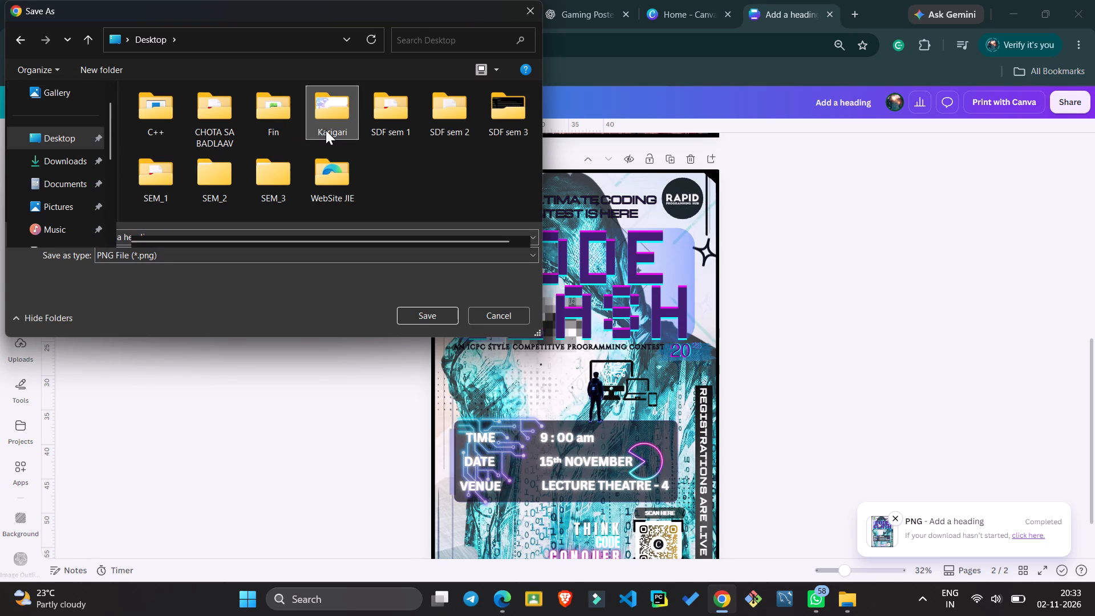
pyautogui.doubleClick(244, 136)
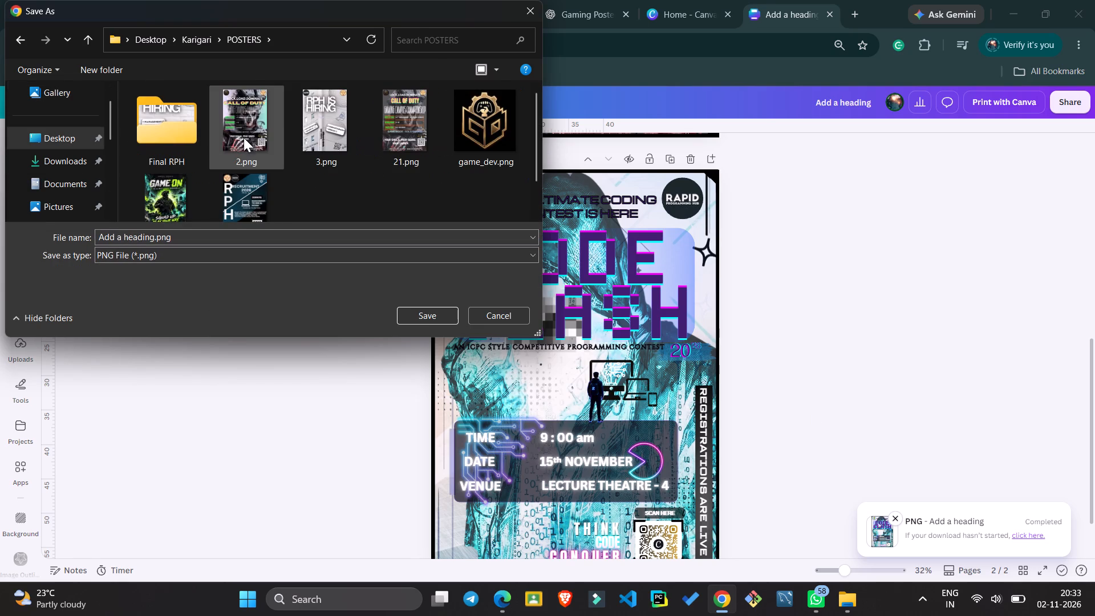
pyautogui.click(314, 193)
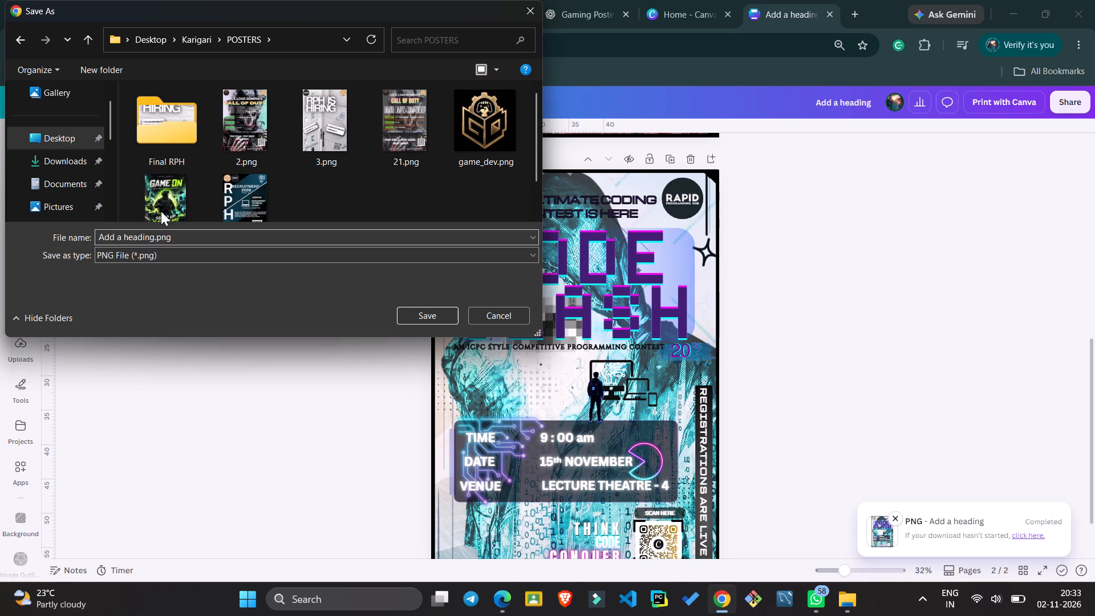
pyautogui.doubleClick(160, 141)
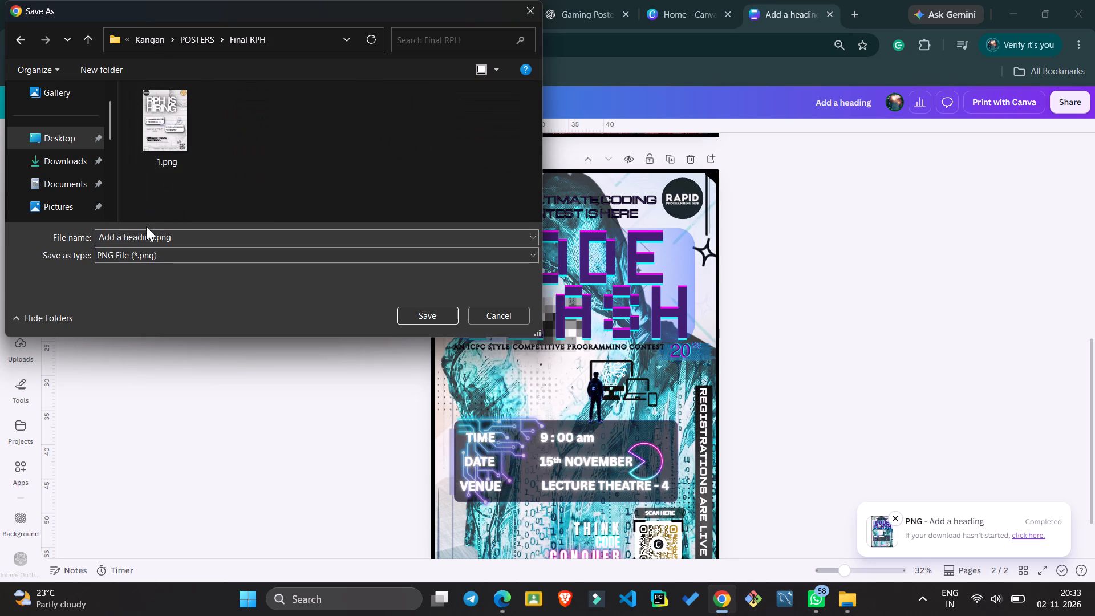
# Remove "Add a heading" from the file name so only .png is left, and save the poster.
pyautogui.click(152, 239)
pyautogui.press('Left')
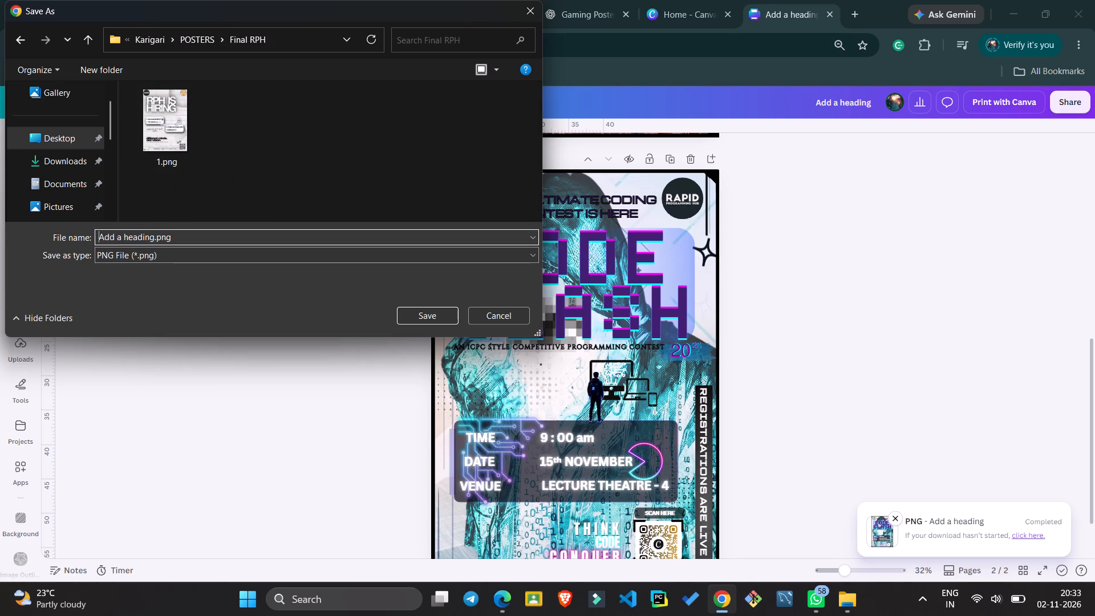
pyautogui.press('Delete')
pyautogui.press('Delete')
pyautogui.press('Delete')
pyautogui.press('Delete')
pyautogui.press('Delete')
pyautogui.press('Delete')
pyautogui.press('Delete')
pyautogui.press('Delete')
pyautogui.press('Delete')
pyautogui.press('Delete')
pyautogui.press('Delete')
pyautogui.press('Delete')
pyautogui.press('Delete')
pyautogui.press('Return')
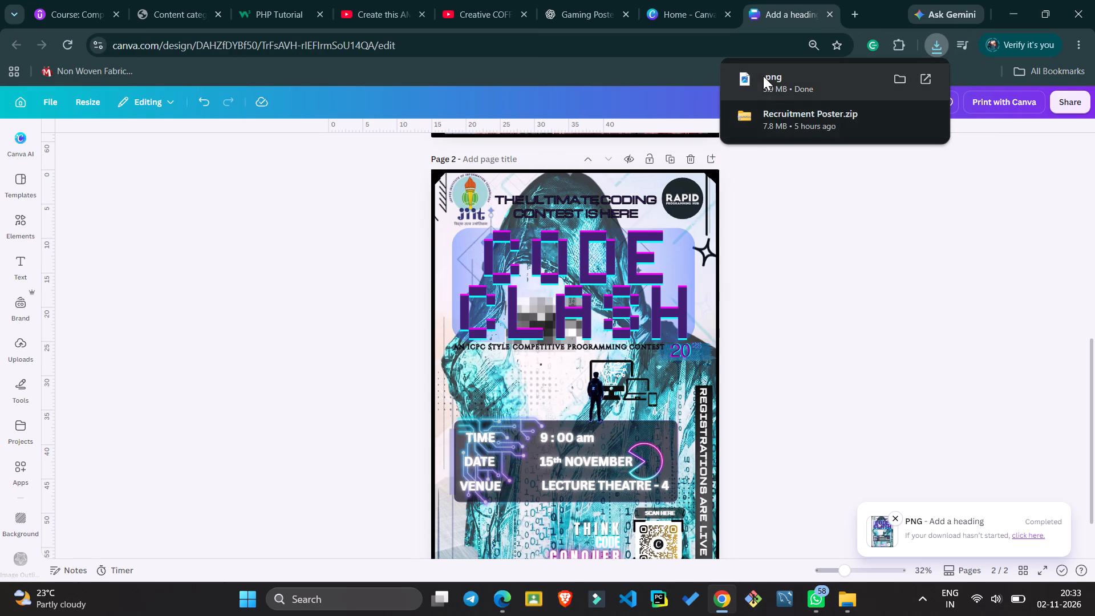
# Open the downloaded Code Clash PNG in Photos to check it, and close the viewer.
pyautogui.click(770, 78)
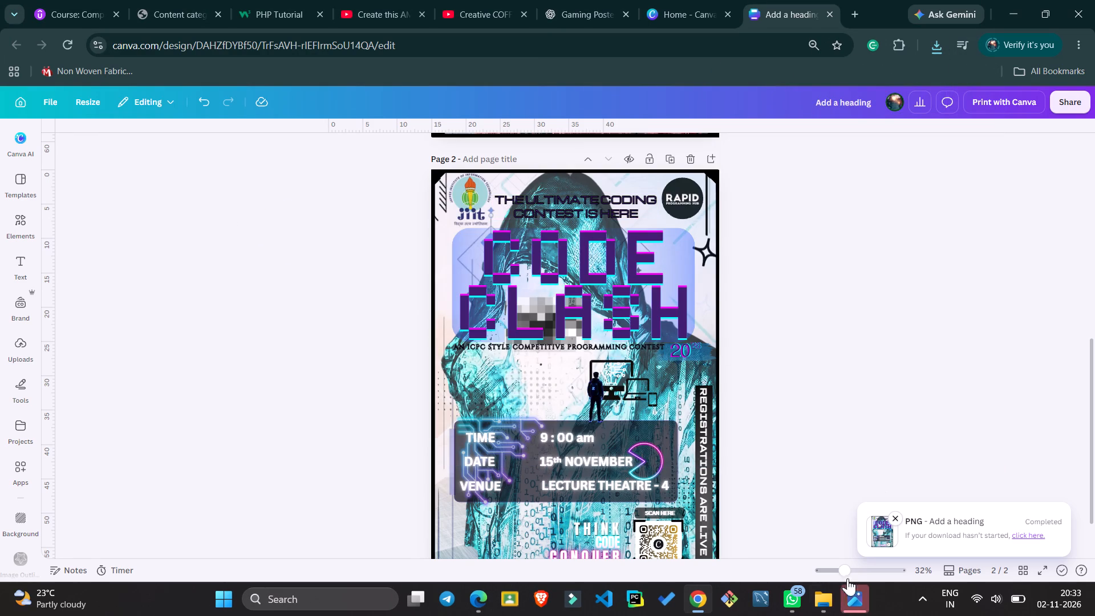
pyautogui.click(847, 600)
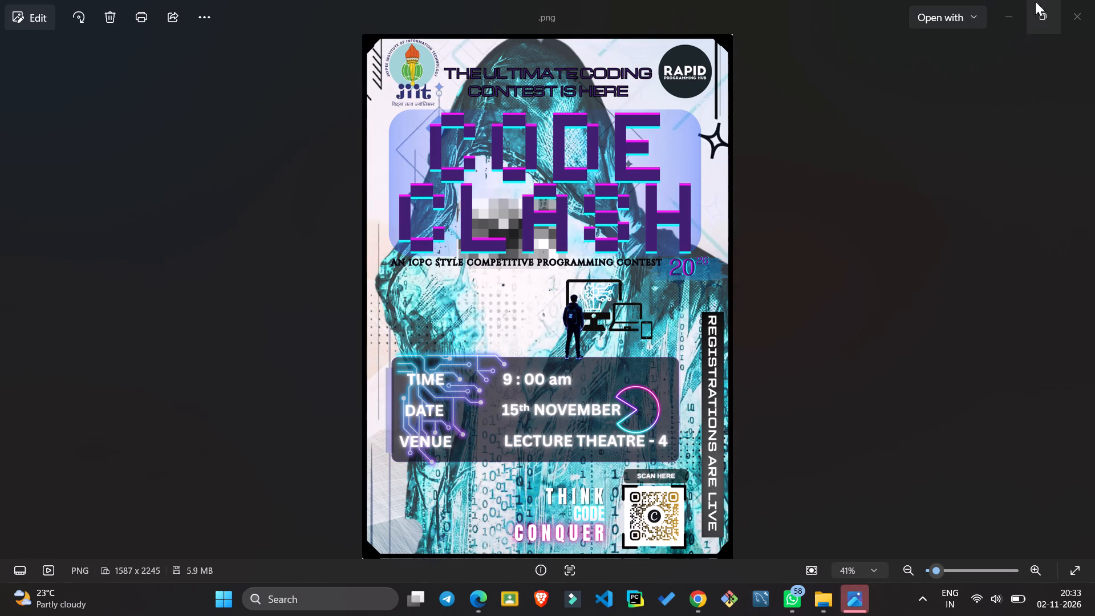
pyautogui.click(1069, 11)
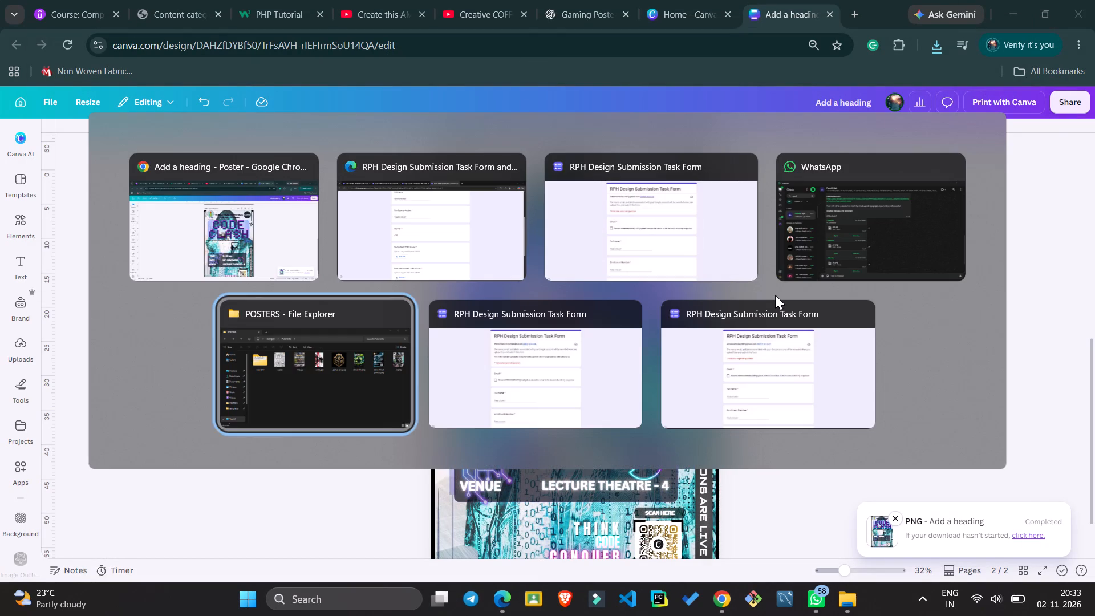
# Switch to File Explorer and rename the exported poster in the Final RPH folder as Code_Clash.png.
pyautogui.click(638, 294)
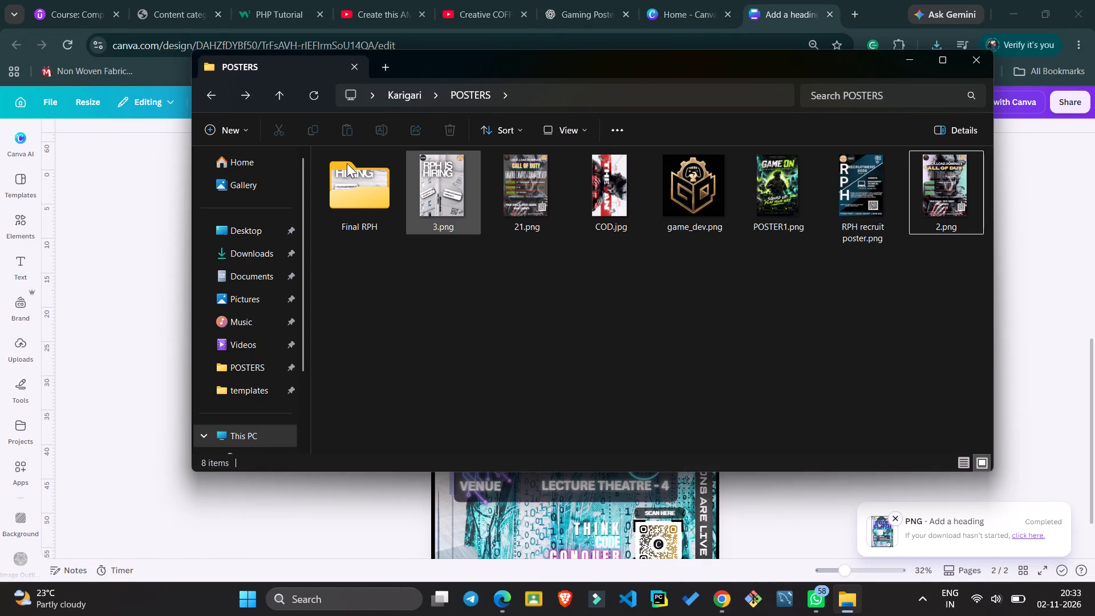
pyautogui.doubleClick(338, 176)
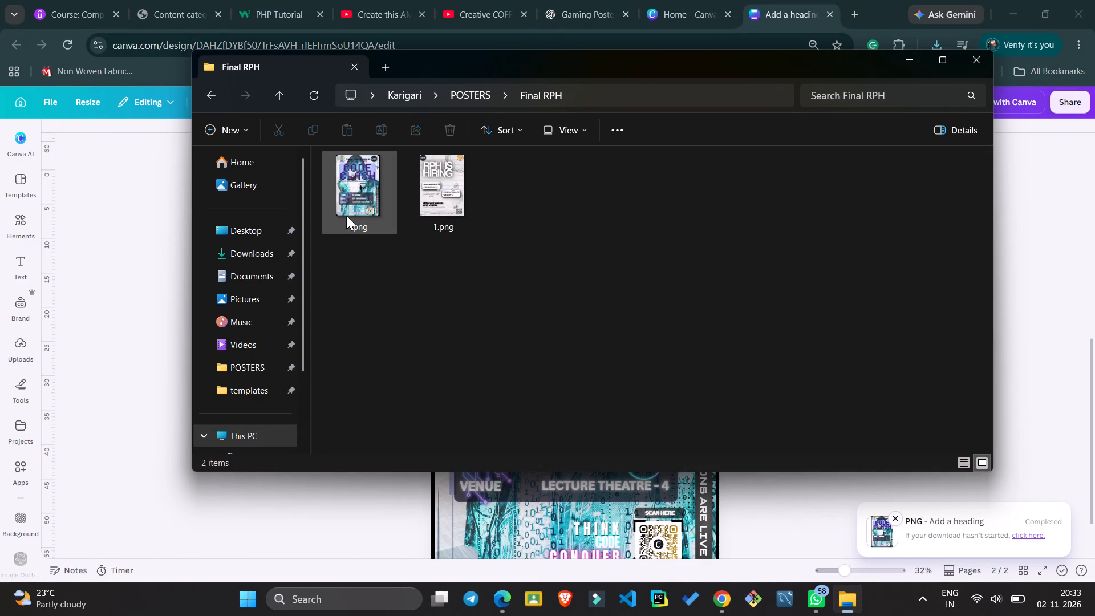
pyautogui.click(346, 216)
pyautogui.click(343, 226)
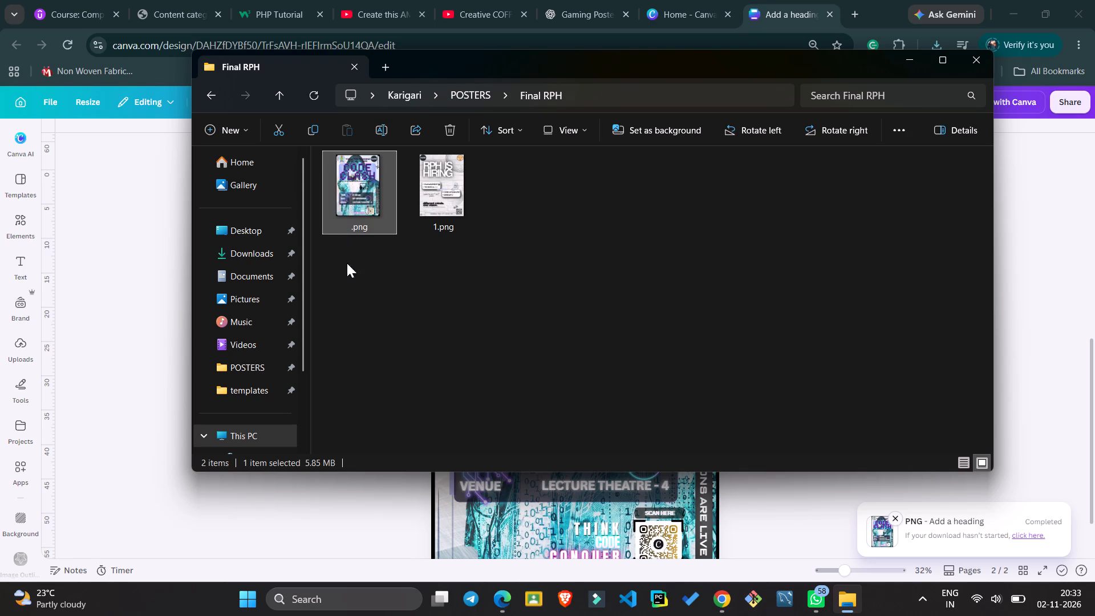
pyautogui.click(358, 226)
pyautogui.press('Left')
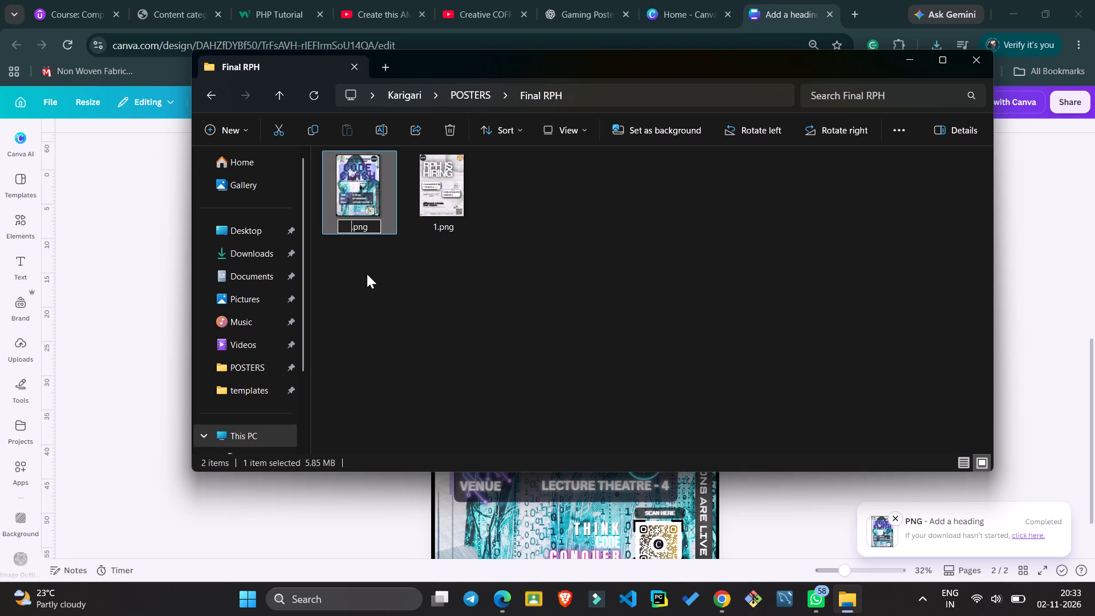
pyautogui.write('Code')
pyautogui.write('_Clash')
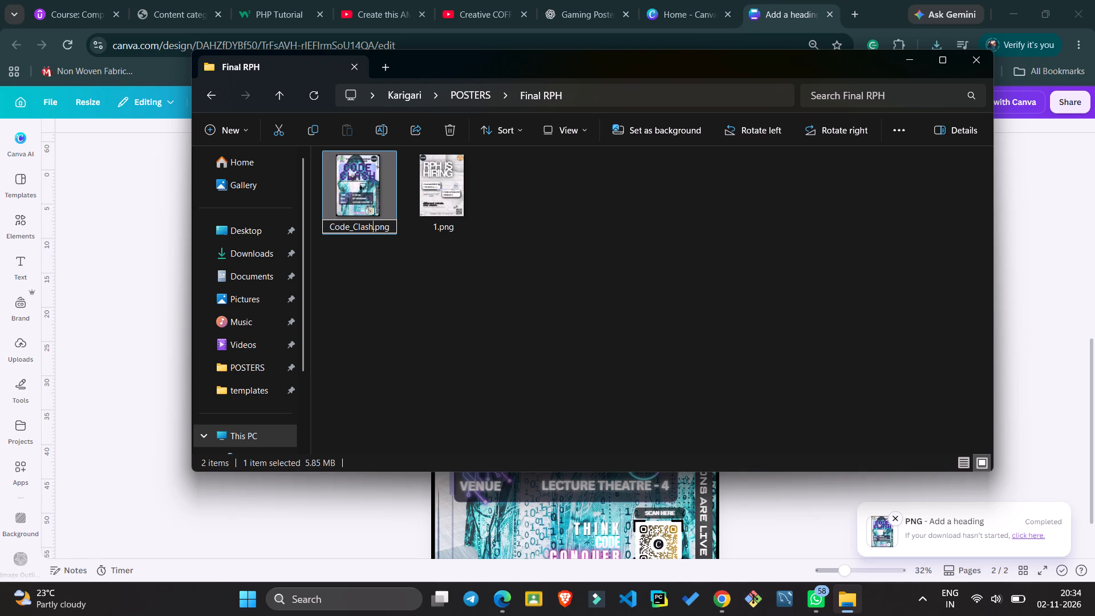
pyautogui.press('Return')
pyautogui.click(367, 274)
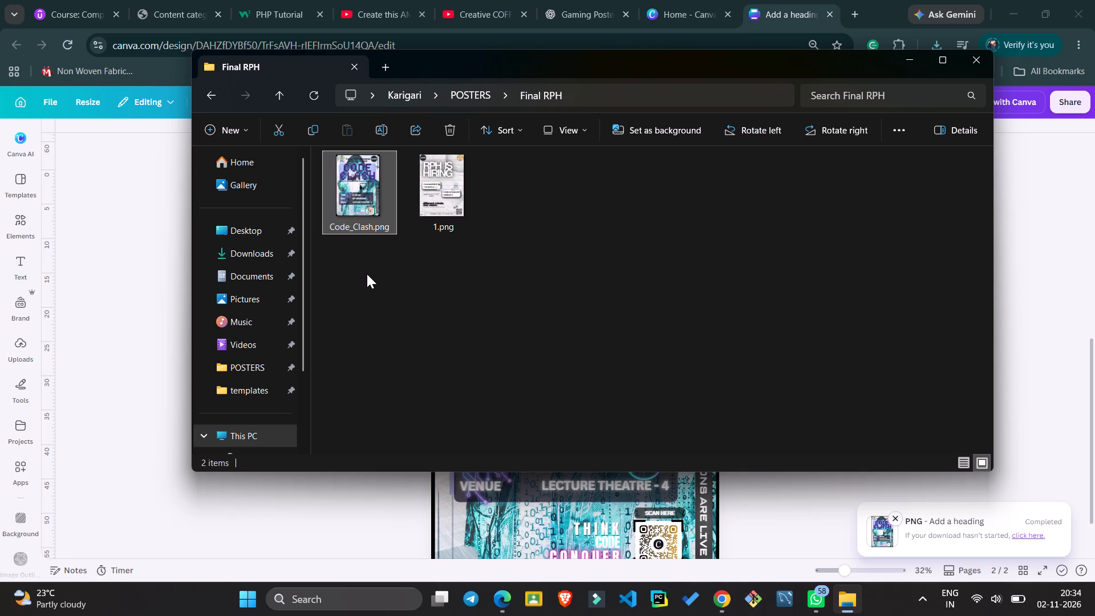
# Reopen the Final RPH folder from POSTERS, view the 1.png poster, and close the viewer and the folder window.
pyautogui.press('BackSpace')
pyautogui.press('Right')
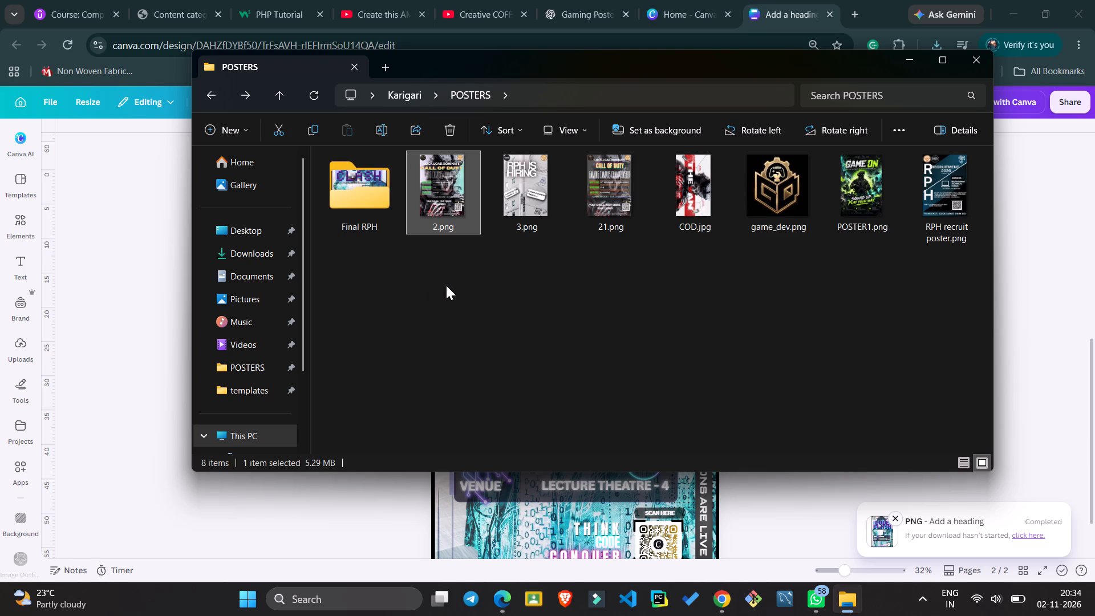
pyautogui.press('Left')
pyautogui.press('Return')
pyautogui.press('Right')
pyautogui.press('Left')
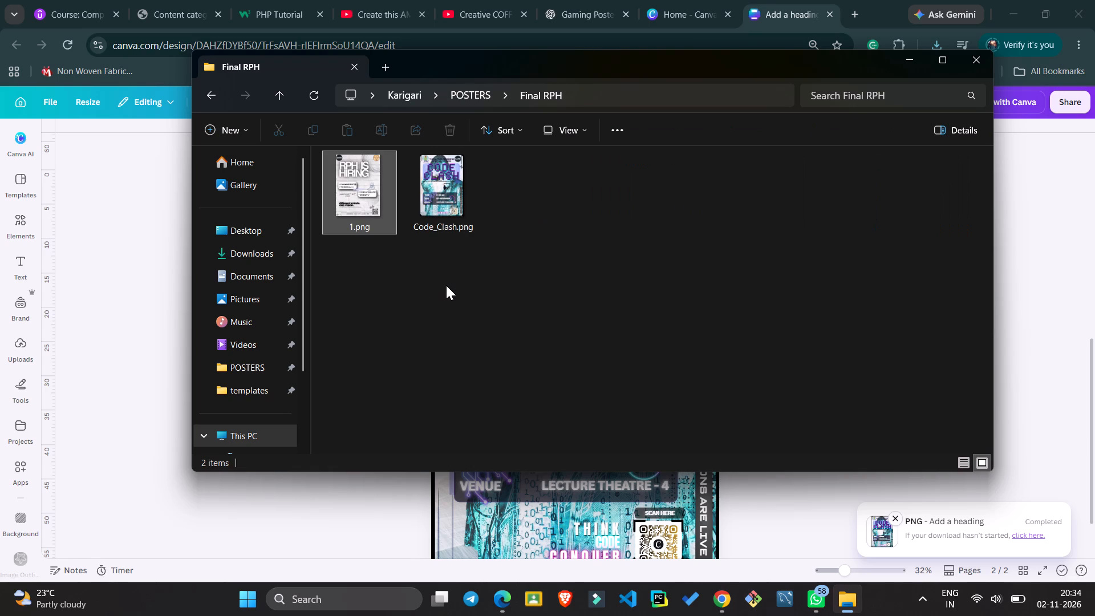
pyautogui.press('Return')
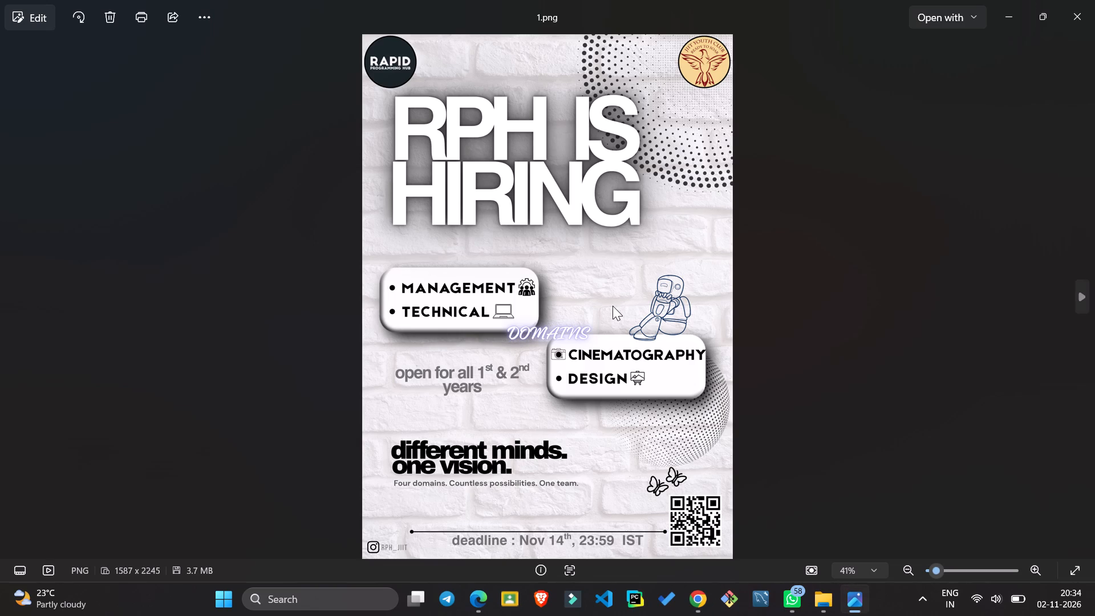
pyautogui.click(1094, 0)
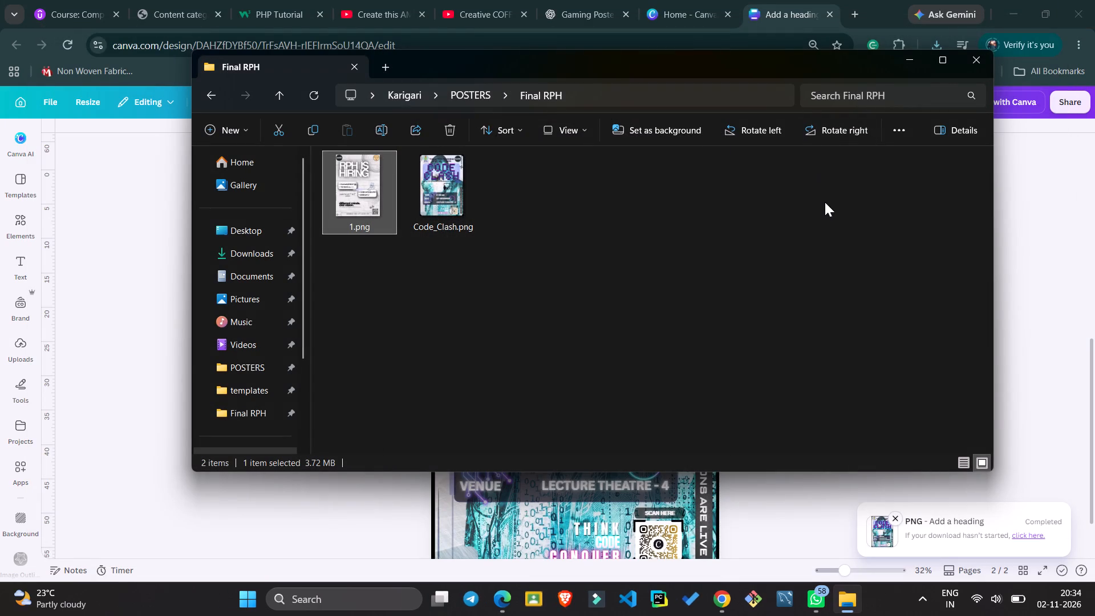
pyautogui.click(849, 202)
pyautogui.click(978, 66)
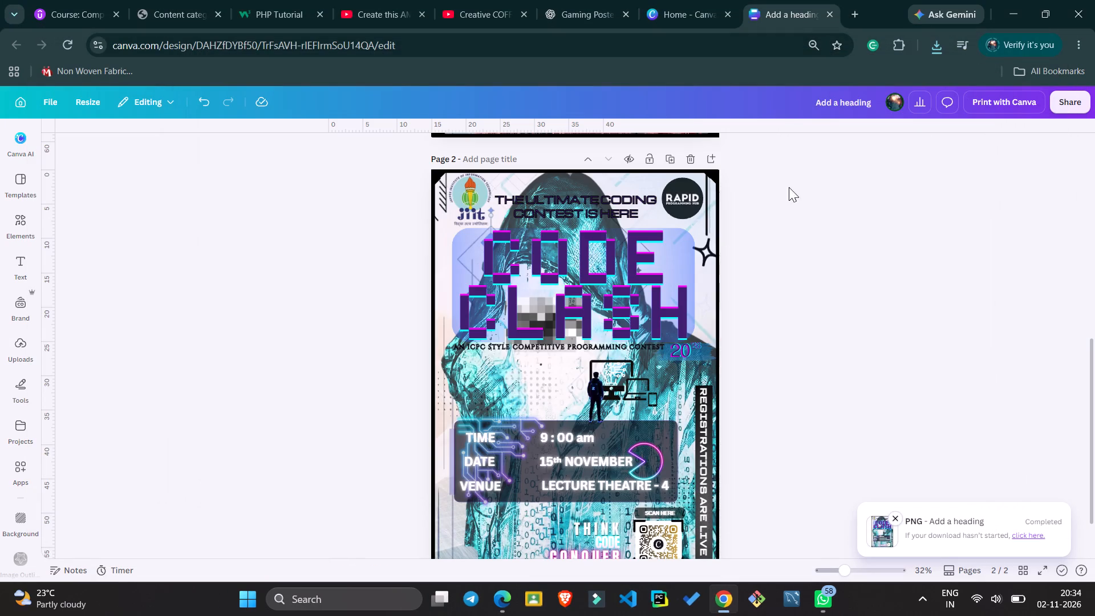
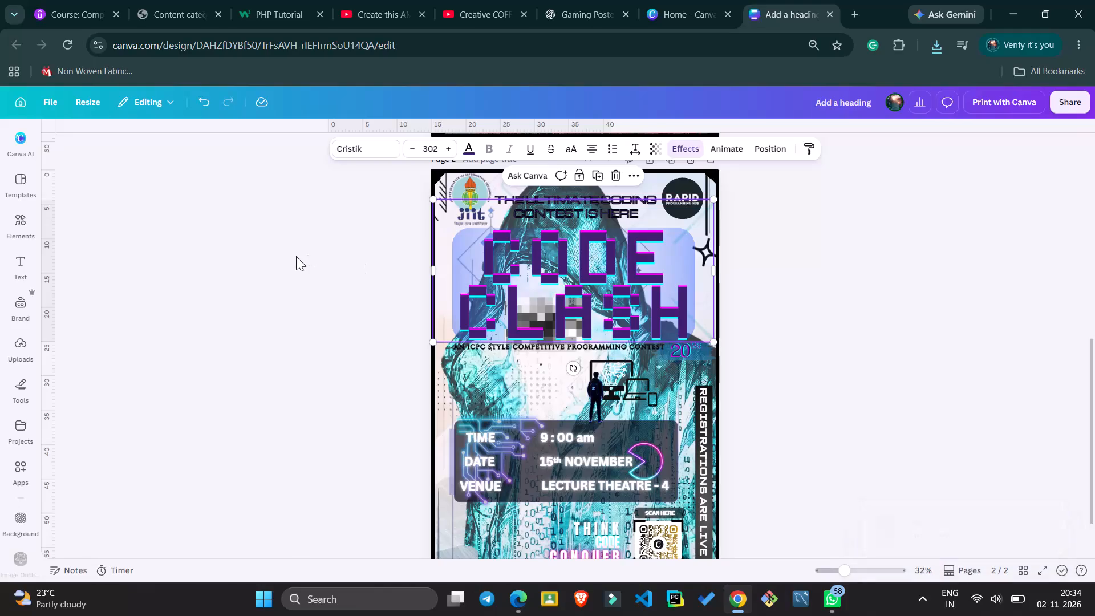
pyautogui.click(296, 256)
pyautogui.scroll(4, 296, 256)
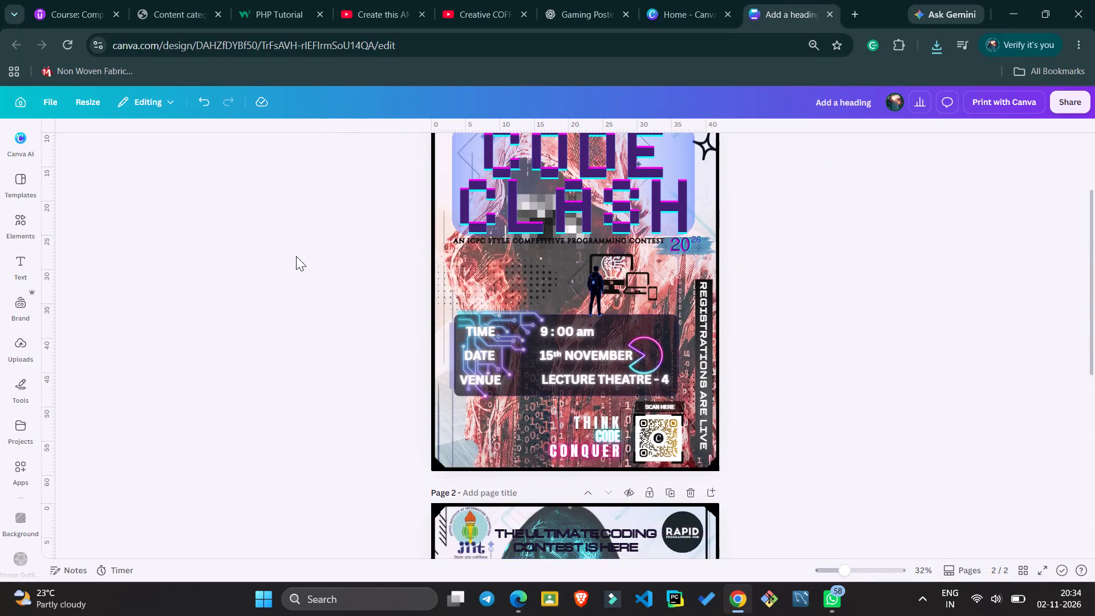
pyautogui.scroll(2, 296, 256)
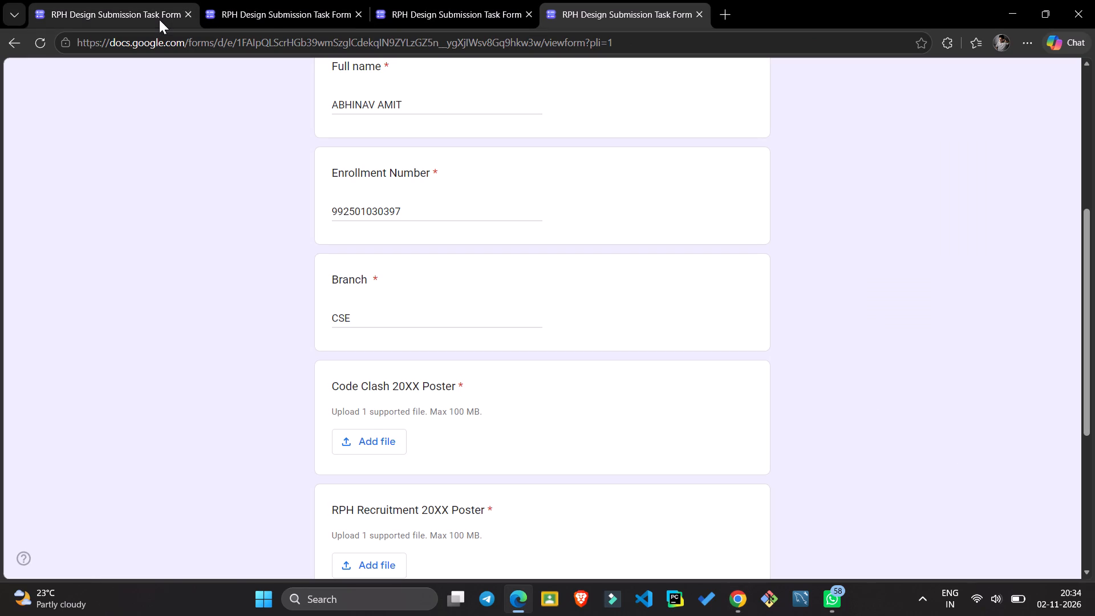
# Switch to Edge and close the three duplicate RPH Design Submission Task Form tabs, keeping one open.
pyautogui.click(188, 19)
pyautogui.click(188, 19)
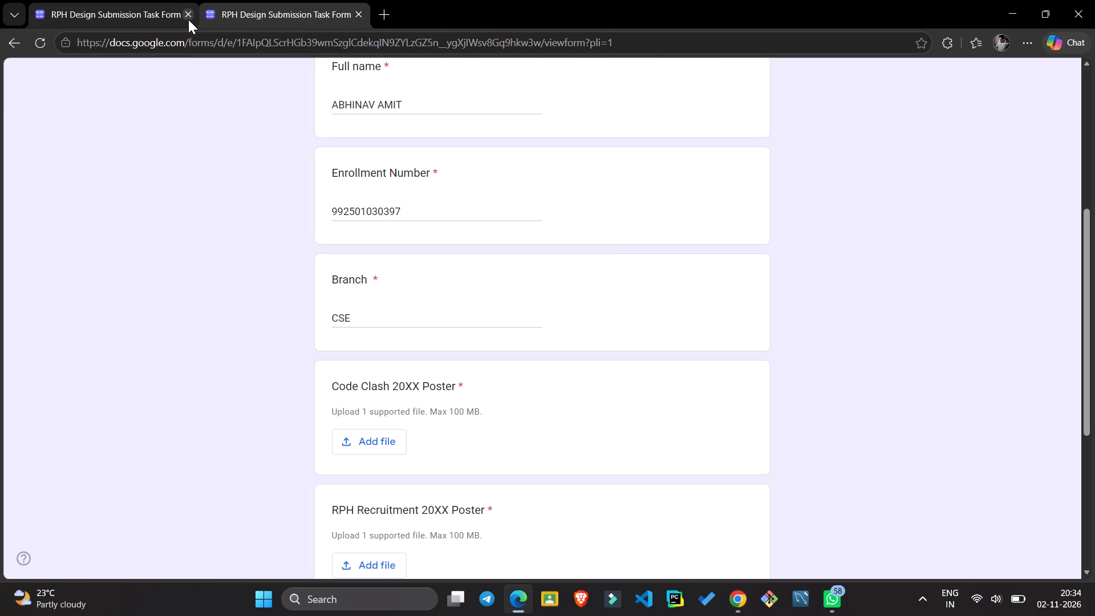
pyautogui.click(188, 19)
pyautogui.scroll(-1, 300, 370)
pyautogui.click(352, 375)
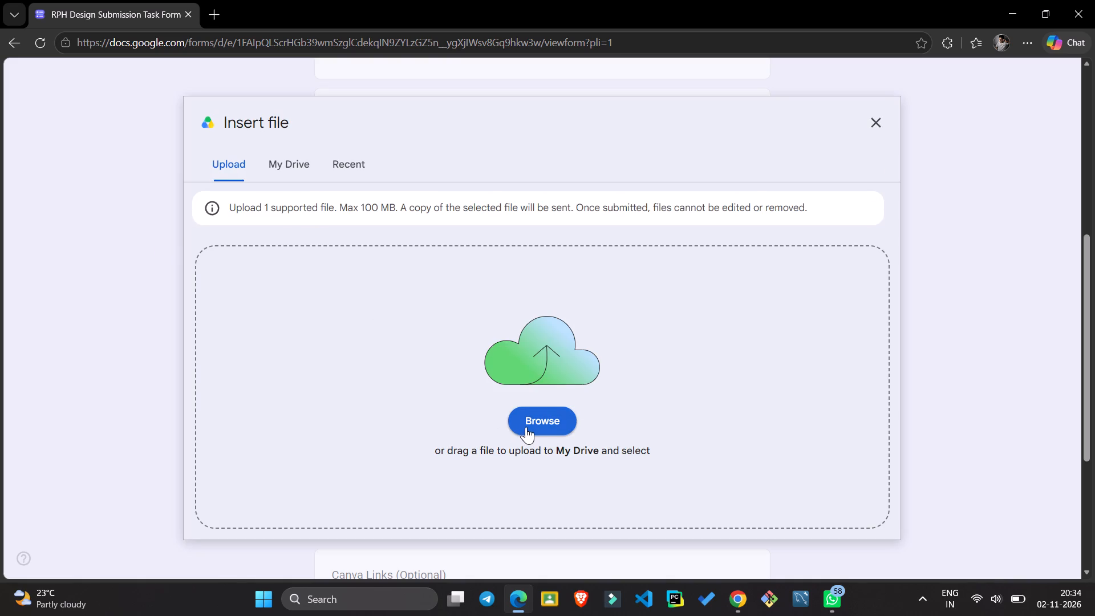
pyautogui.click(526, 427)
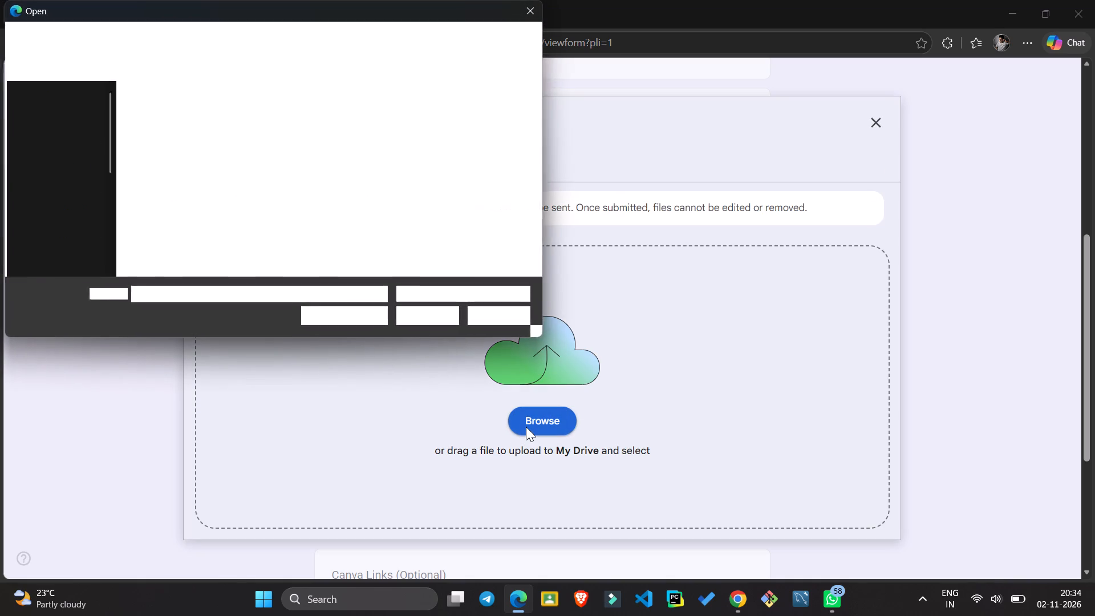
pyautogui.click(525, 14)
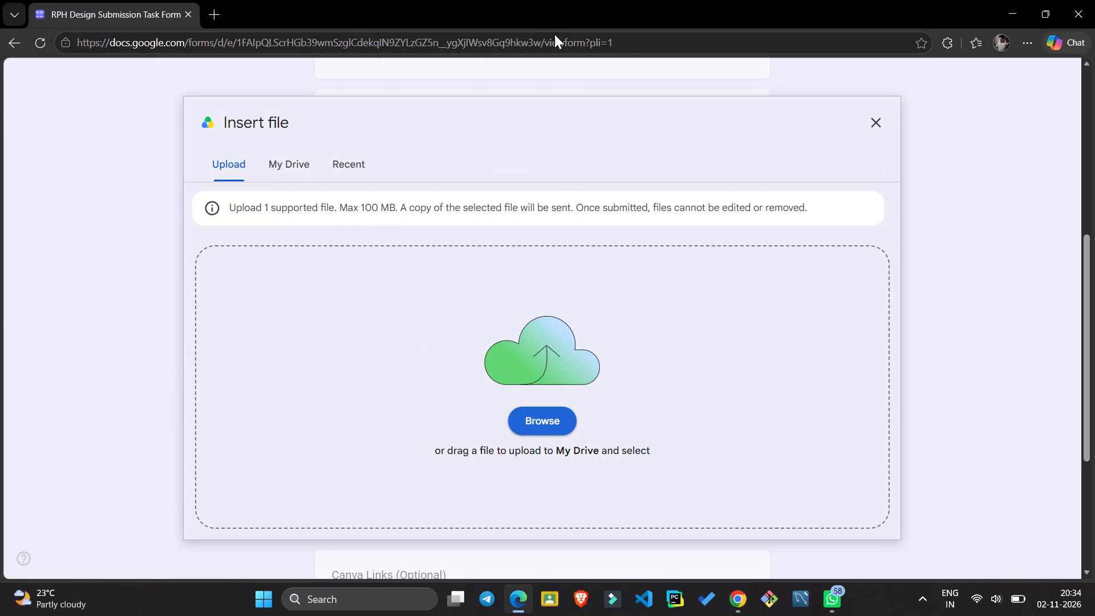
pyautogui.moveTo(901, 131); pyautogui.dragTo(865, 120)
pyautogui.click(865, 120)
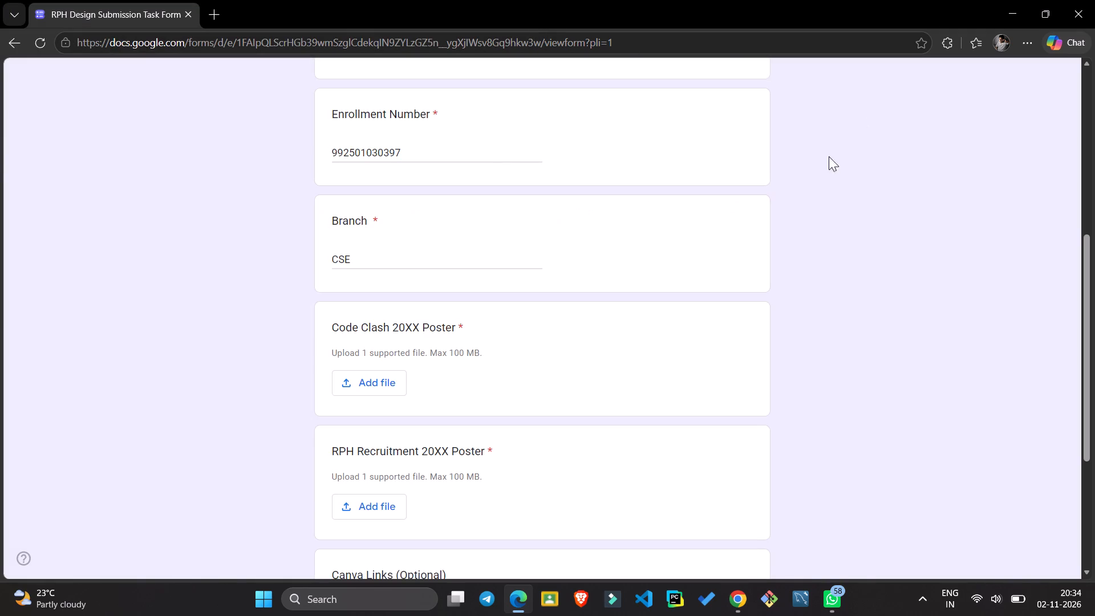
# Upload Code_Clash.png from Karigari > POSTERS > Final RPH as the form's Code Clash 20XX Poster file.
pyautogui.click(355, 376)
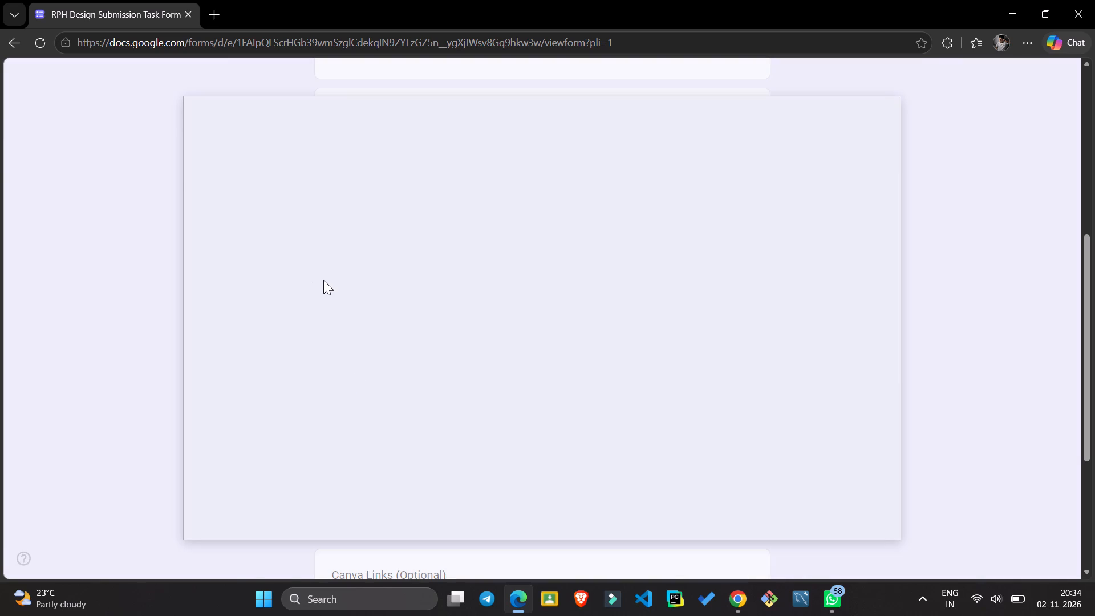
pyautogui.click(518, 419)
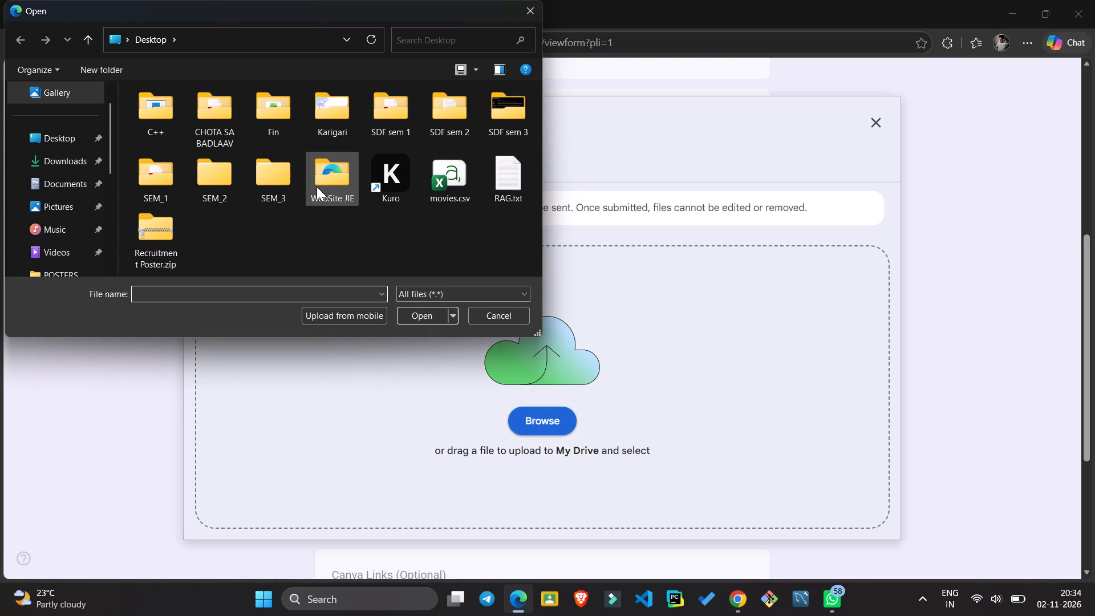
pyautogui.doubleClick(331, 119)
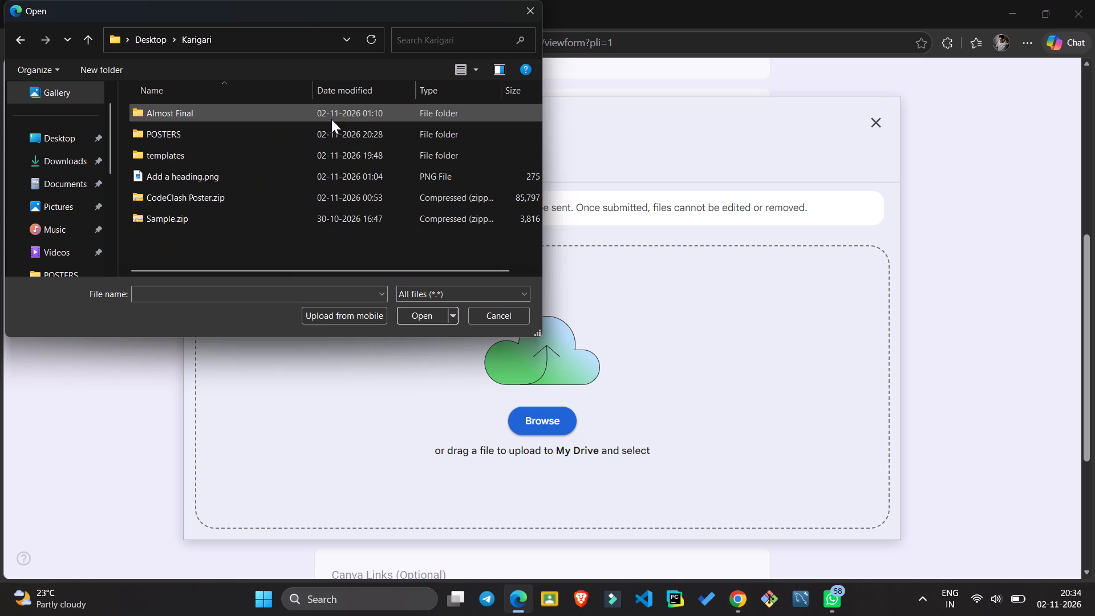
pyautogui.doubleClick(189, 139)
pyautogui.doubleClick(189, 139)
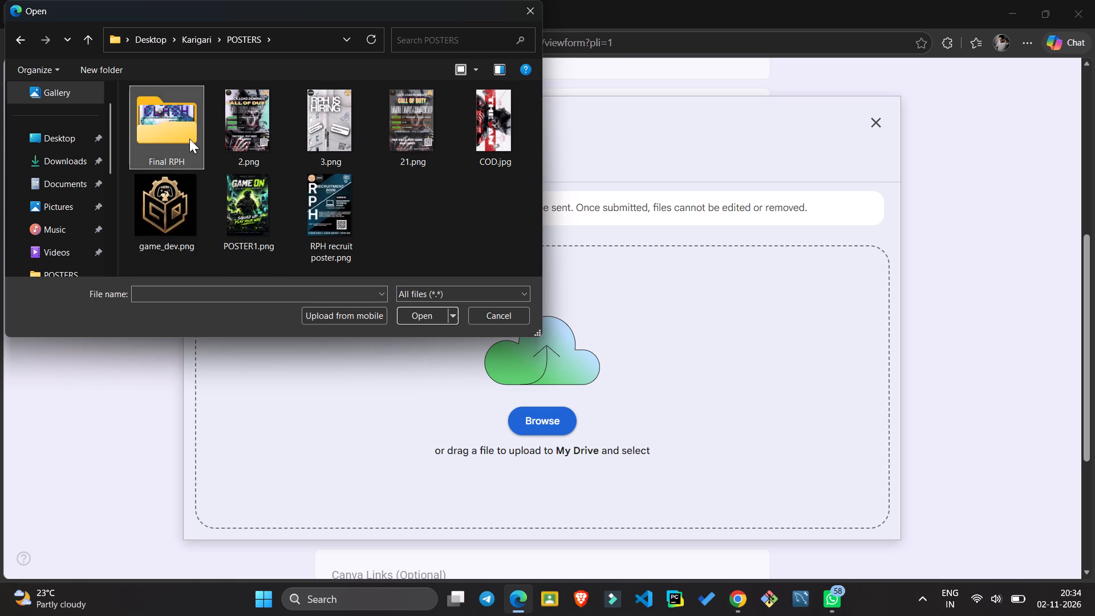
pyautogui.click(185, 137)
pyautogui.click(237, 141)
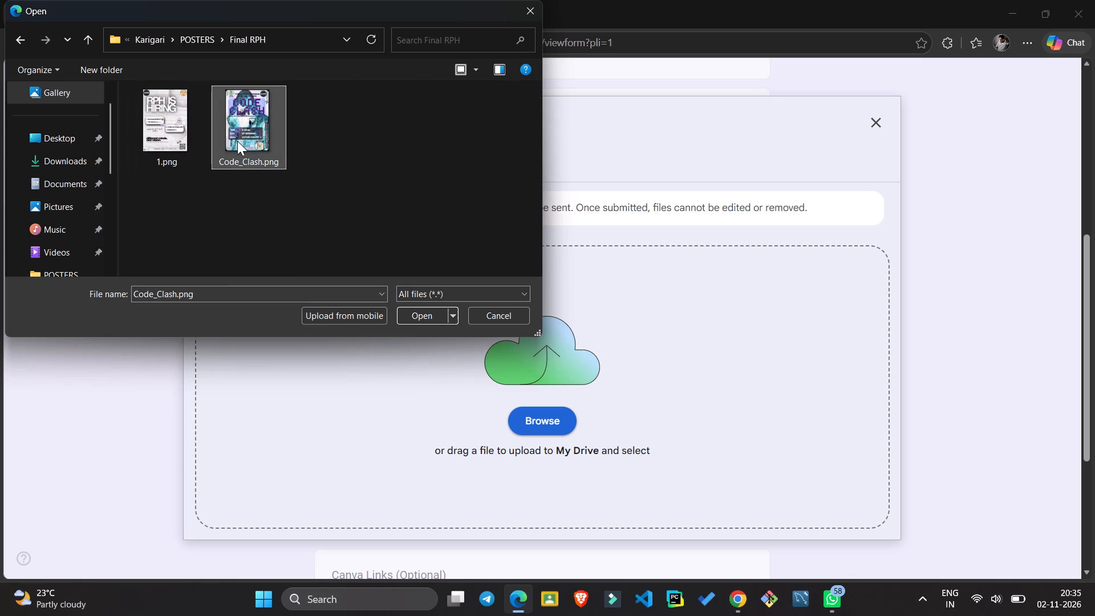
pyautogui.click(417, 318)
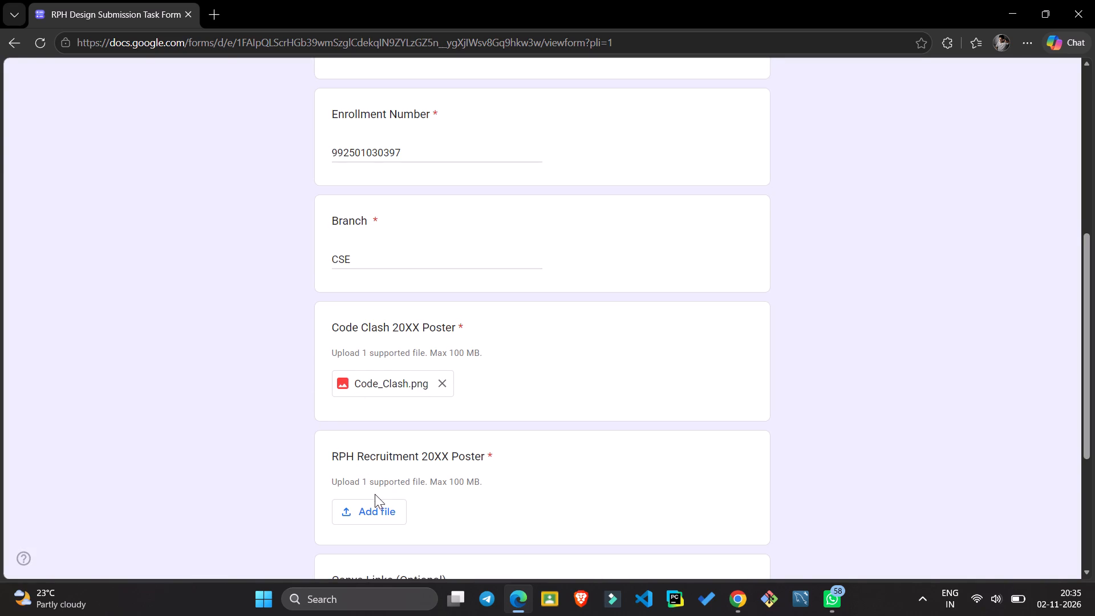
# Switch to File Explorer, find the Final RPH folder inside Karigari's POSTERS folder, and view the 1.png recruitment poster.
pyautogui.scroll(-2, 377, 498)
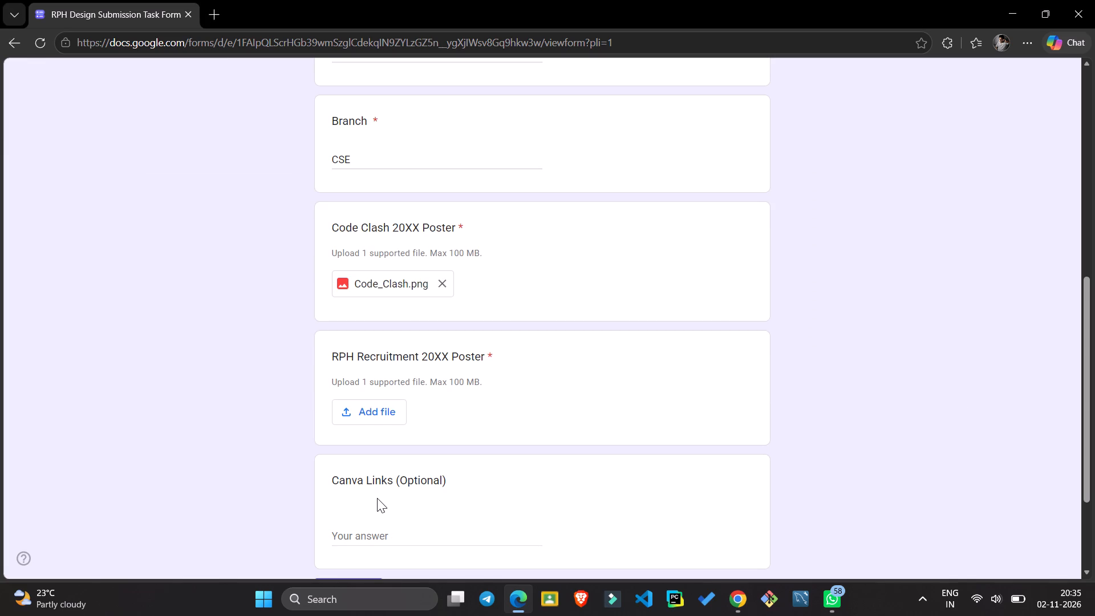
pyautogui.click(39, 300)
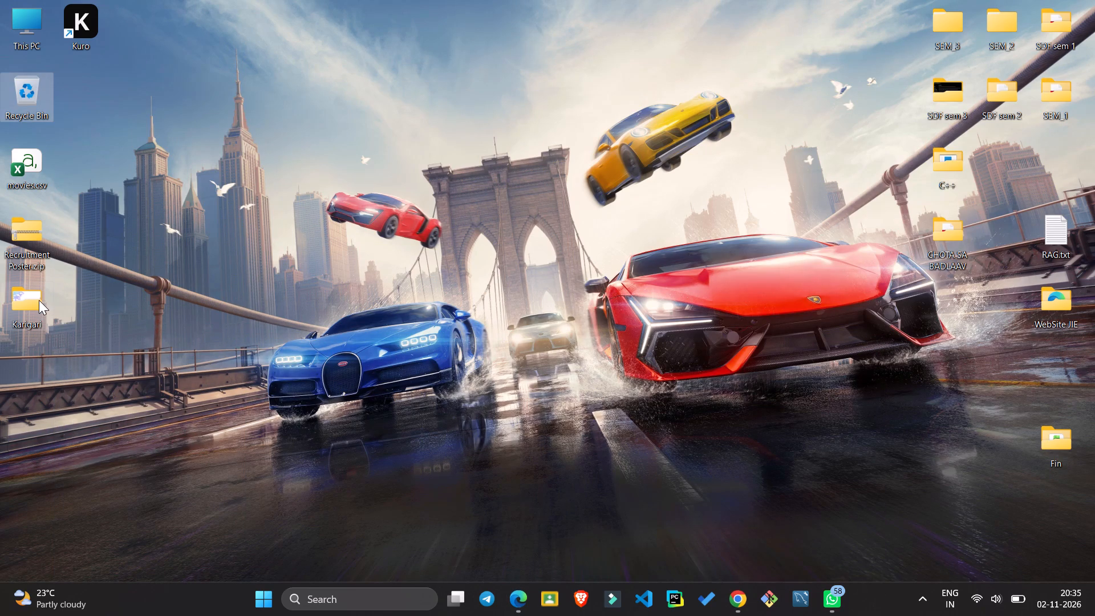
pyautogui.press('Return')
pyautogui.press('Down')
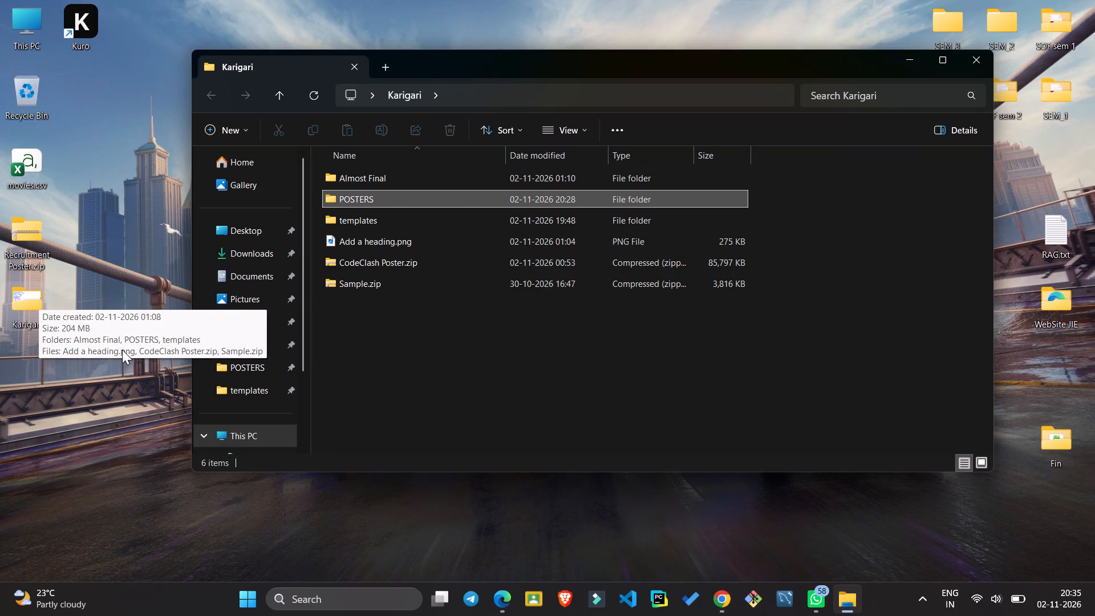
pyautogui.press('Up')
pyautogui.press('Return')
pyautogui.press('Down')
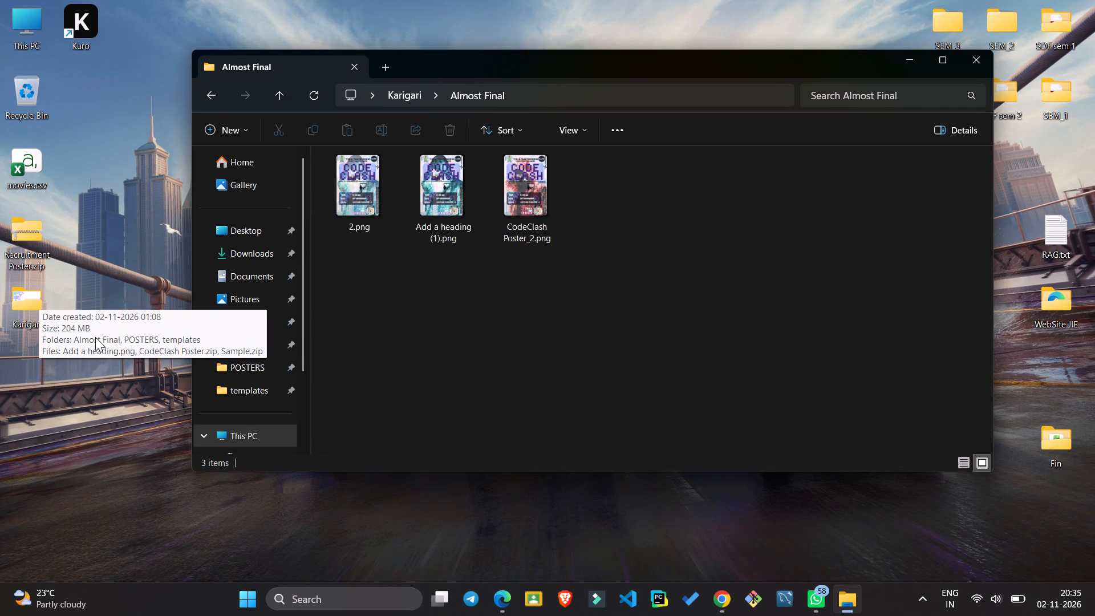
pyautogui.press('BackSpace')
pyautogui.press('Down')
pyautogui.press('Return')
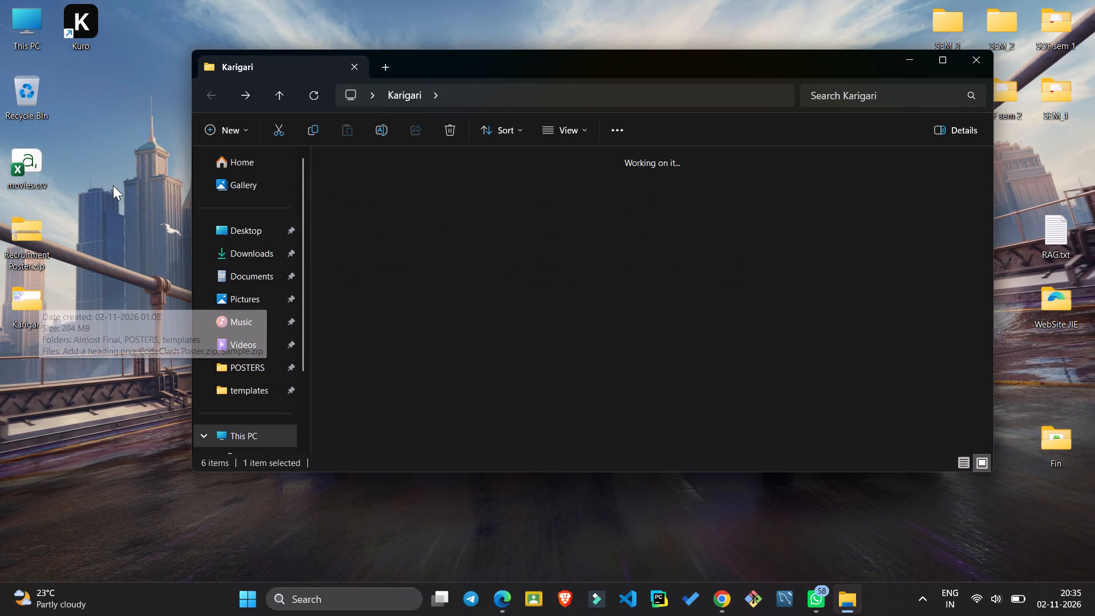
pyautogui.press('Right')
pyautogui.press('Left')
pyautogui.press('Return')
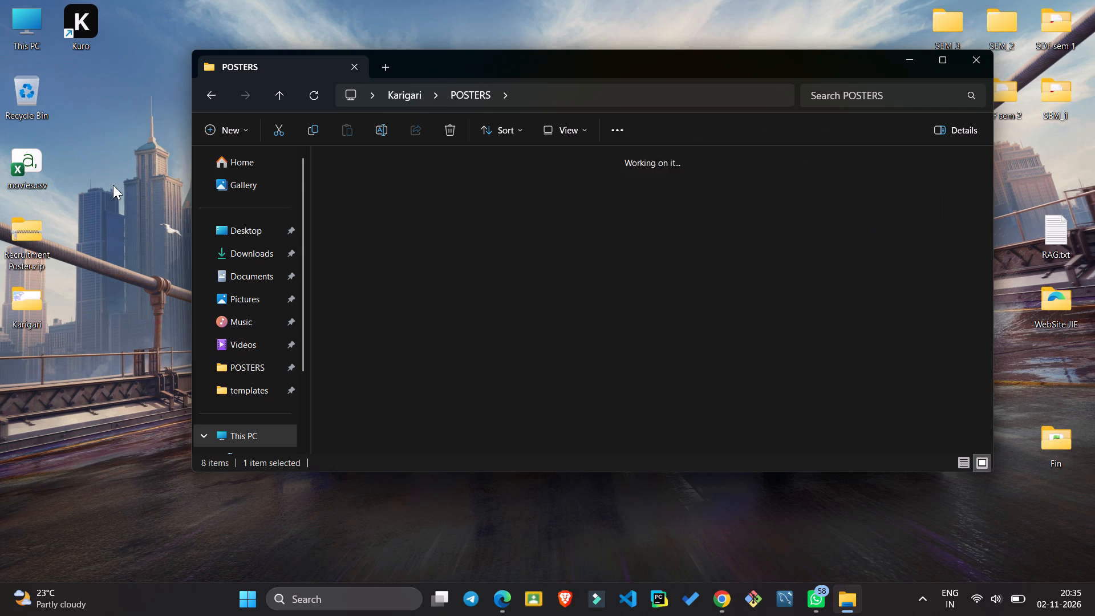
pyautogui.press('Down')
pyautogui.press('Right')
pyautogui.press('Left')
pyautogui.press('Return')
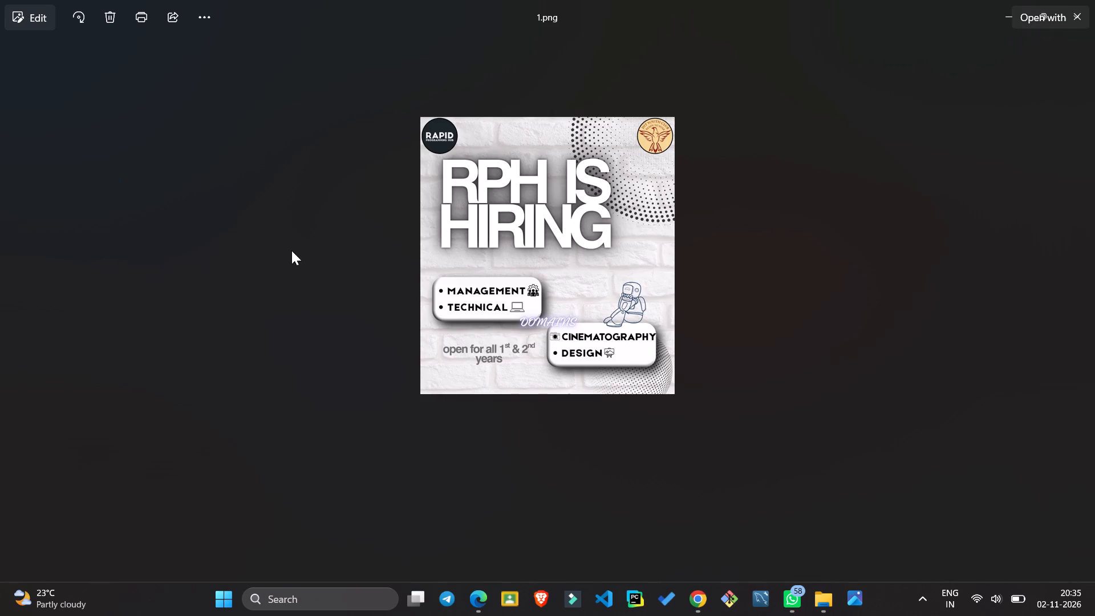
# Switch to Chrome, open the purple RPH Is Hiring poster (Untitled Design) from Canva's home page, and close the poster print options.
pyautogui.hotkey('alt', 'Tab')
pyautogui.hotkey('alt', 'Tab')
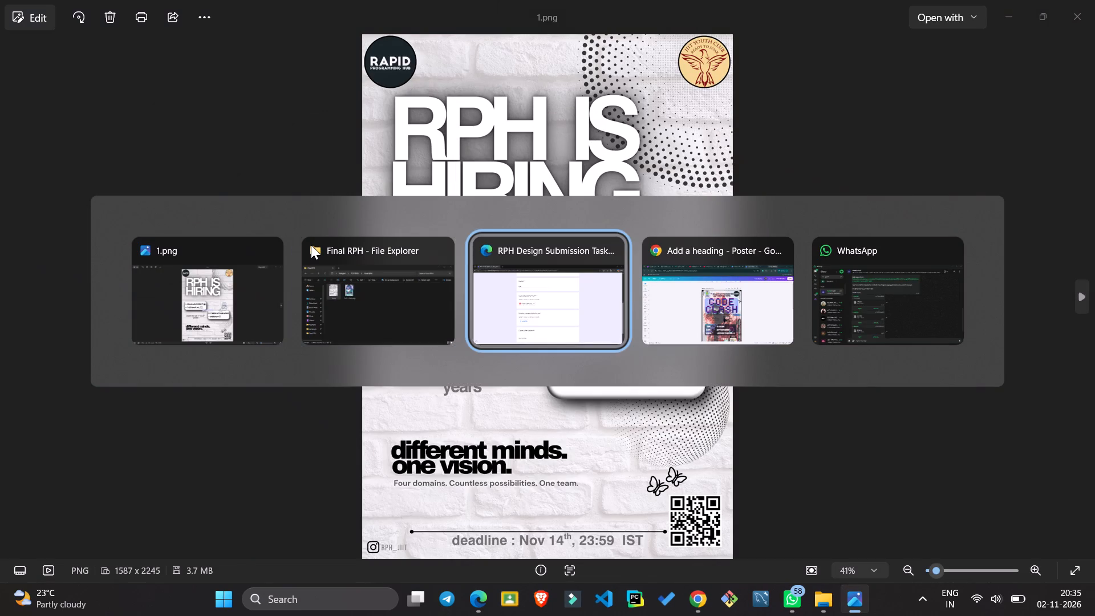
pyautogui.hotkey('alt', 'Tab')
pyautogui.moveTo(311, 245); pyautogui.dragTo(26, 187)
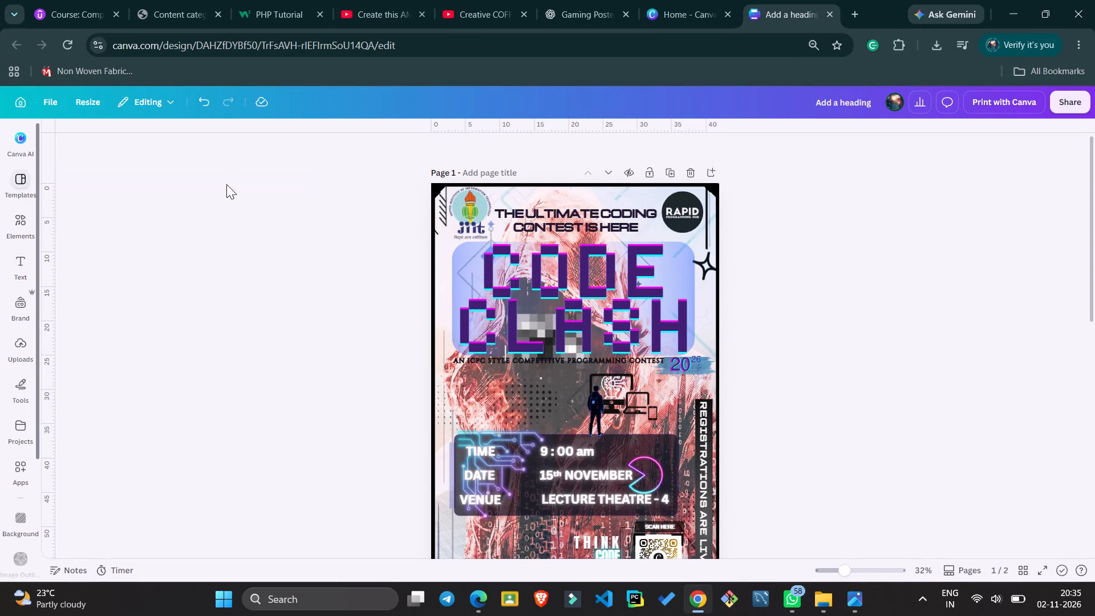
pyautogui.click(685, 11)
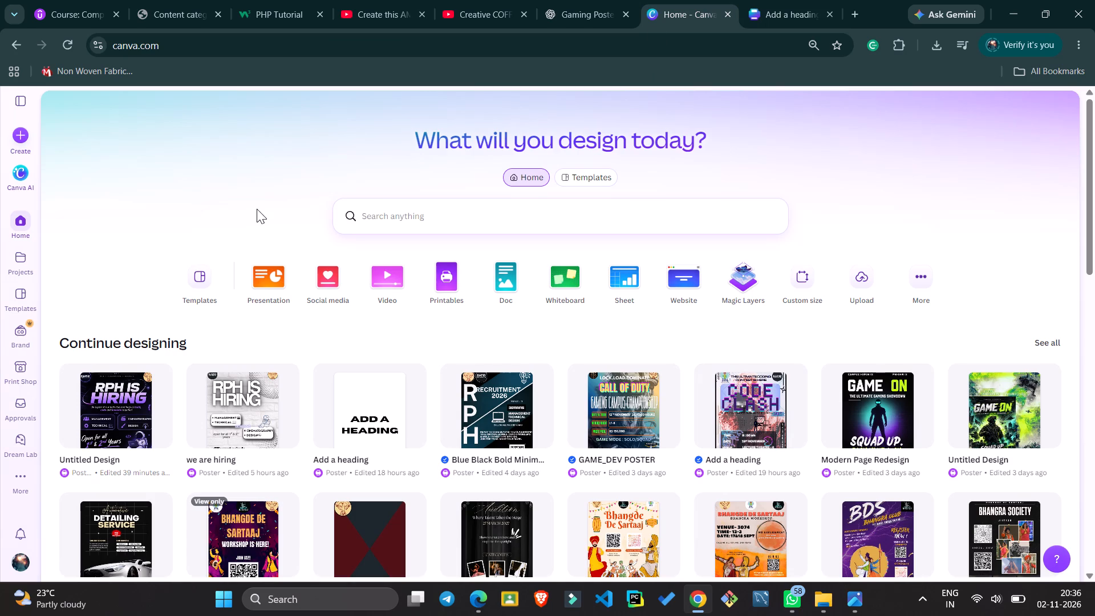
pyautogui.click(108, 432)
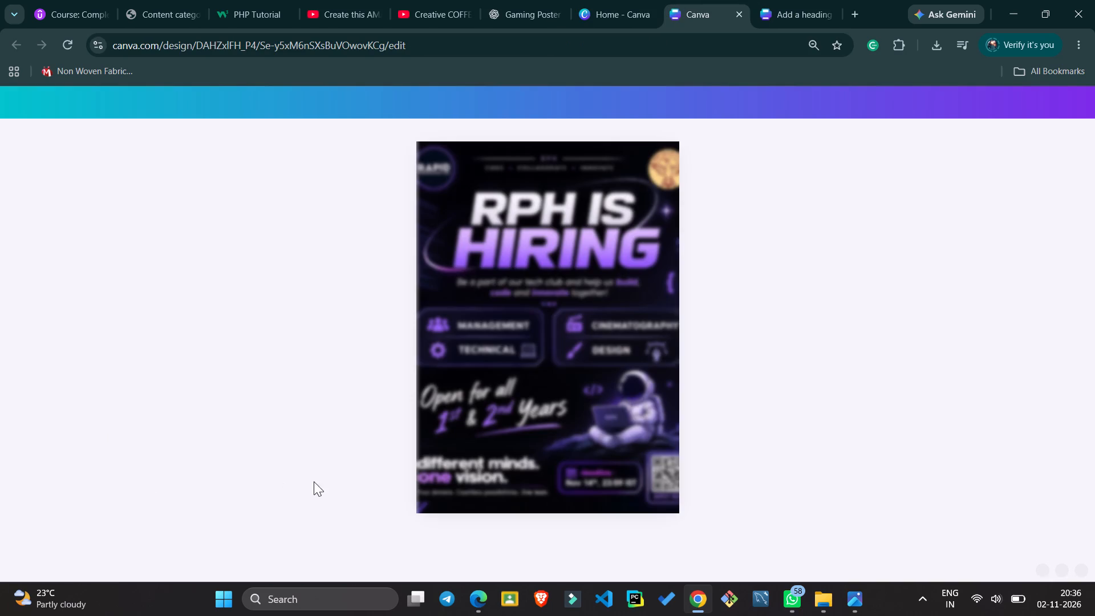
pyautogui.click(534, 397)
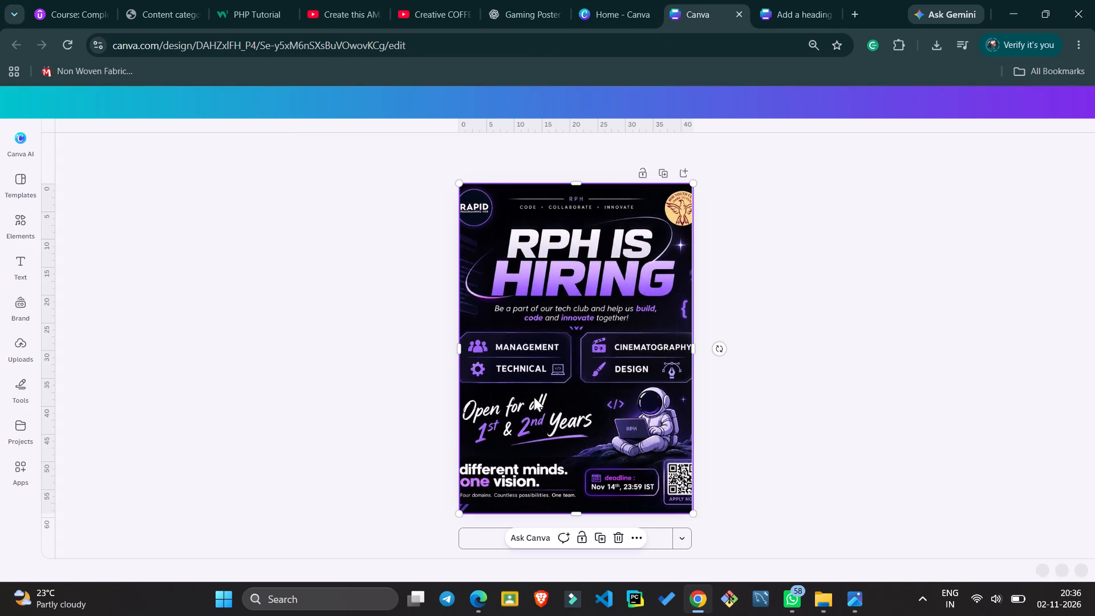
pyautogui.click(12, 131)
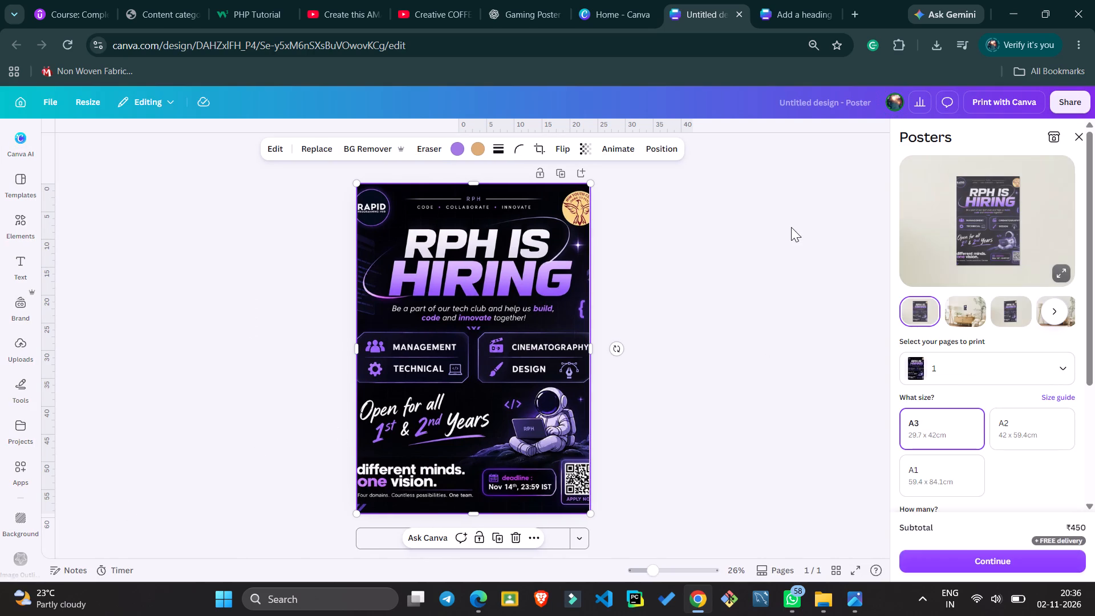
pyautogui.click(1075, 139)
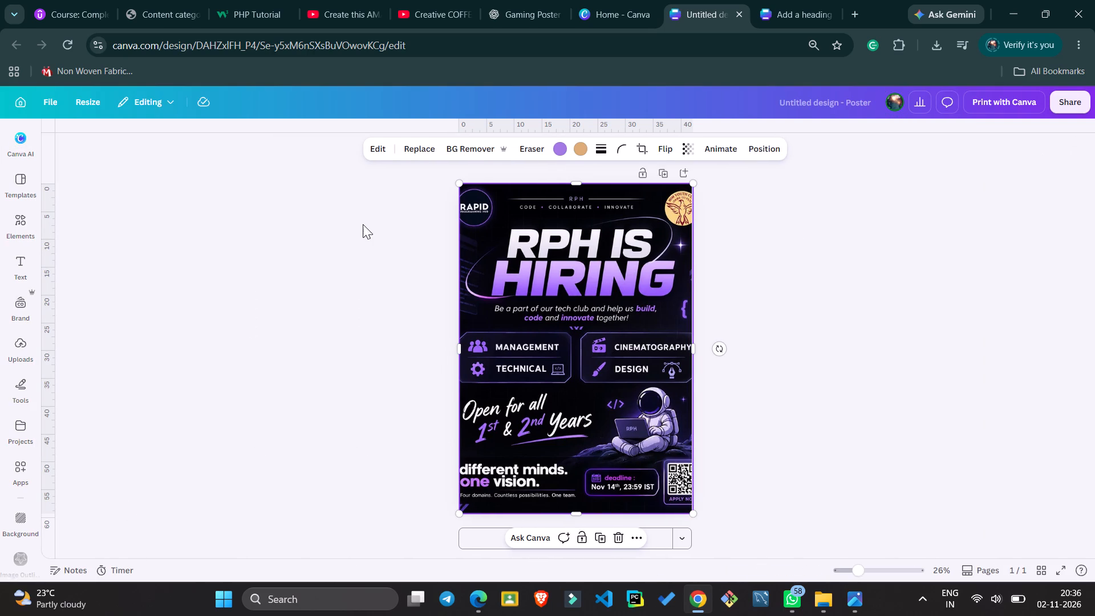
# Search Canva's elements for "zoop", browse the results, and clear the search.
pyautogui.click(21, 176)
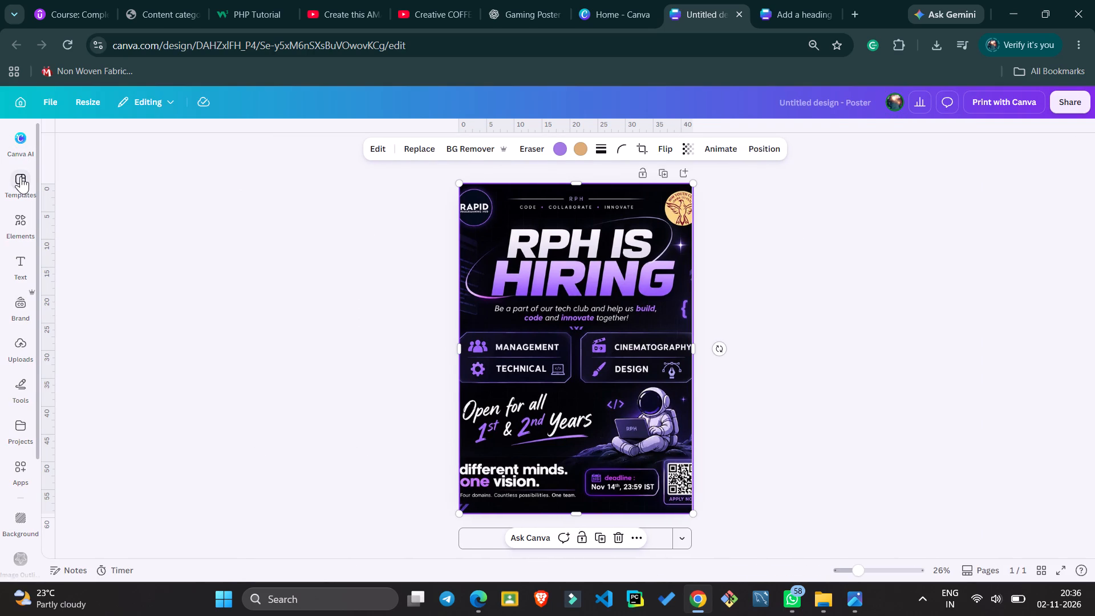
pyautogui.click(21, 176)
pyautogui.click(19, 218)
pyautogui.click(128, 149)
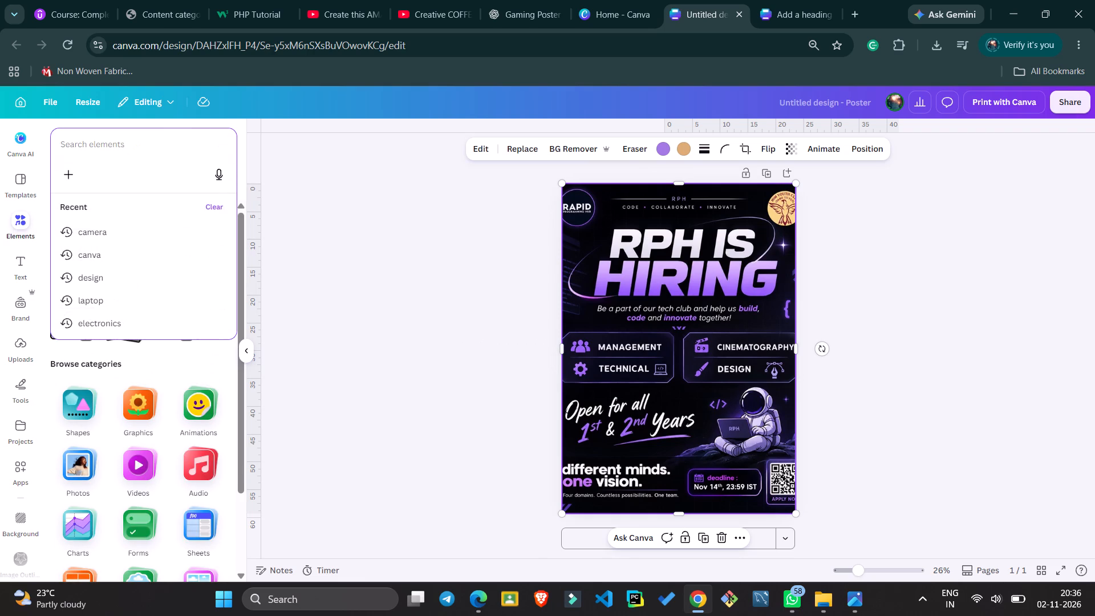
pyautogui.write('zoop')
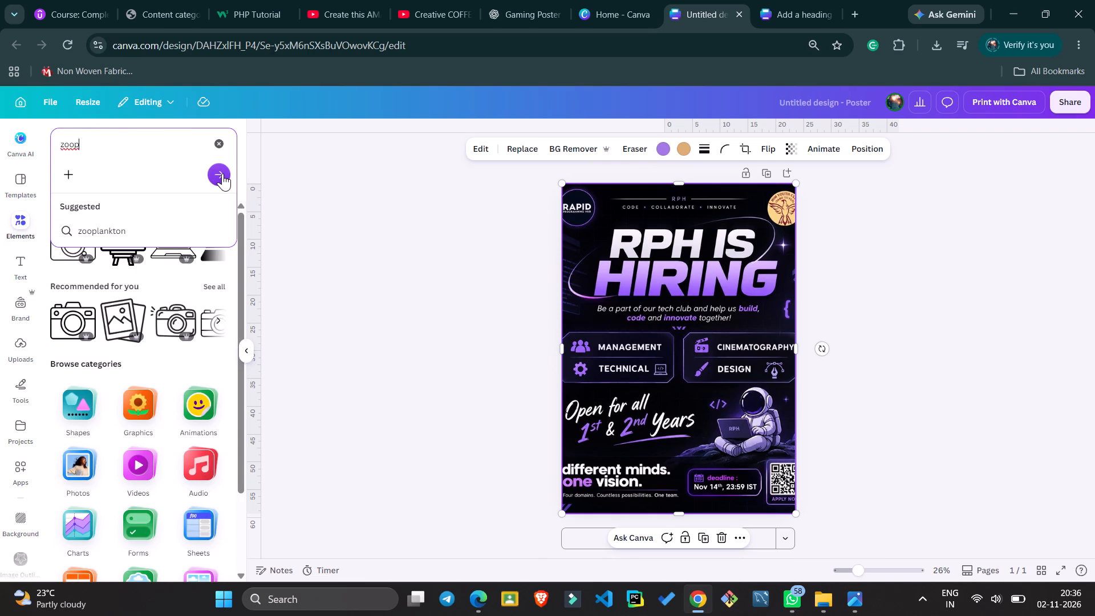
pyautogui.click(222, 173)
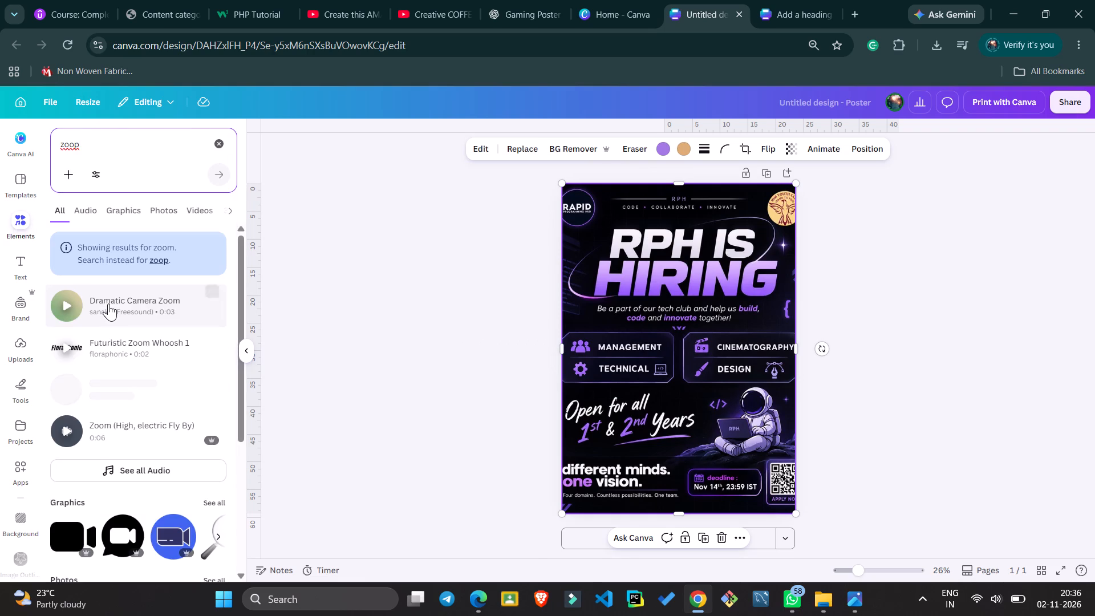
pyautogui.scroll(-4, 108, 303)
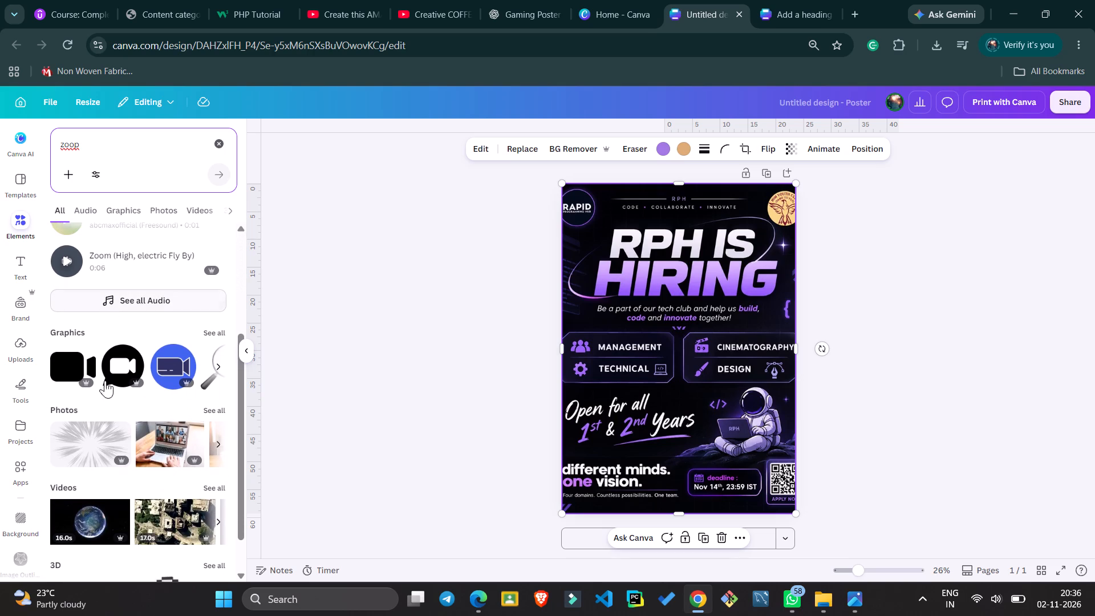
pyautogui.scroll(-2, 132, 448)
pyautogui.scroll(4, 132, 448)
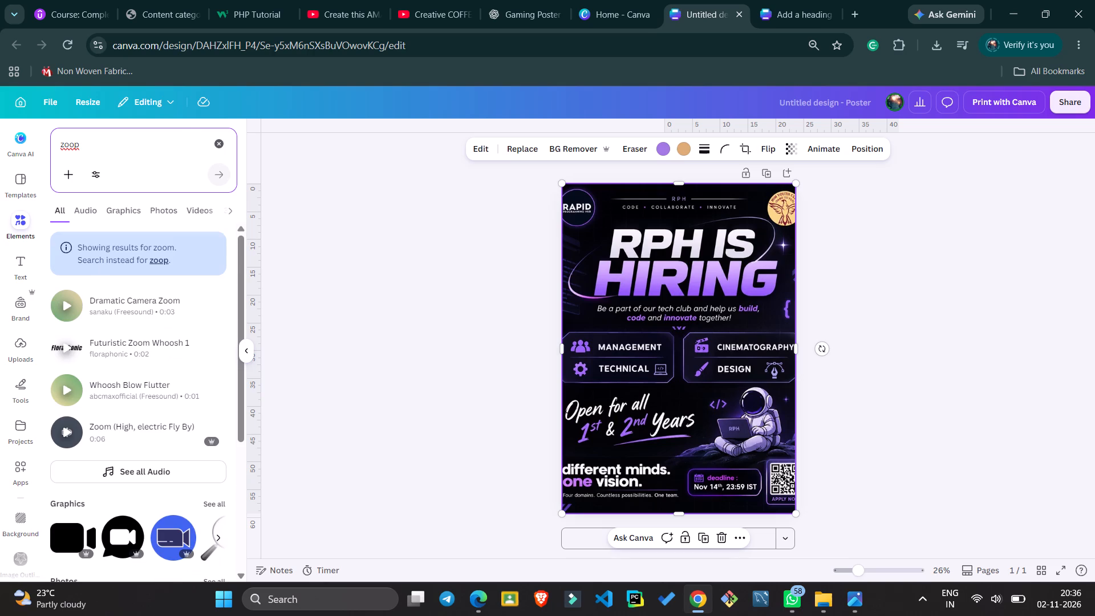
pyautogui.click(221, 144)
pyautogui.click(190, 143)
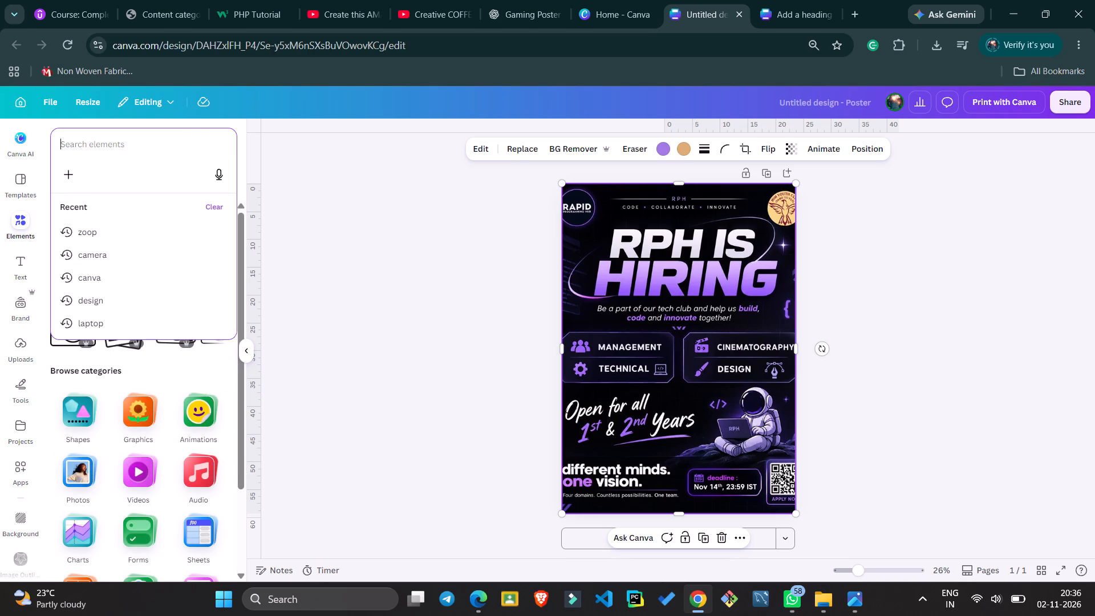
# Search Canva's elements for "decoration" and browse the full set of graphics for ornaments suited to the hiring poster.
pyautogui.press('e')
pyautogui.press('BackSpace')
pyautogui.write('decorations')
pyautogui.press('BackSpace')
pyautogui.press('Return')
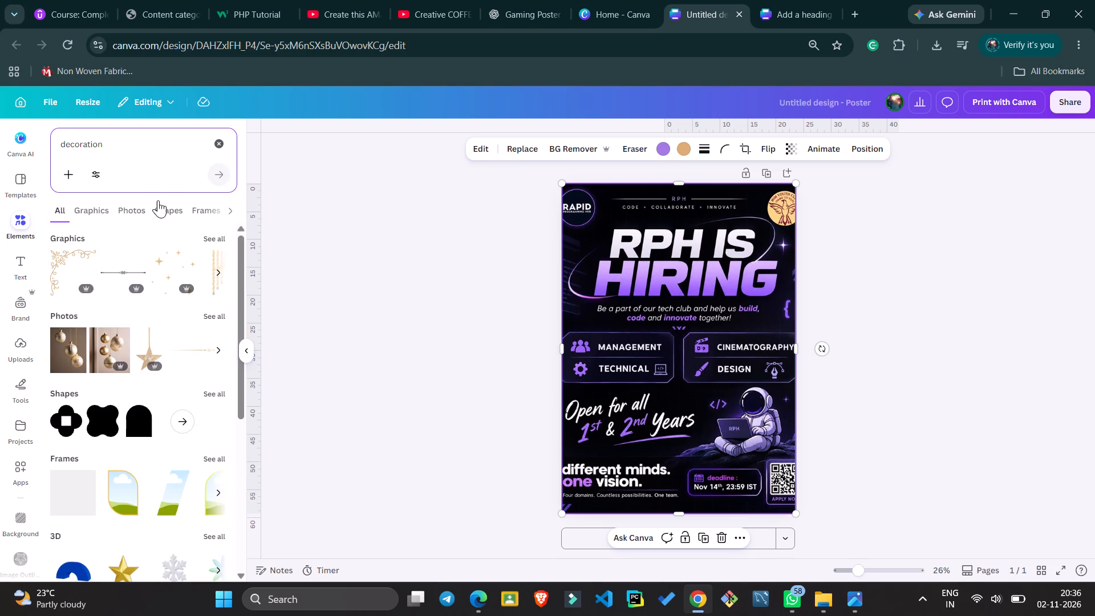
pyautogui.click(215, 232)
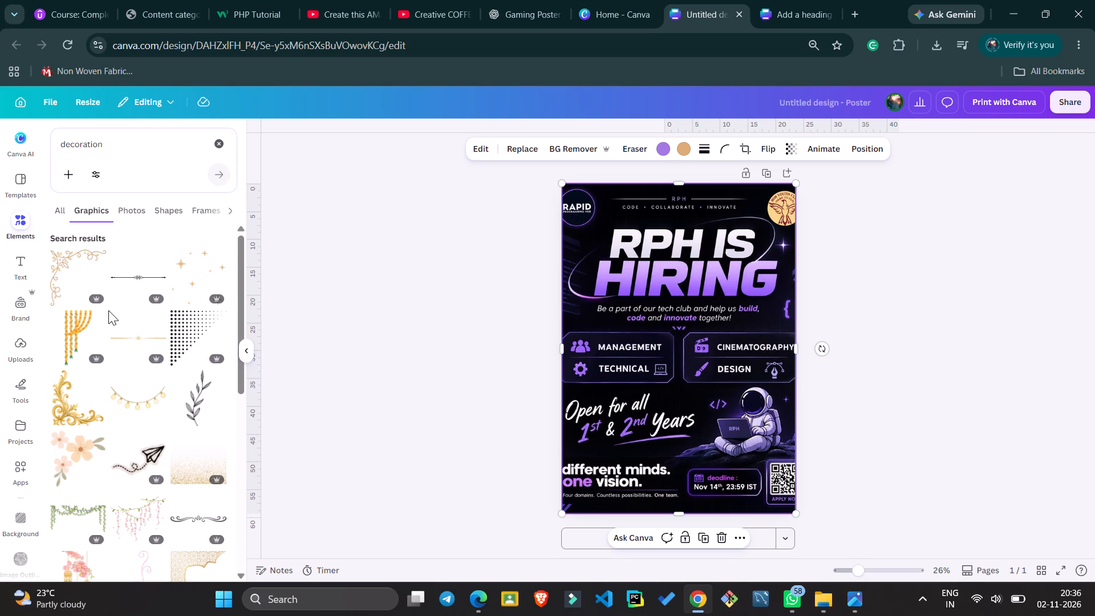
pyautogui.scroll(-5, 108, 310)
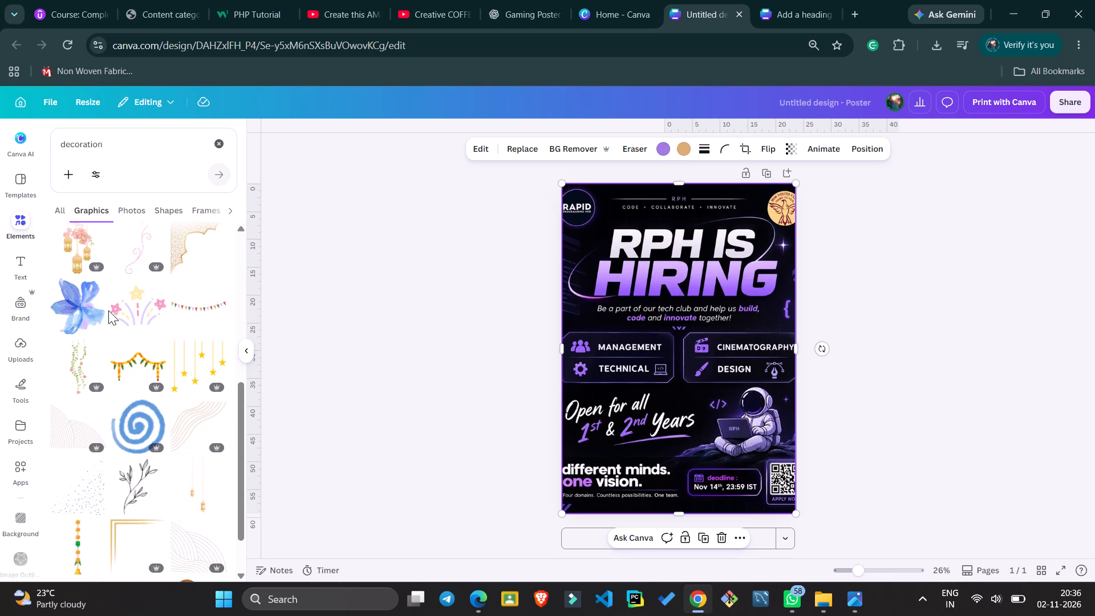
pyautogui.scroll(-4, 108, 310)
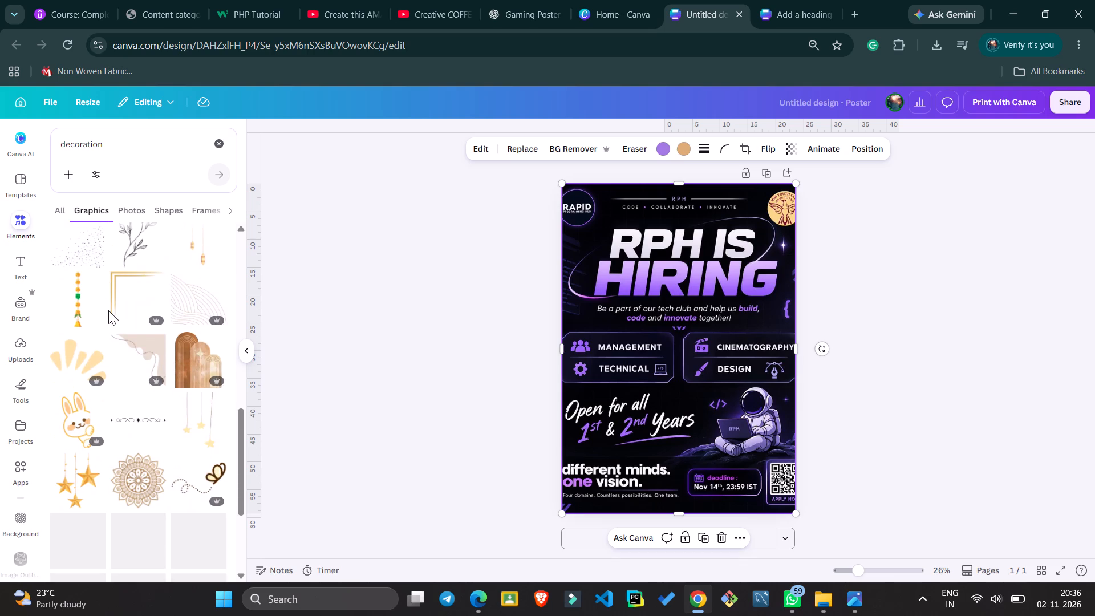
pyautogui.scroll(-3, 108, 310)
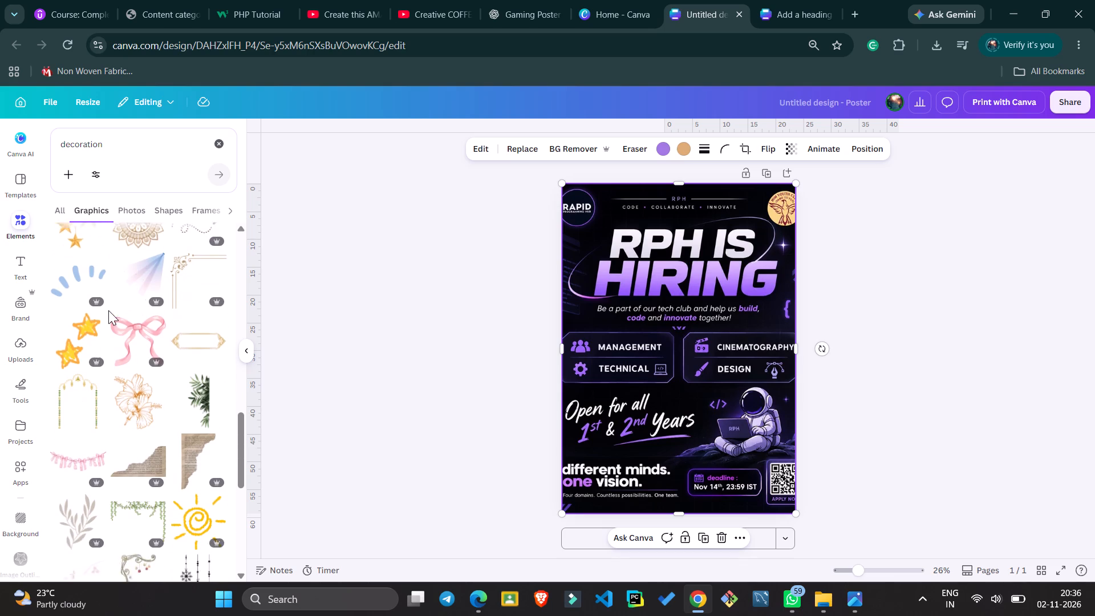
pyautogui.scroll(-4, 108, 310)
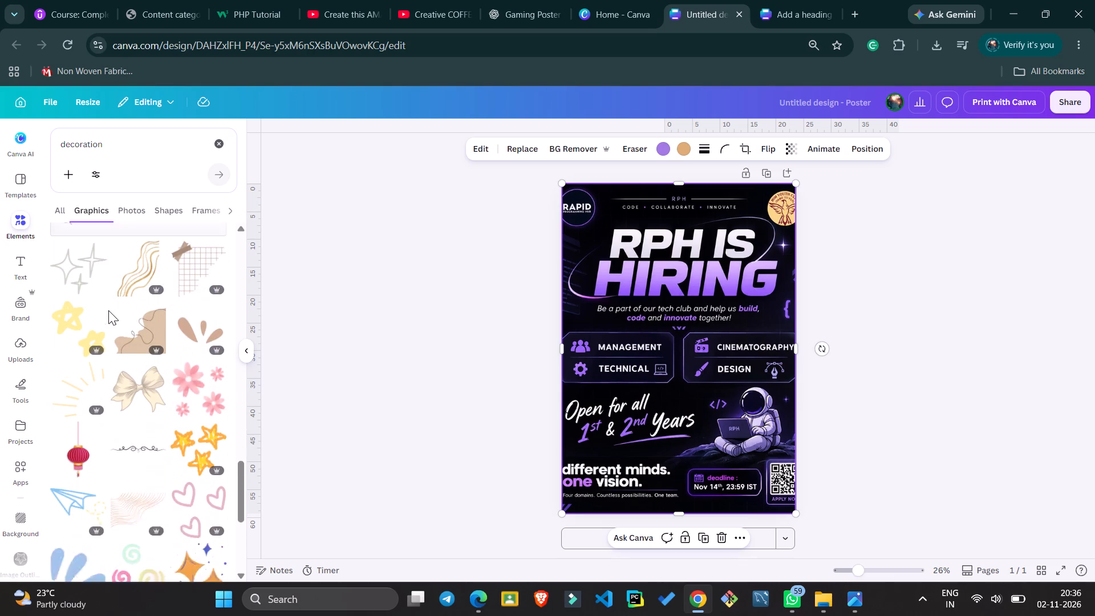
pyautogui.scroll(-6, 108, 310)
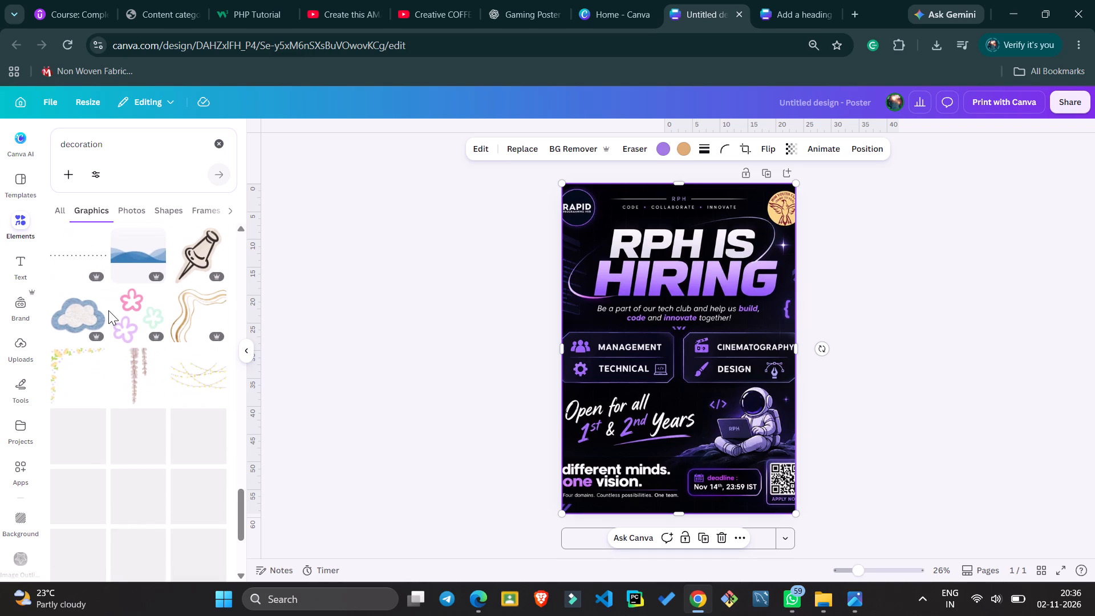
# Replace the elements search with "neon decoration" and browse all matching graphics for neon accents suited to the poster.
pyautogui.click(220, 147)
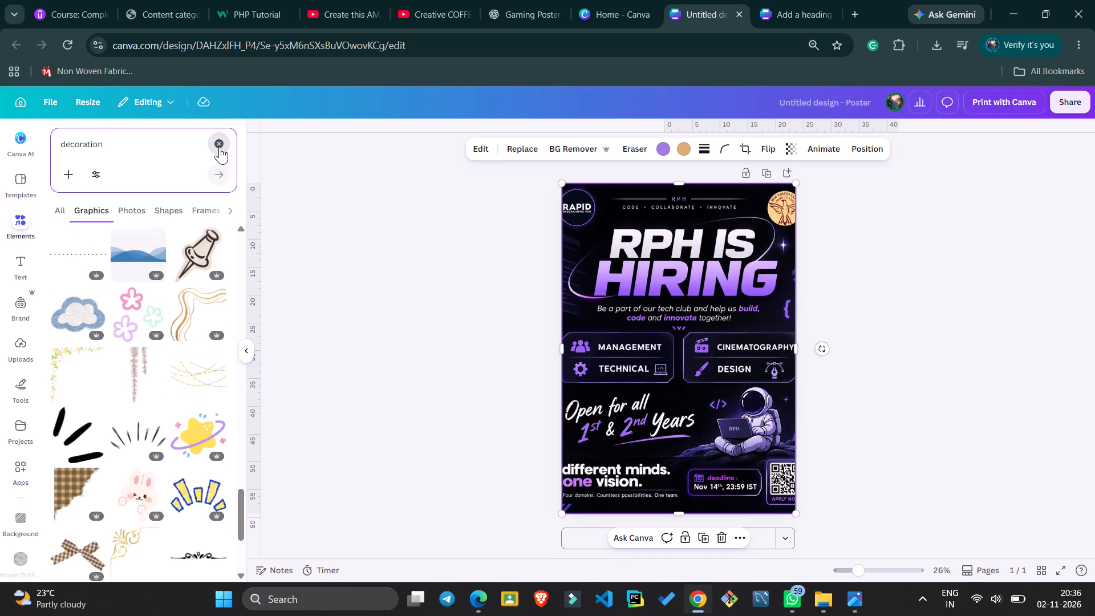
pyautogui.write('neon decoration')
pyautogui.press('Return')
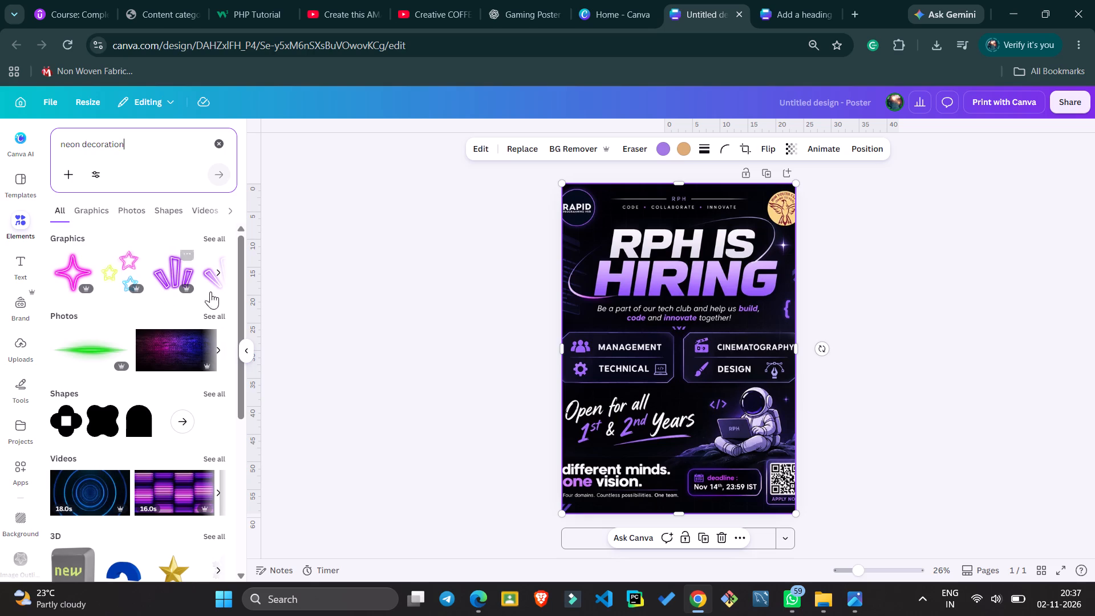
pyautogui.click(217, 237)
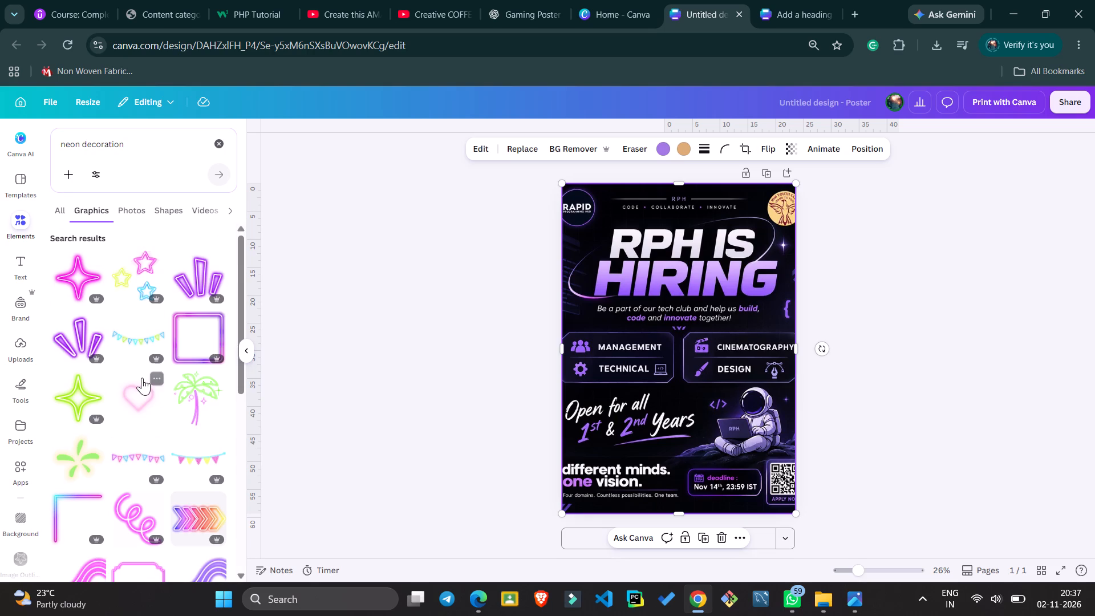
pyautogui.scroll(-5, 142, 378)
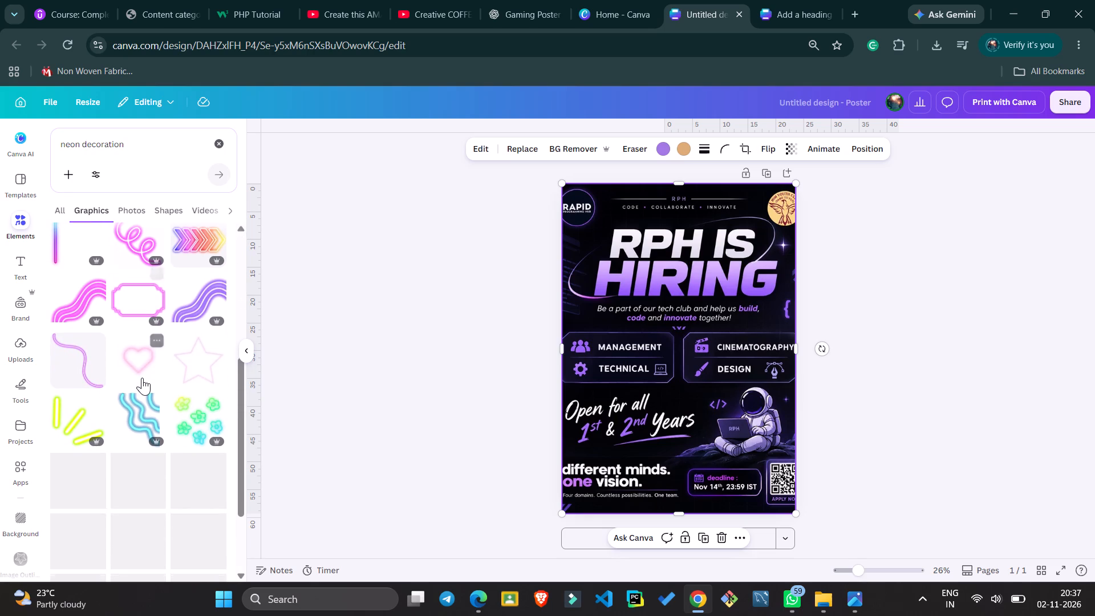
pyautogui.scroll(-1, 142, 378)
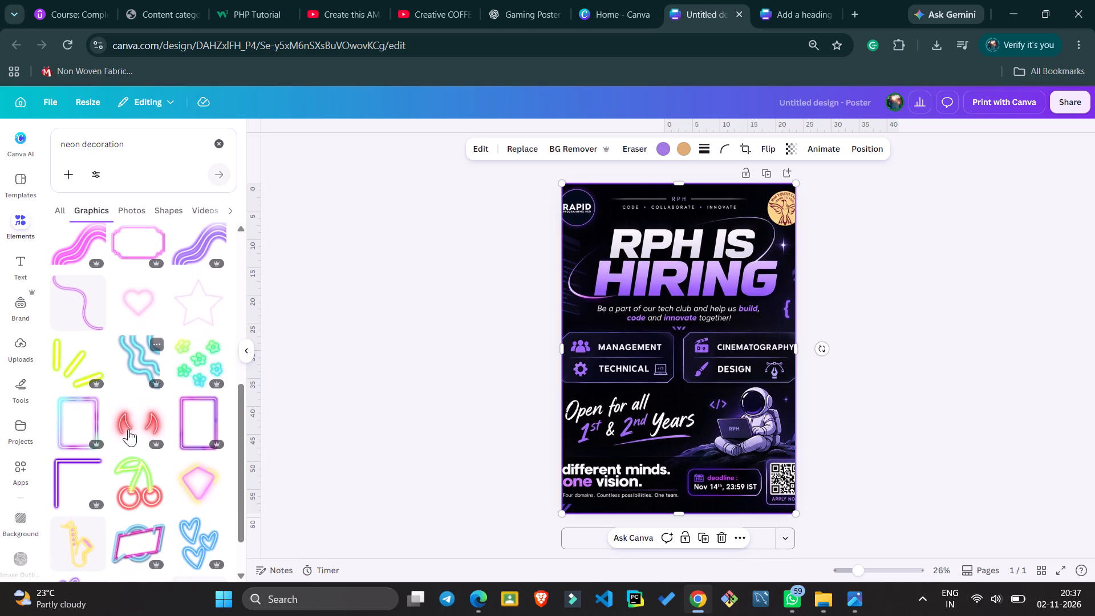
pyautogui.scroll(-2, 137, 472)
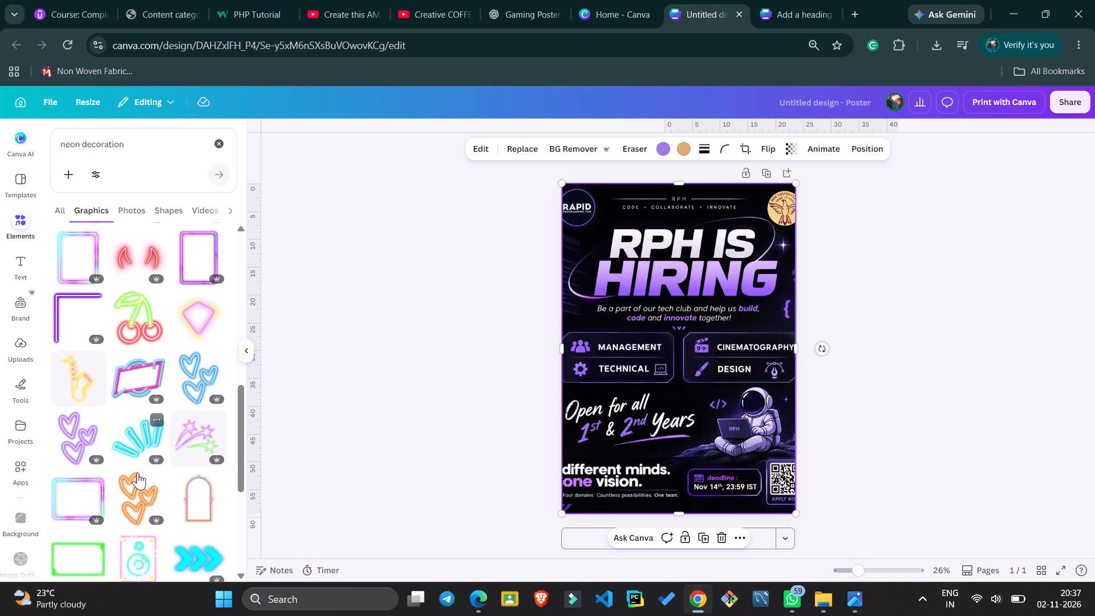
pyautogui.scroll(-4, 137, 472)
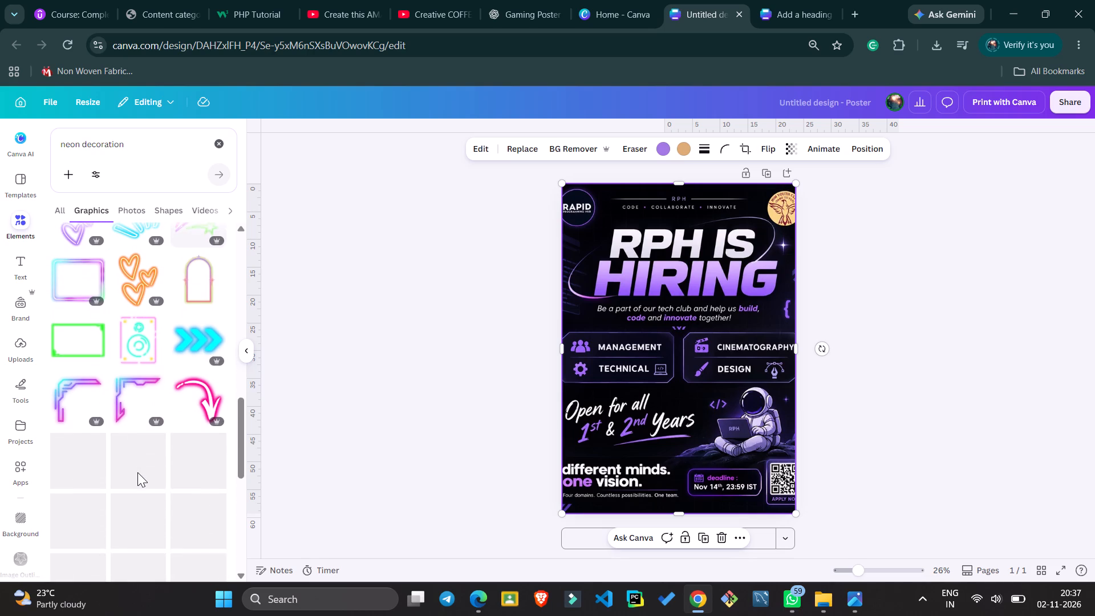
pyautogui.scroll(-3, 137, 472)
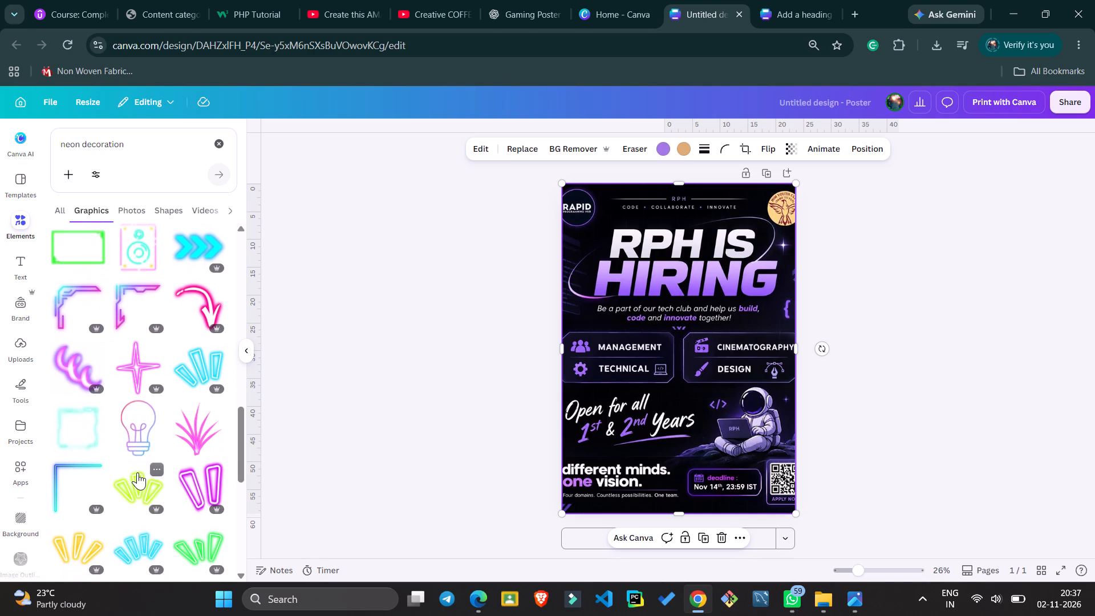
pyautogui.scroll(-1, 137, 472)
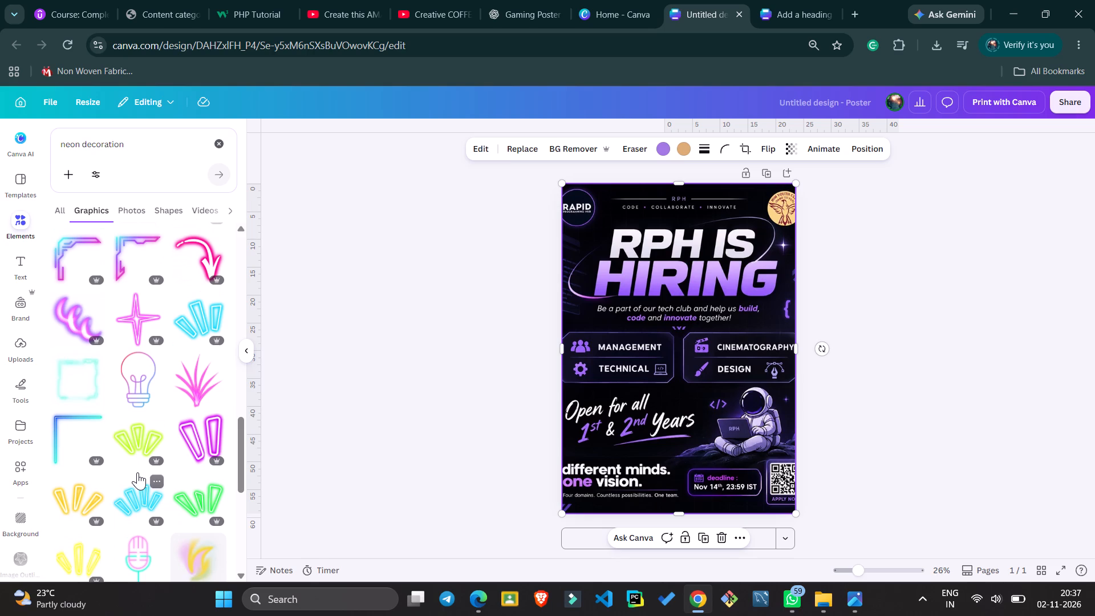
pyautogui.scroll(-1, 137, 472)
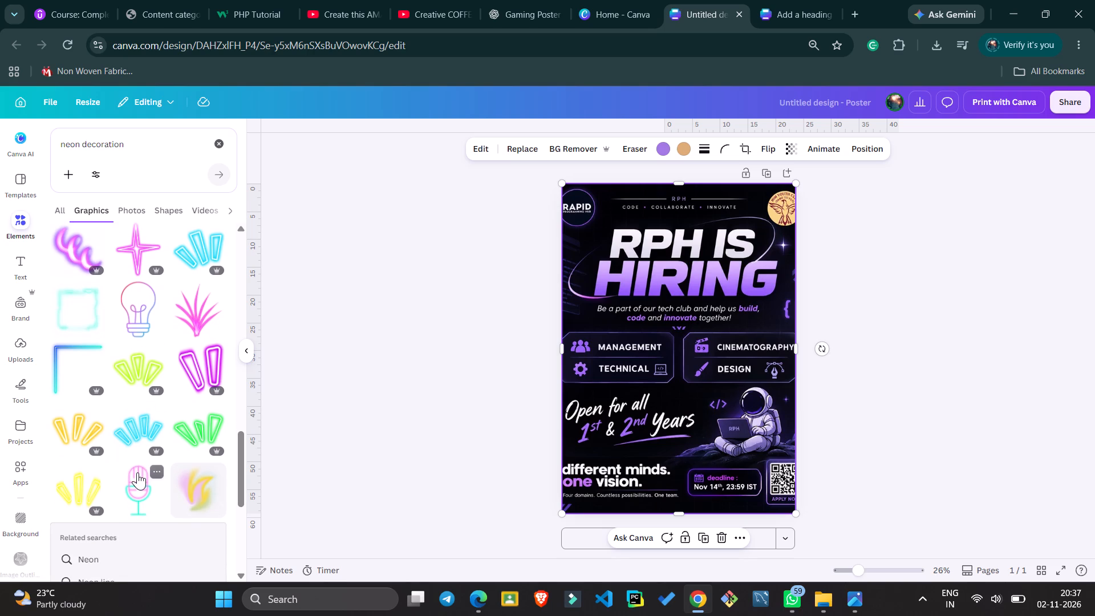
pyautogui.scroll(-2, 135, 374)
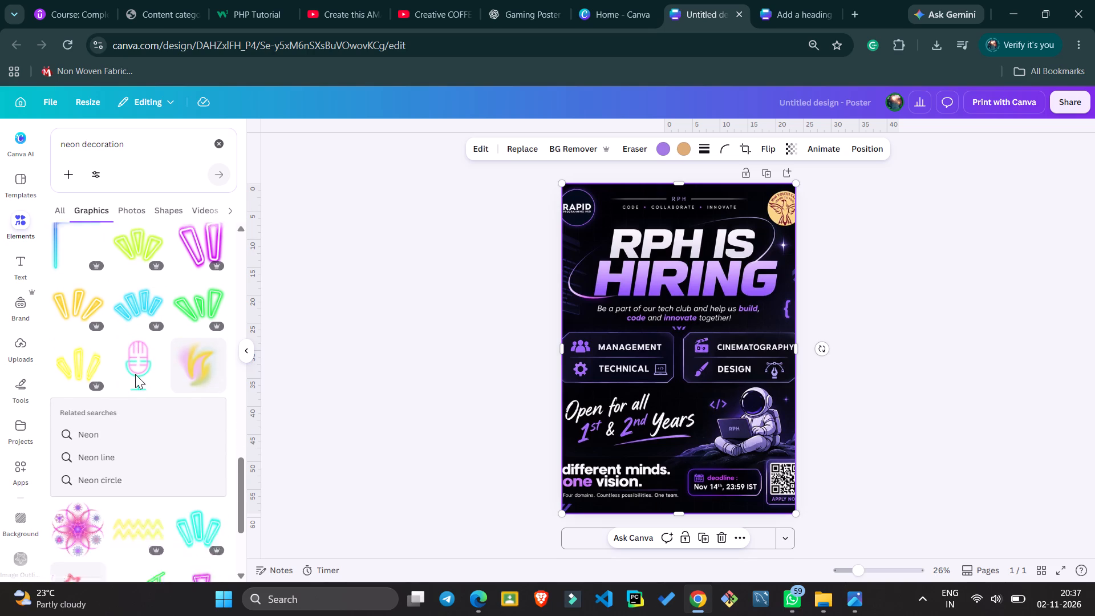
pyautogui.scroll(-3, 135, 374)
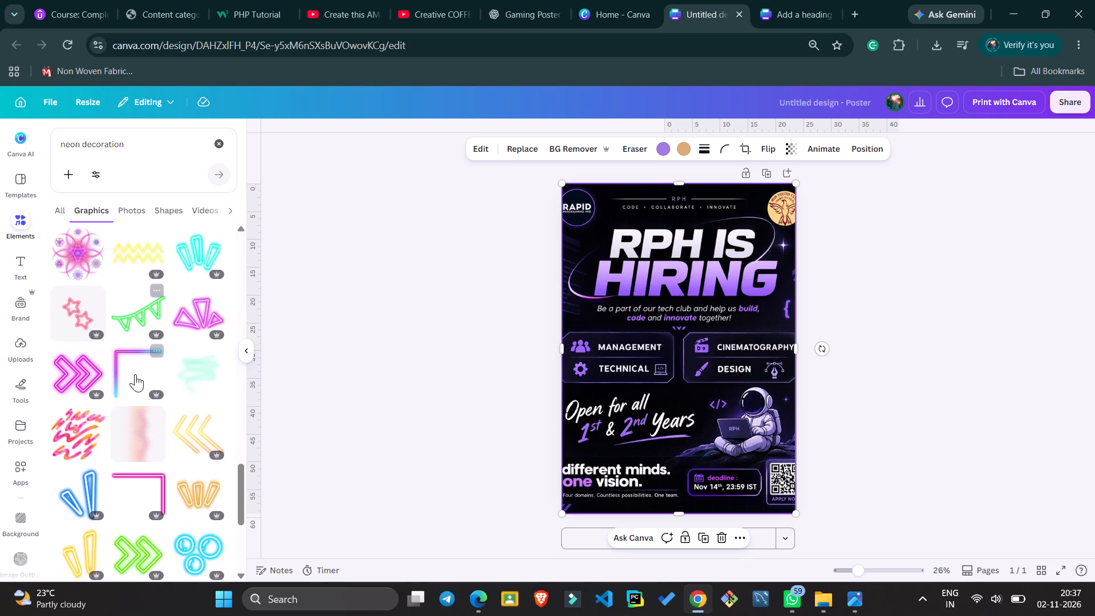
pyautogui.scroll(-4, 135, 374)
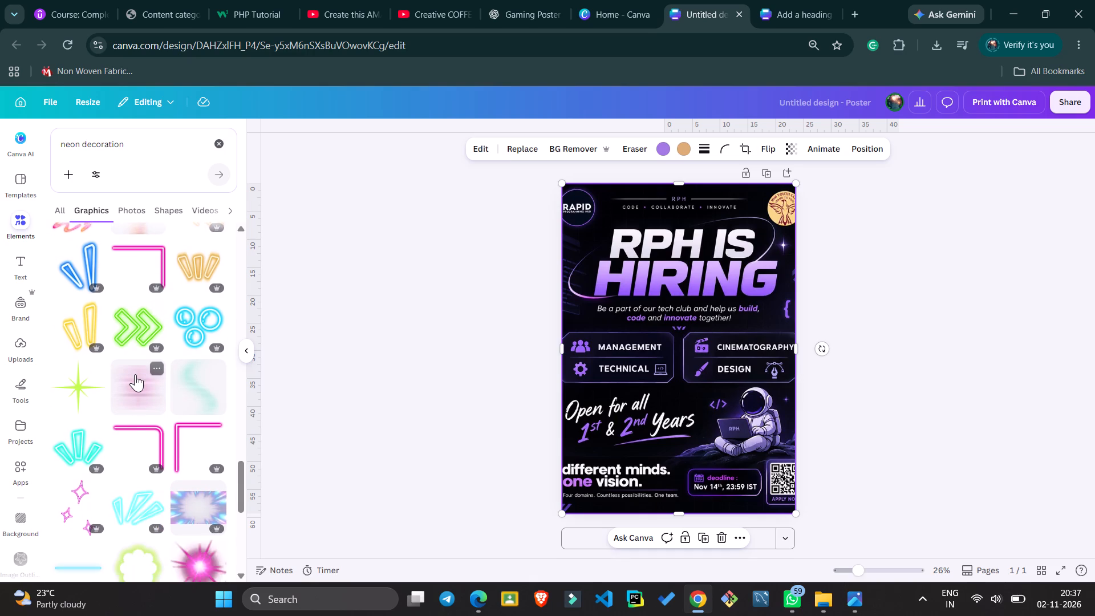
pyautogui.scroll(-3, 135, 374)
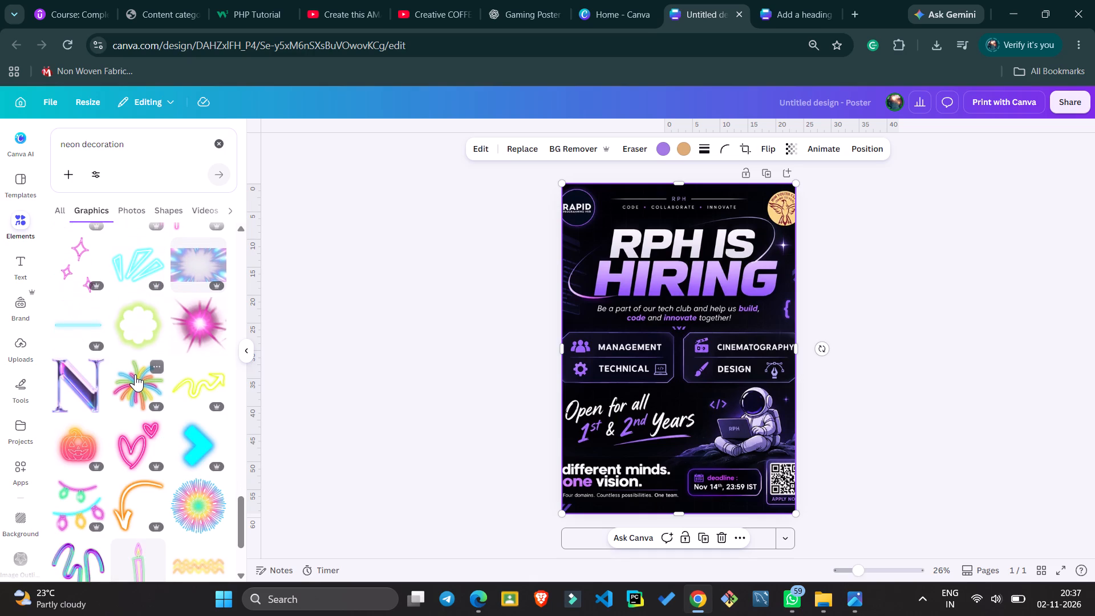
pyautogui.scroll(-5, 135, 374)
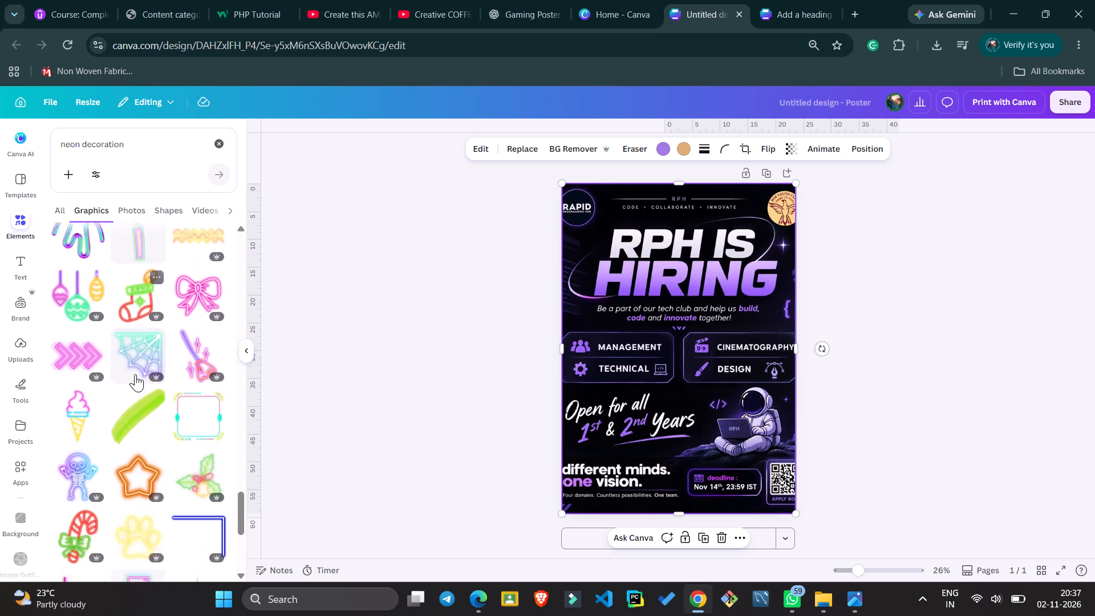
pyautogui.scroll(-2, 135, 374)
pyautogui.scroll(-4, 105, 439)
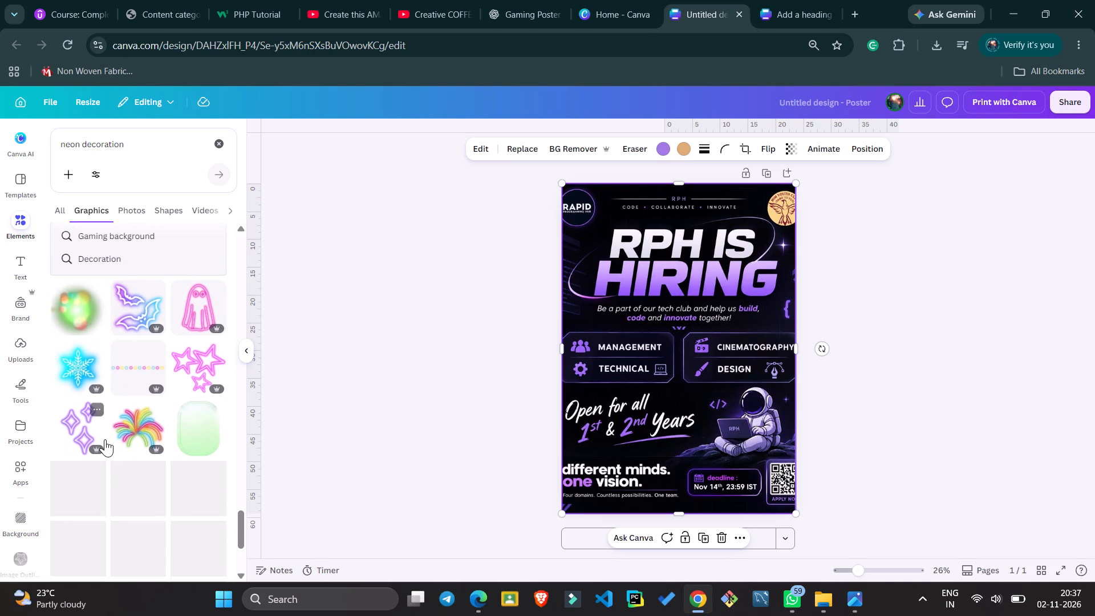
pyautogui.scroll(-2, 105, 439)
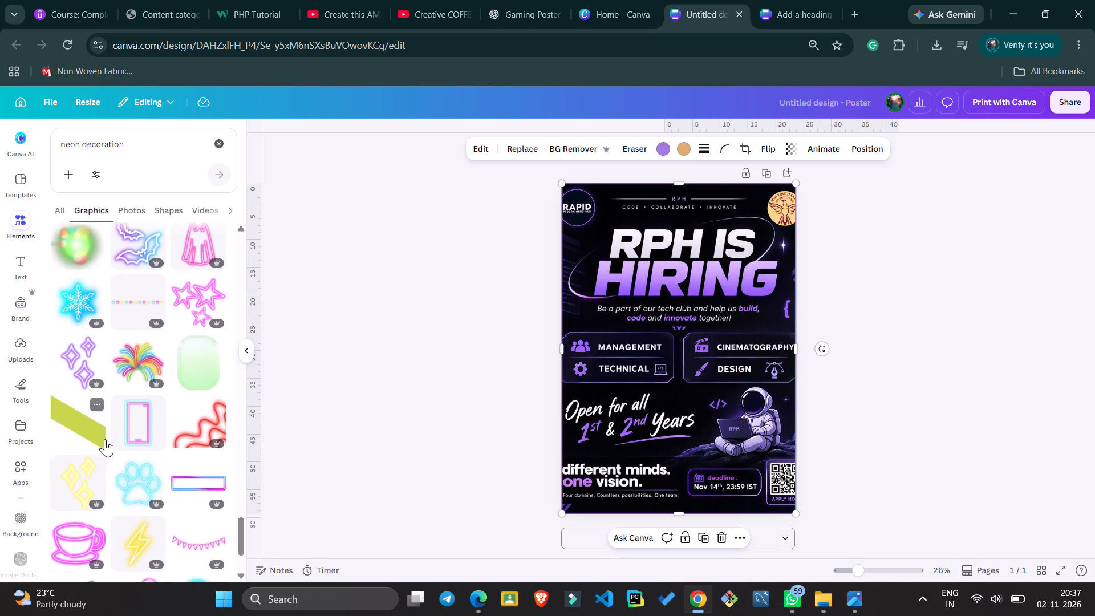
pyautogui.scroll(-3, 105, 439)
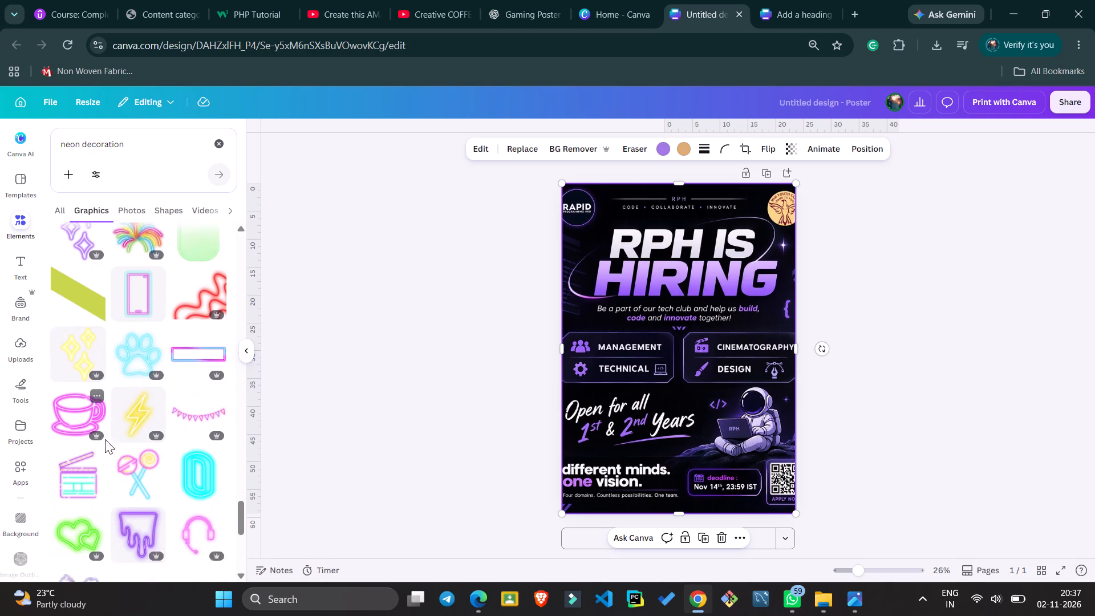
pyautogui.scroll(-2, 105, 439)
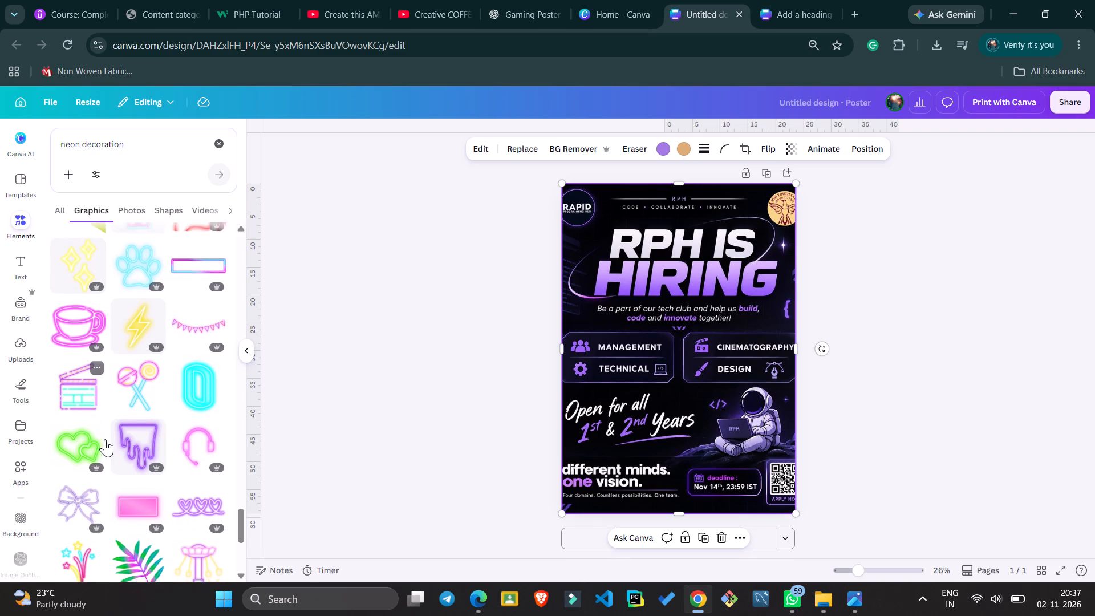
pyautogui.scroll(-2, 105, 439)
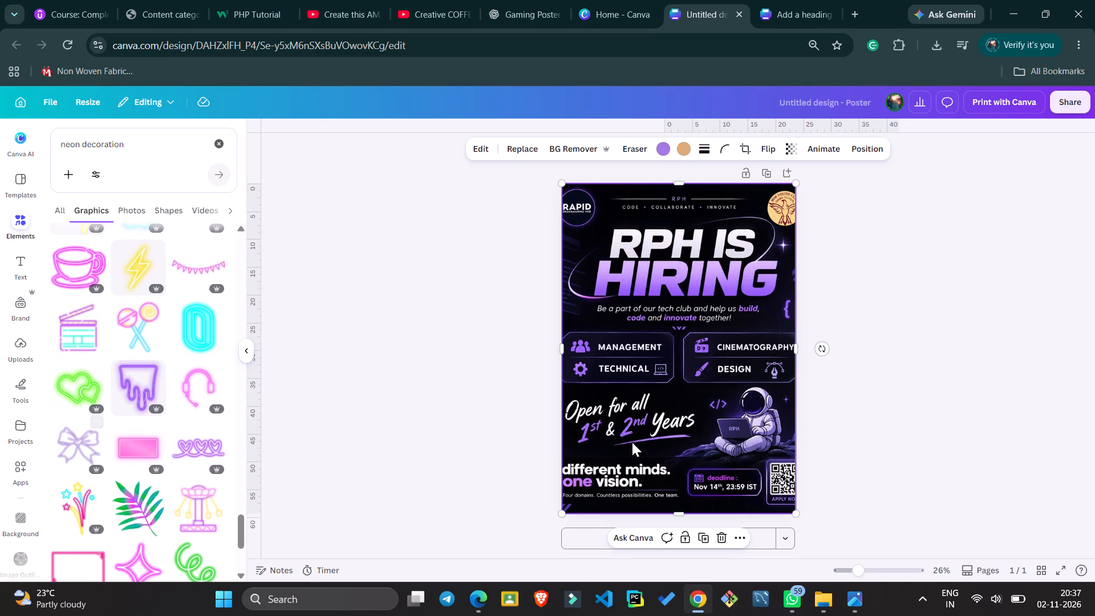
pyautogui.click(669, 285)
pyautogui.scroll(1, 669, 285)
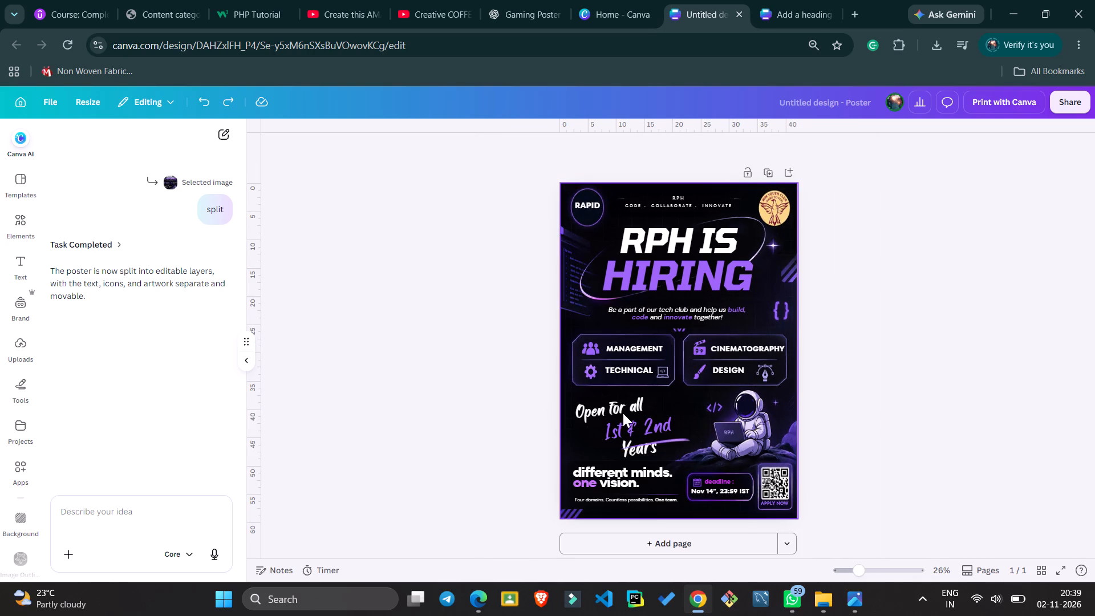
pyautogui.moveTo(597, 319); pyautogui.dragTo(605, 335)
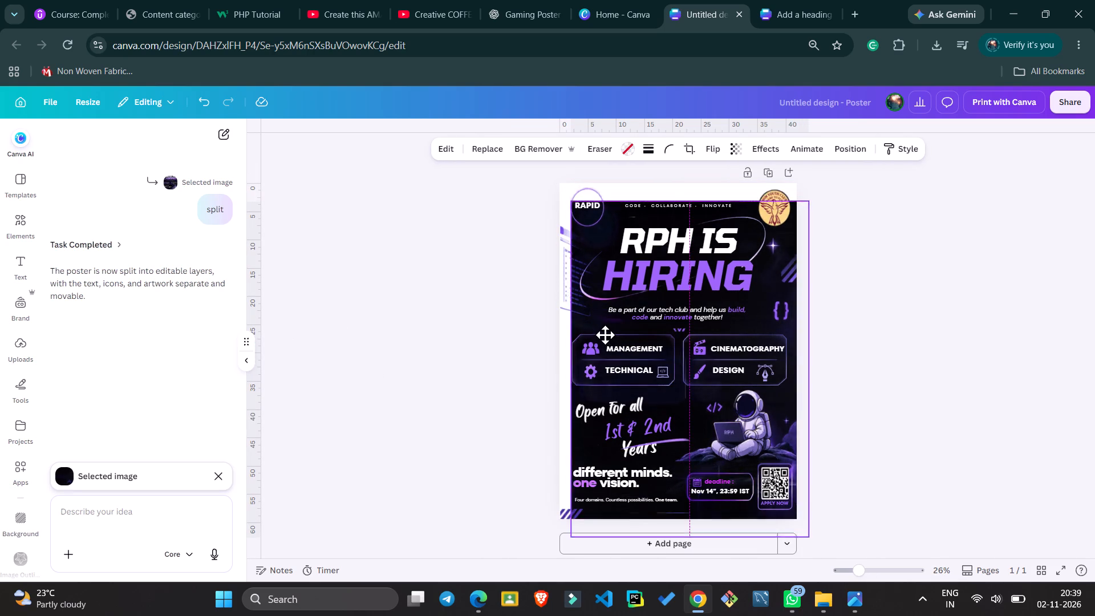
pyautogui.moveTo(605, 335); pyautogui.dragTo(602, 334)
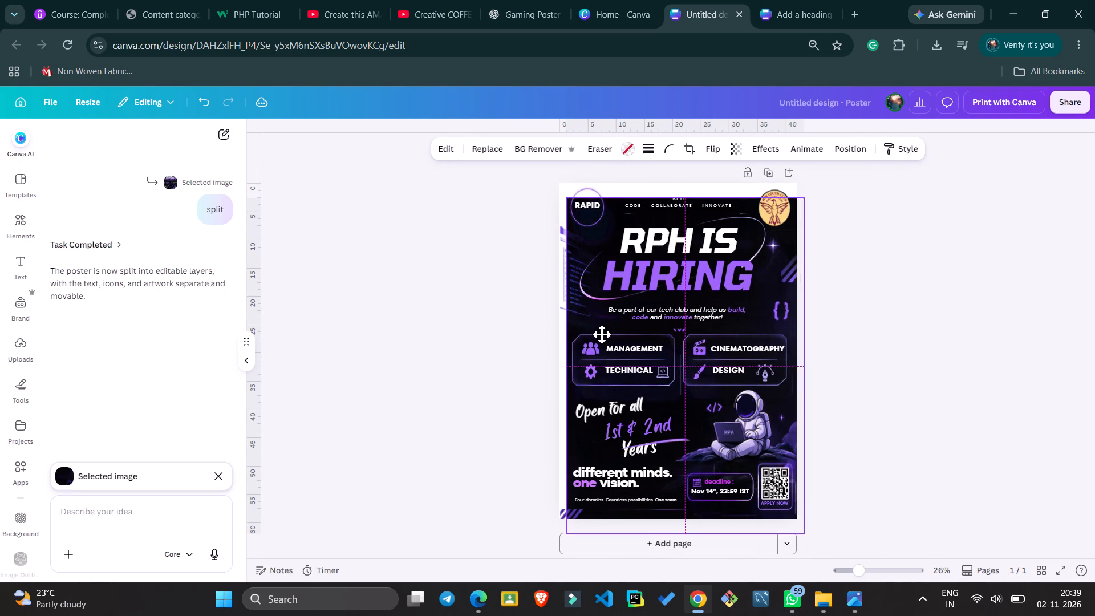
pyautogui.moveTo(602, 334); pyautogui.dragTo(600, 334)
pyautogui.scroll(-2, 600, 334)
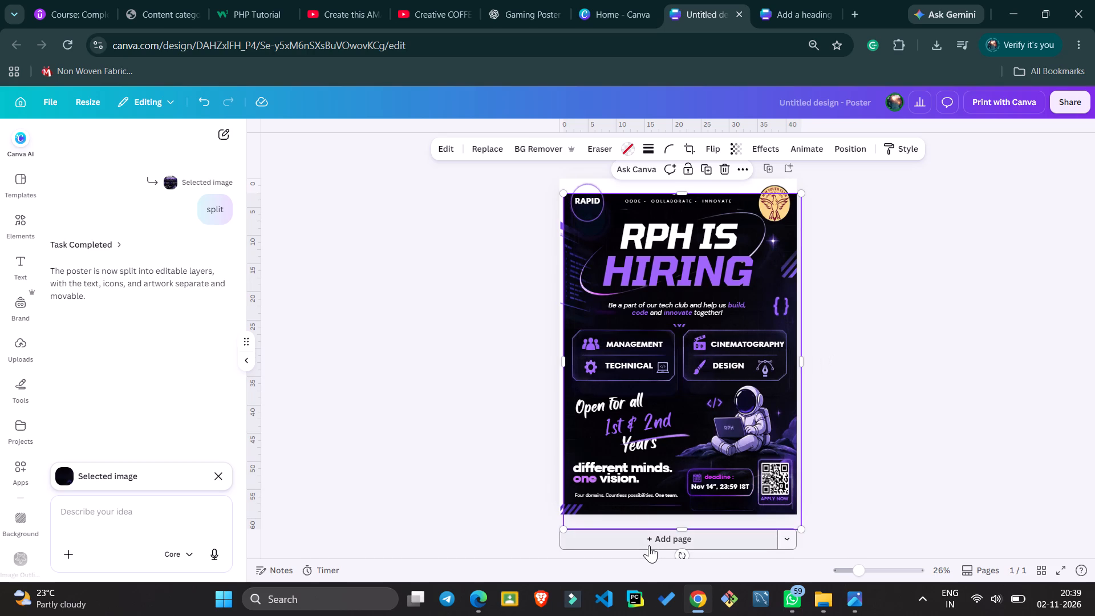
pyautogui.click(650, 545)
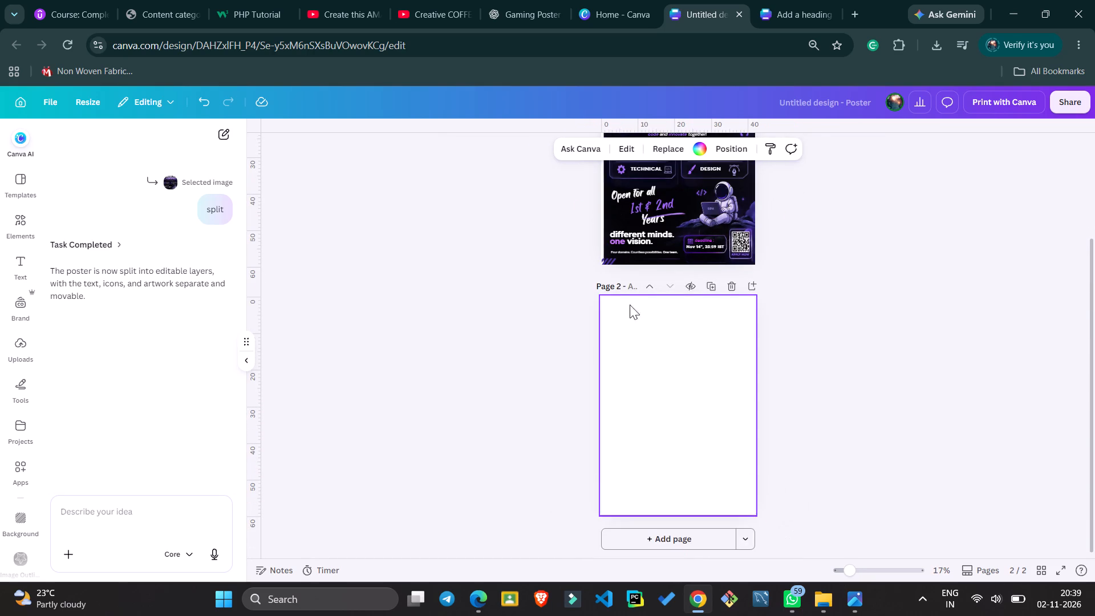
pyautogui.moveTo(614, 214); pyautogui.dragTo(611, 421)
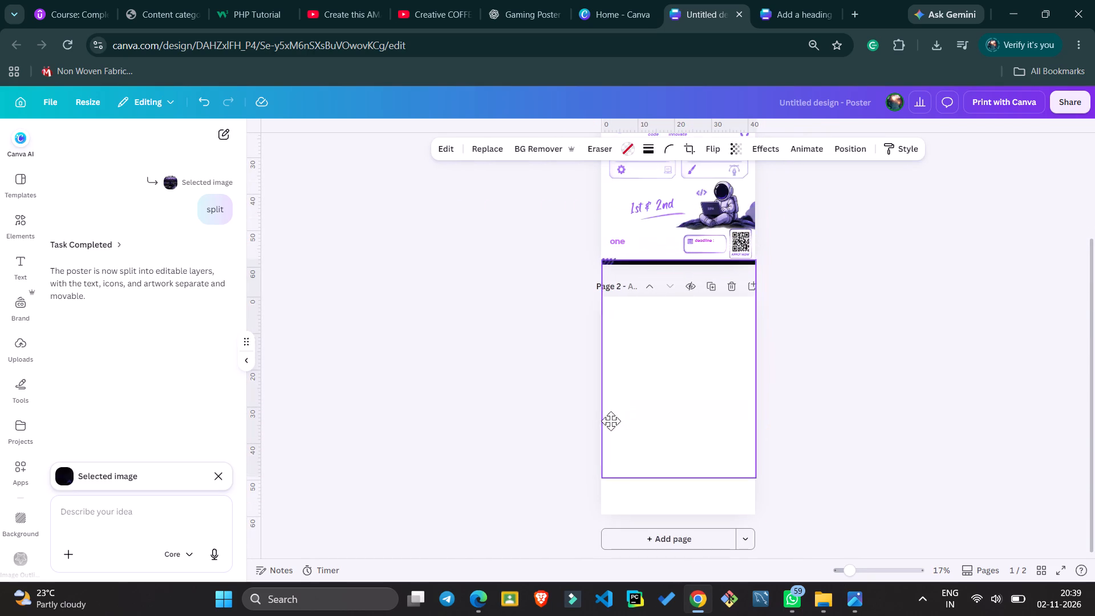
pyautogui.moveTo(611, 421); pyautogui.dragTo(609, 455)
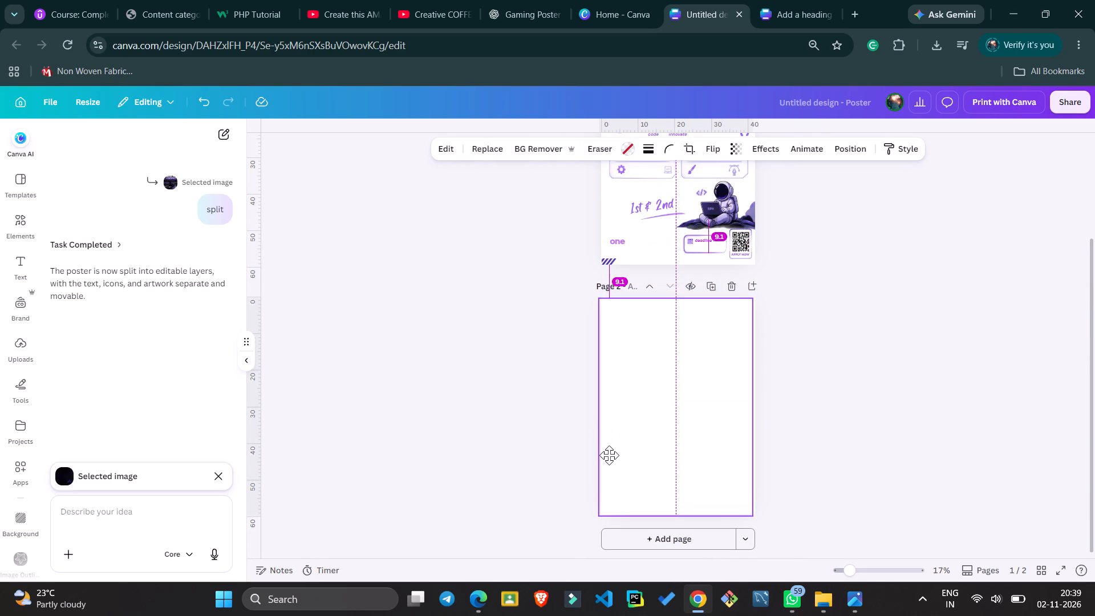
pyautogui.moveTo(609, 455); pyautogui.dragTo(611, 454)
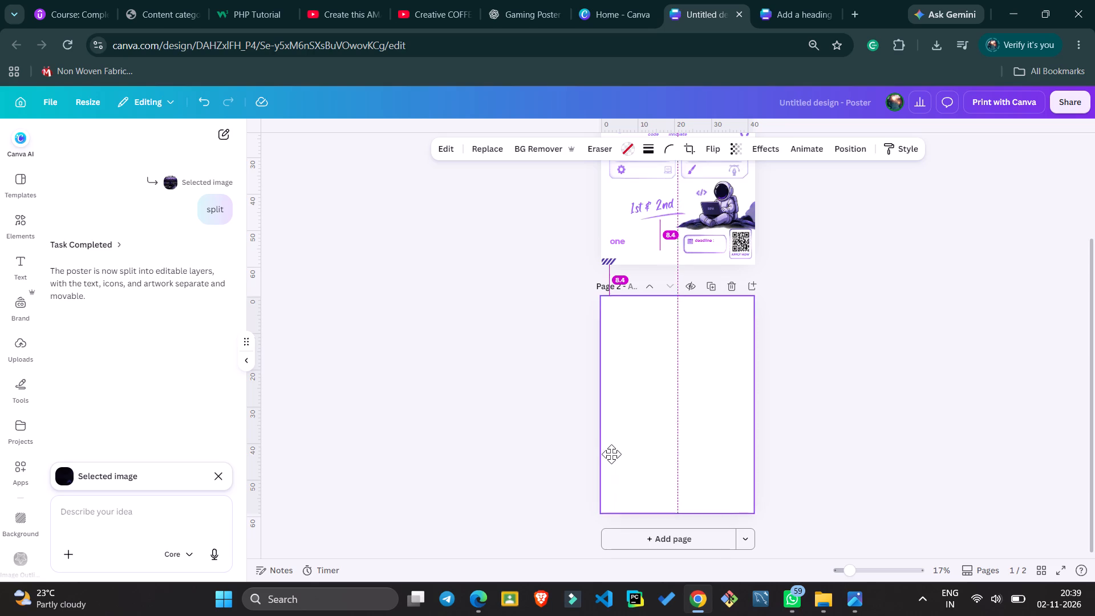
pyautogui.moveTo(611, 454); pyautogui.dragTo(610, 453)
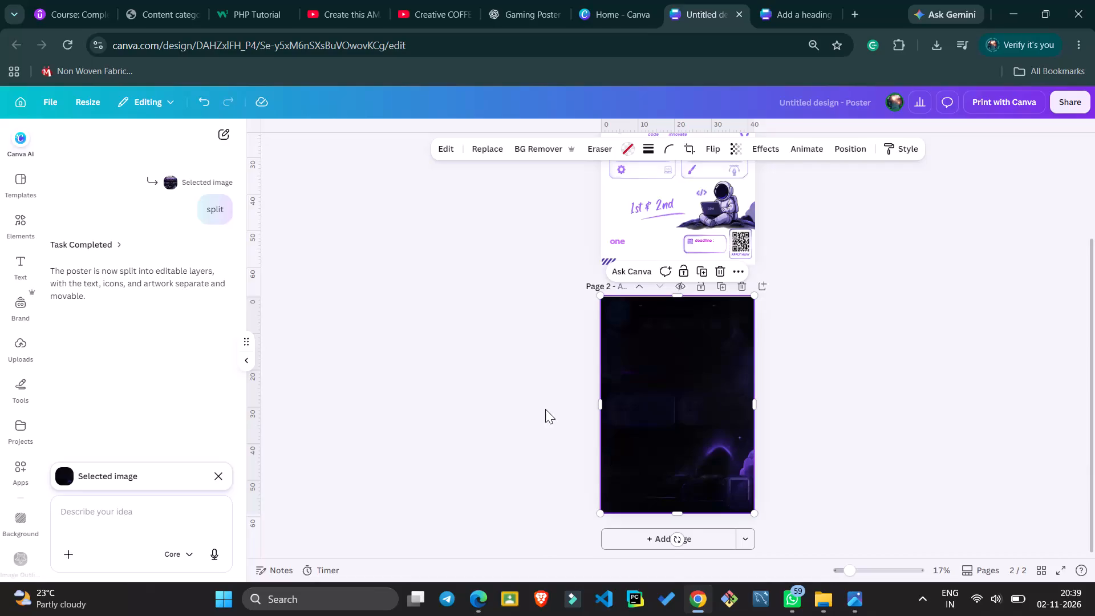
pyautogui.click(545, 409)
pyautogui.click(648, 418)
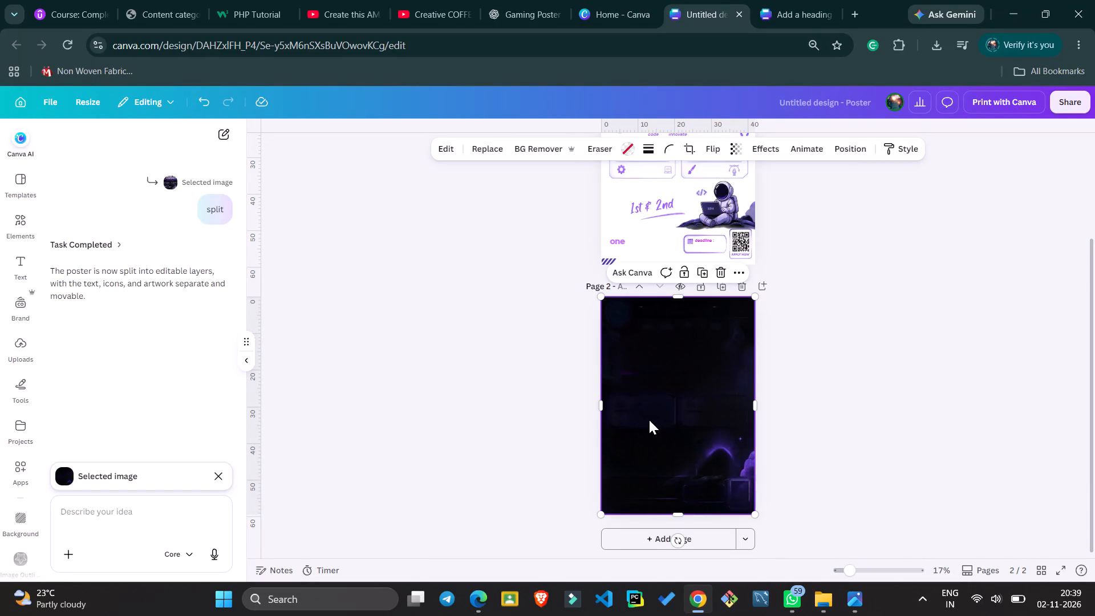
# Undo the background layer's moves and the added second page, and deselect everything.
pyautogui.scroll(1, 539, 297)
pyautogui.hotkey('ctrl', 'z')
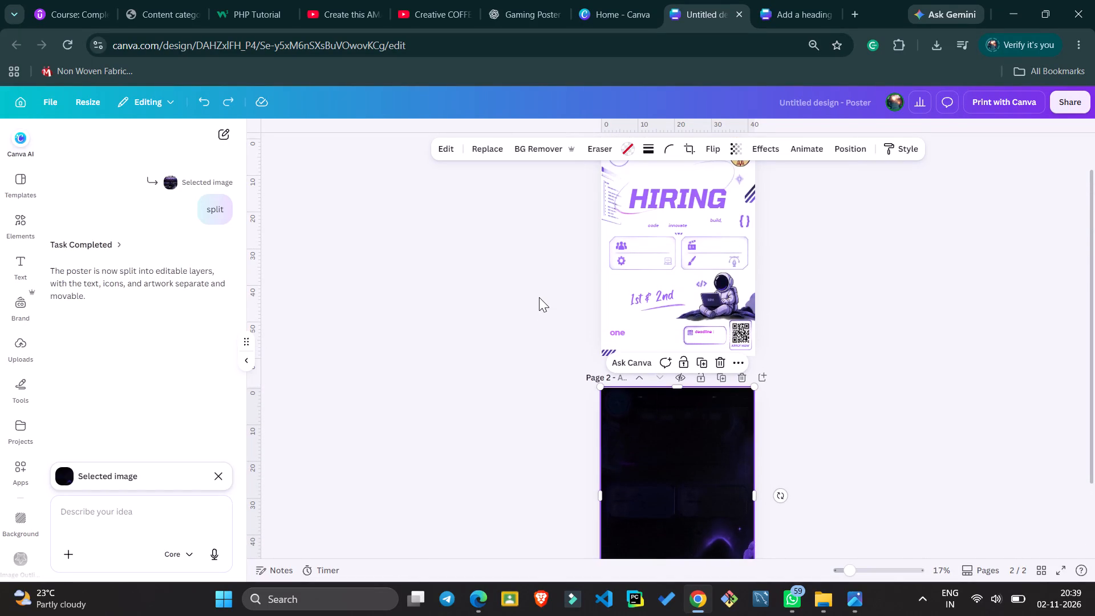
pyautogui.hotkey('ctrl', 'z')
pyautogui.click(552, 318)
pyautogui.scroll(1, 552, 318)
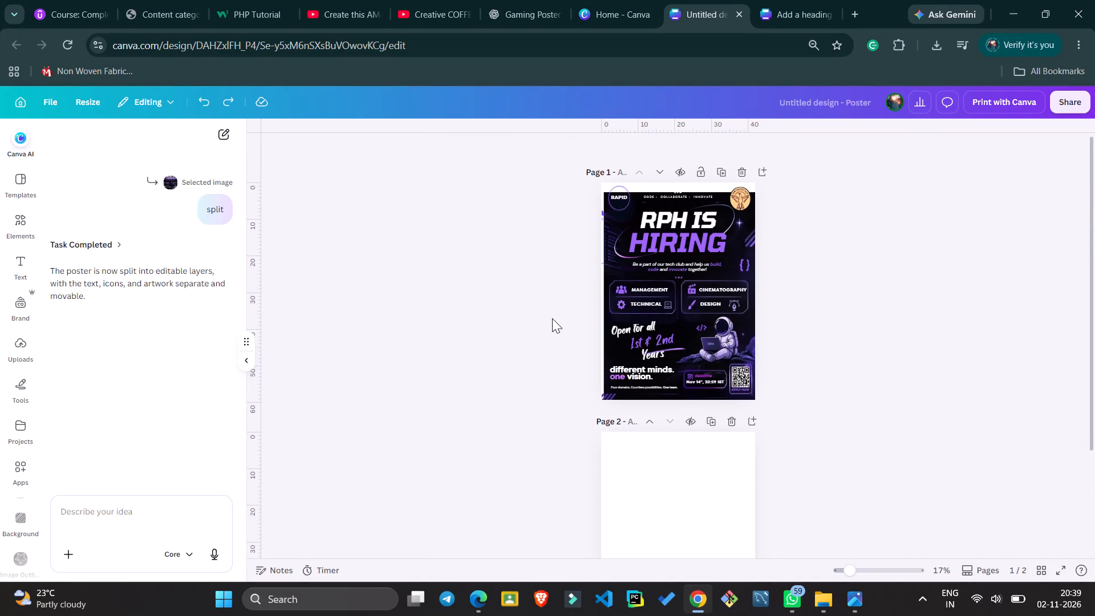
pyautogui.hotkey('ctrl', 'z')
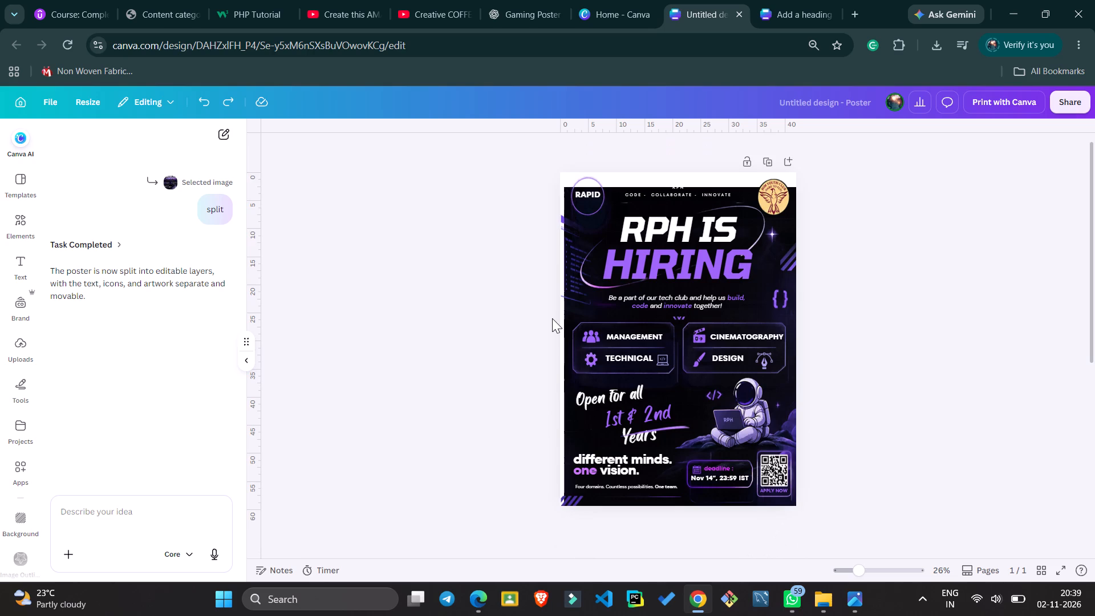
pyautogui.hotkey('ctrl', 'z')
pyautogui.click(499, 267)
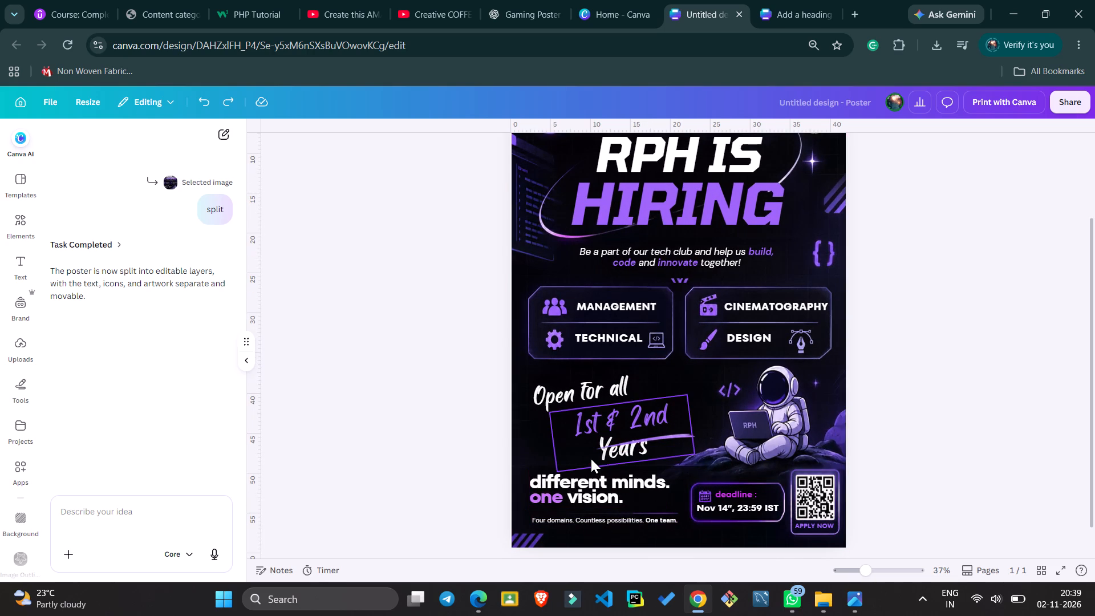
# Select the dark poster's tech club tagline, and open the "we are hiring" poster design from Canva's home page, leaving the Code Clash design.
pyautogui.click(636, 253)
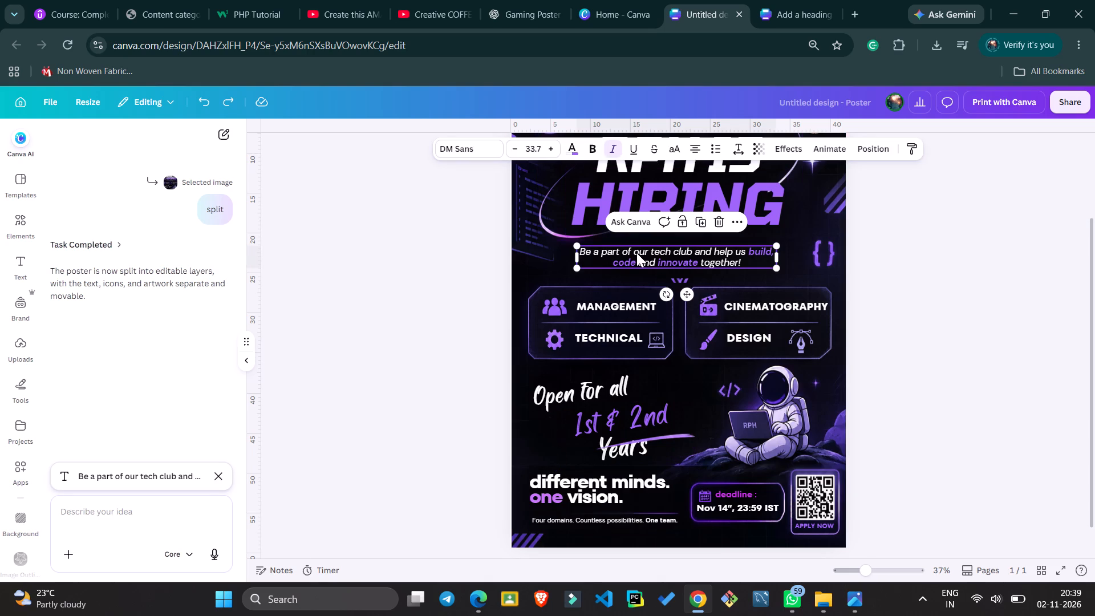
pyautogui.click(792, 8)
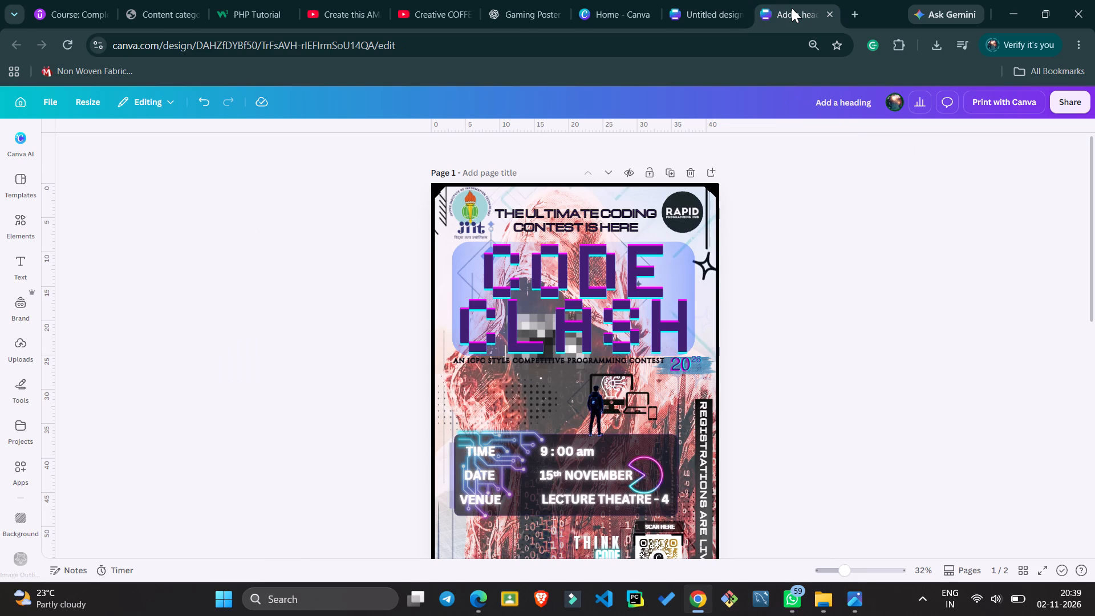
pyautogui.scroll(-9, 619, 392)
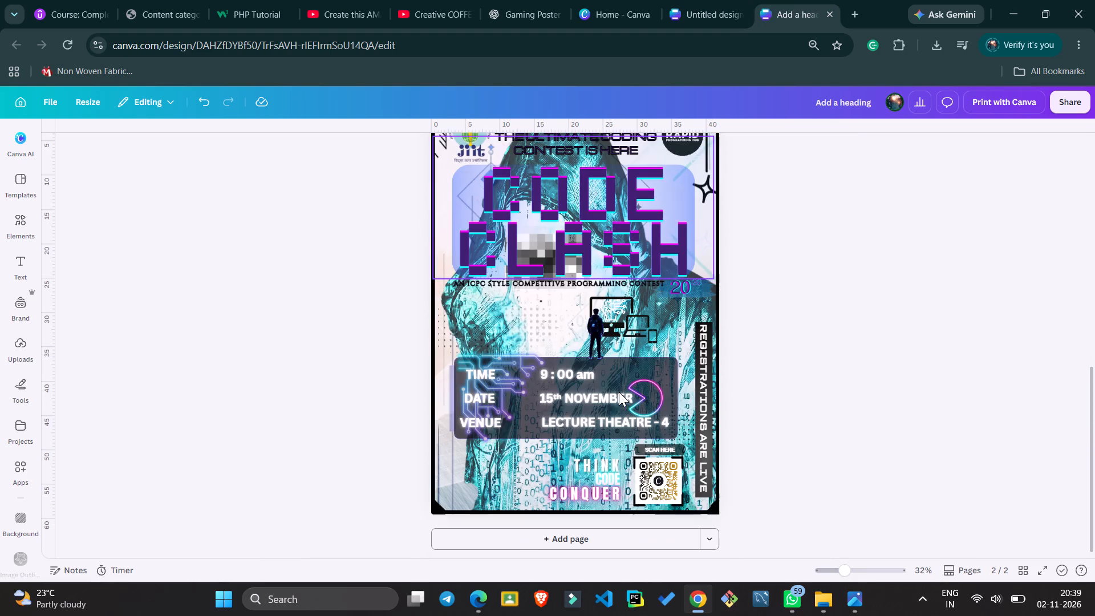
pyautogui.click(23, 108)
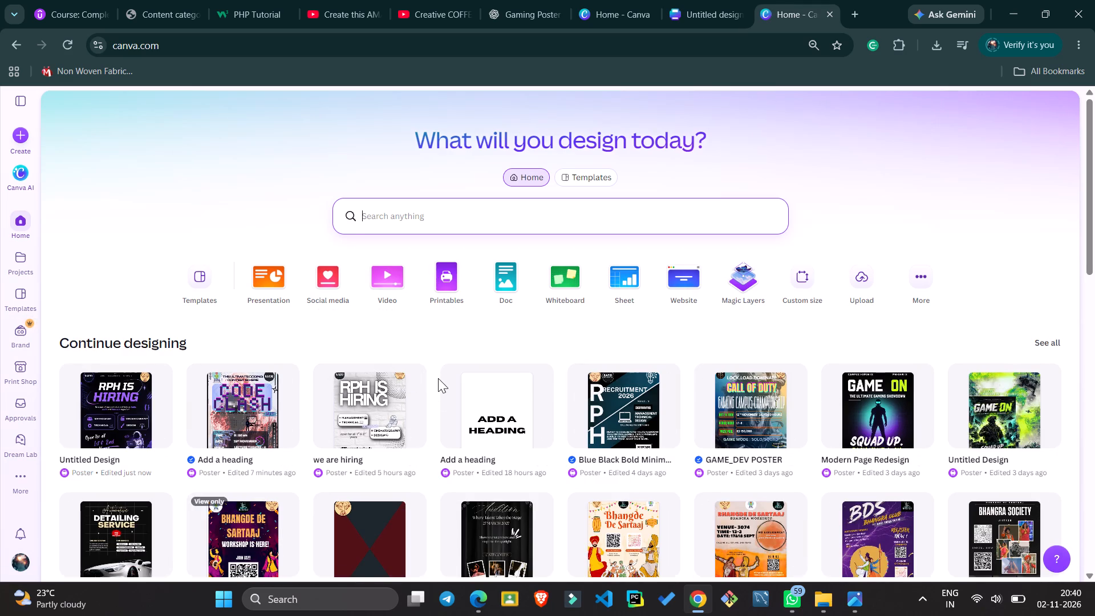
pyautogui.click(388, 407)
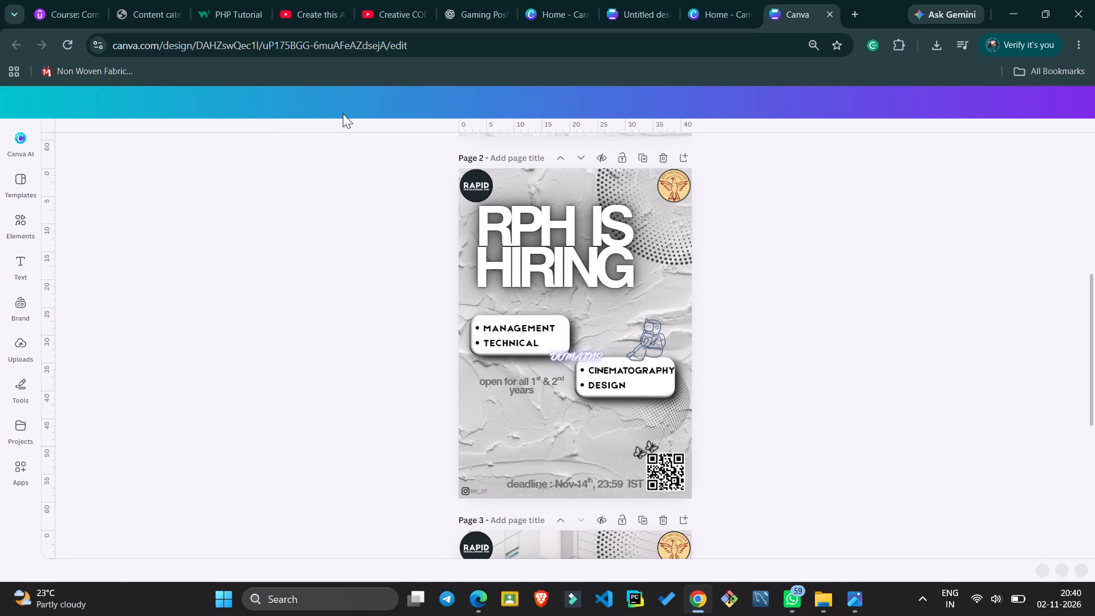
# Delete the textured-wall and building-photo pages from the "we are hiring" design, keeping only the white-brick first page.
pyautogui.scroll(1, 407, 250)
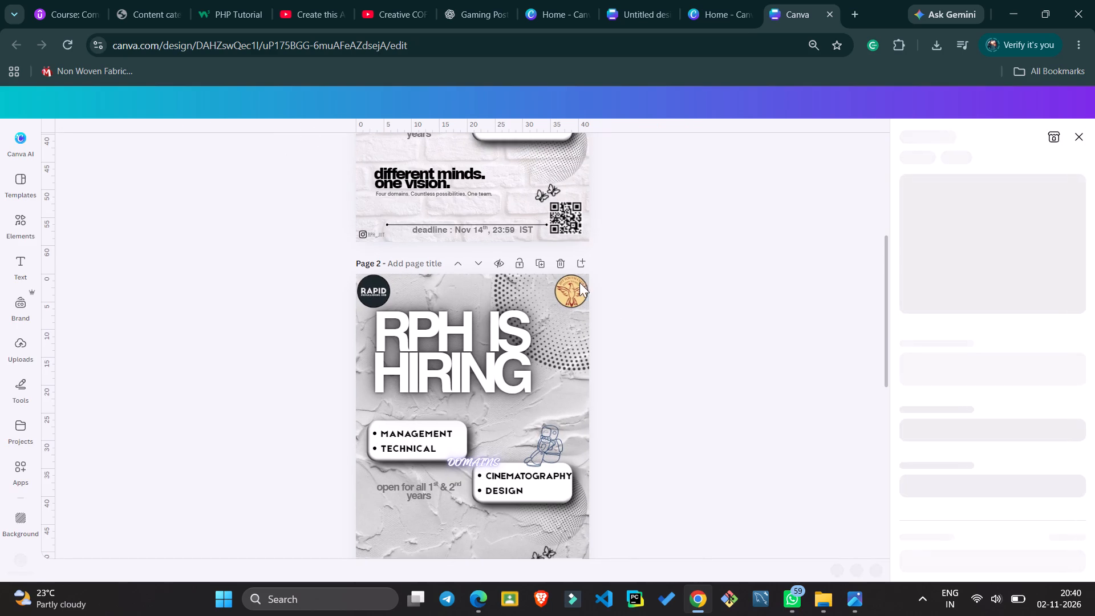
pyautogui.click(561, 260)
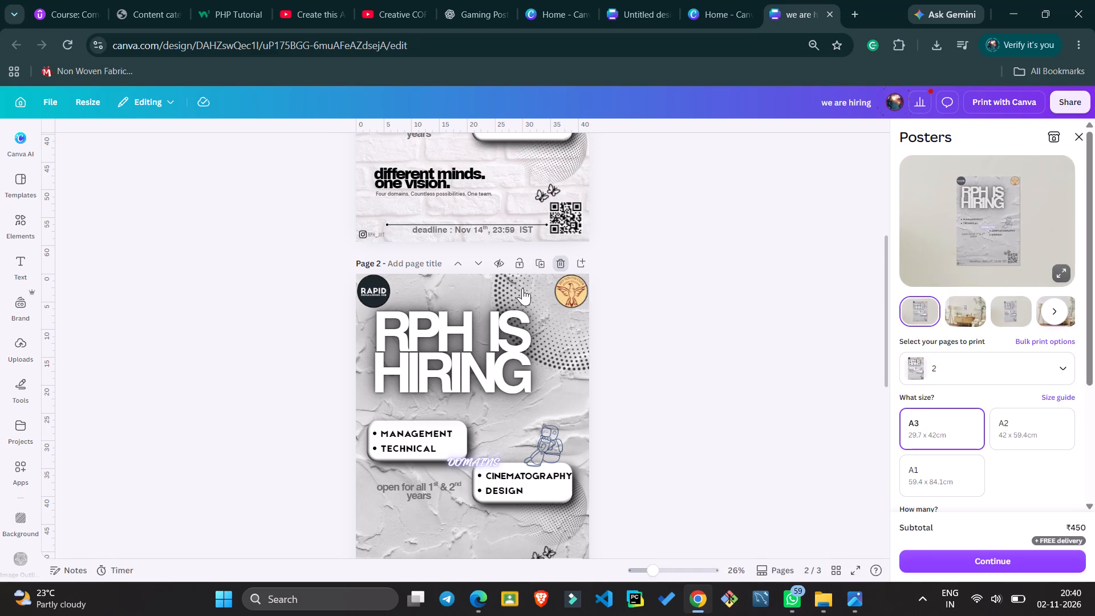
pyautogui.scroll(-2, 362, 310)
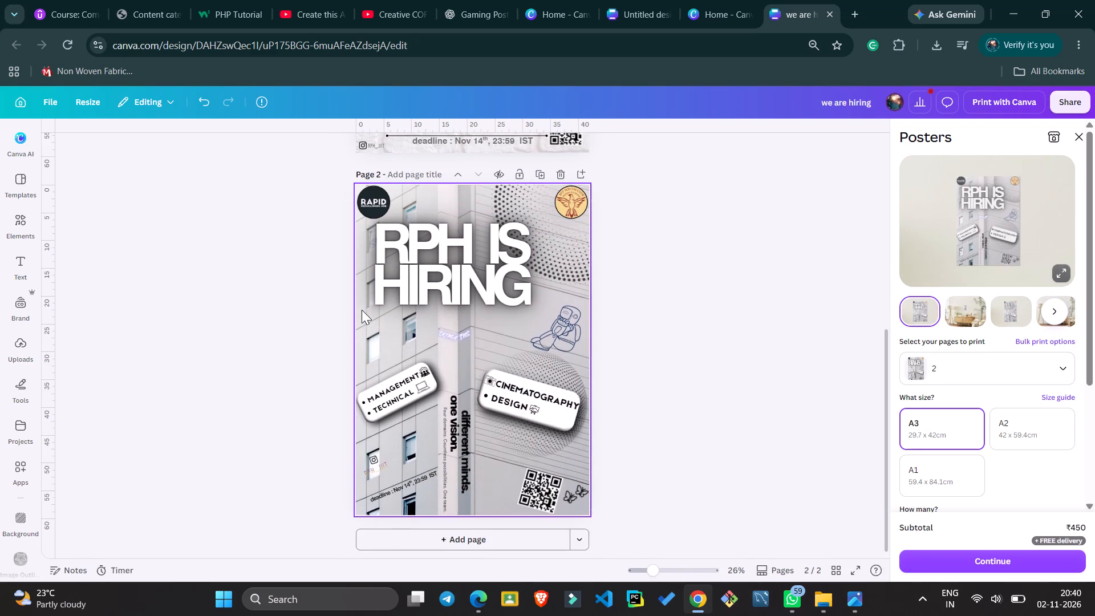
pyautogui.scroll(2, 362, 310)
pyautogui.click(563, 340)
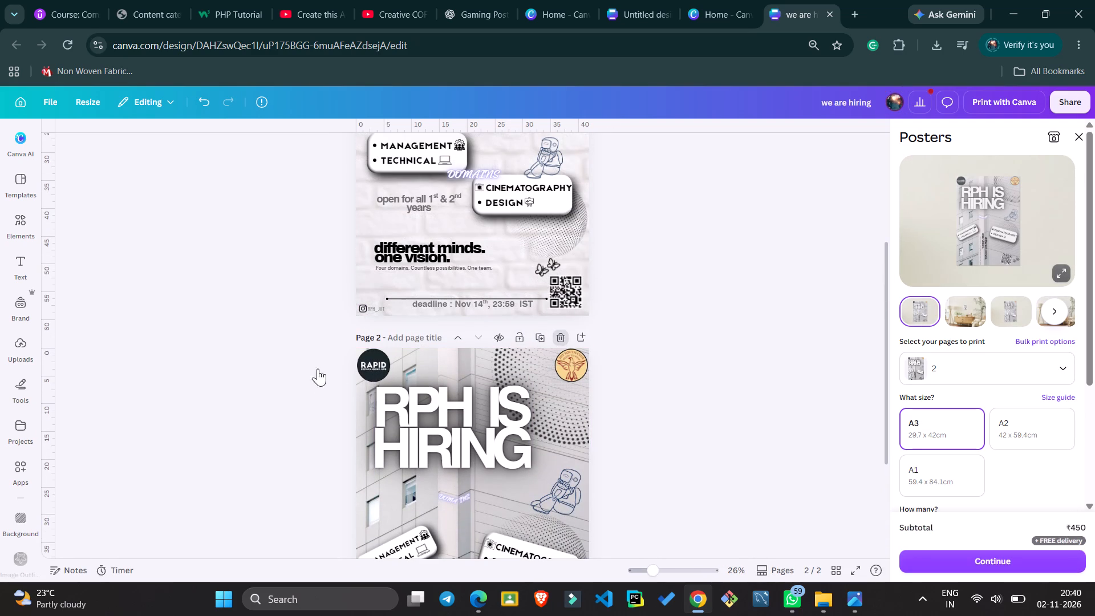
pyautogui.click(298, 282)
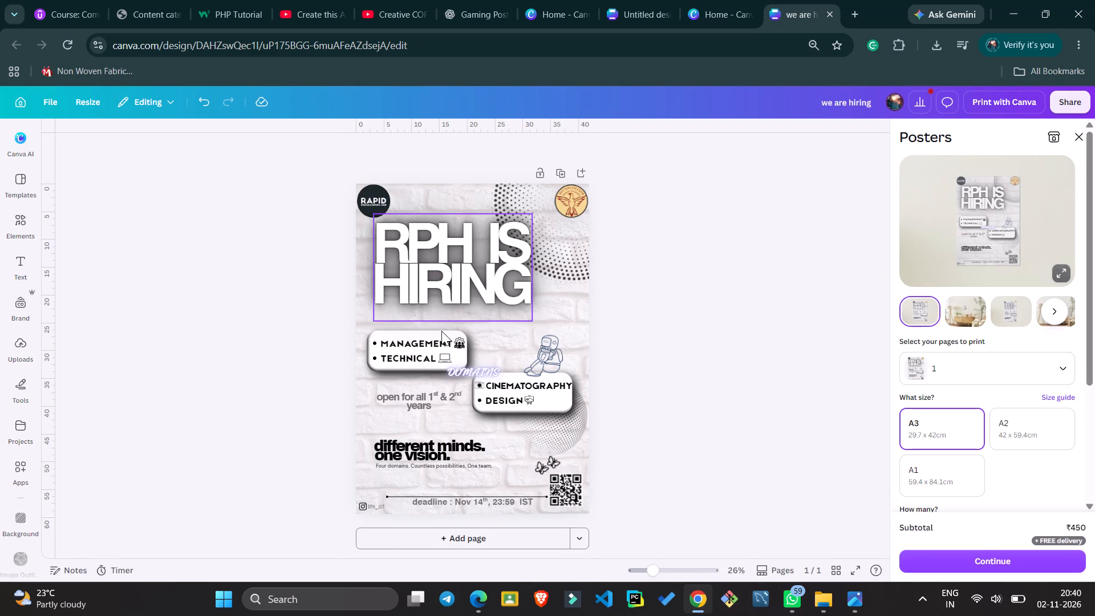
# Copy the tagline "Be a part of our tech club and help us build, code and innovate together!" into the "we are hiring" poster.
pyautogui.click(697, 22)
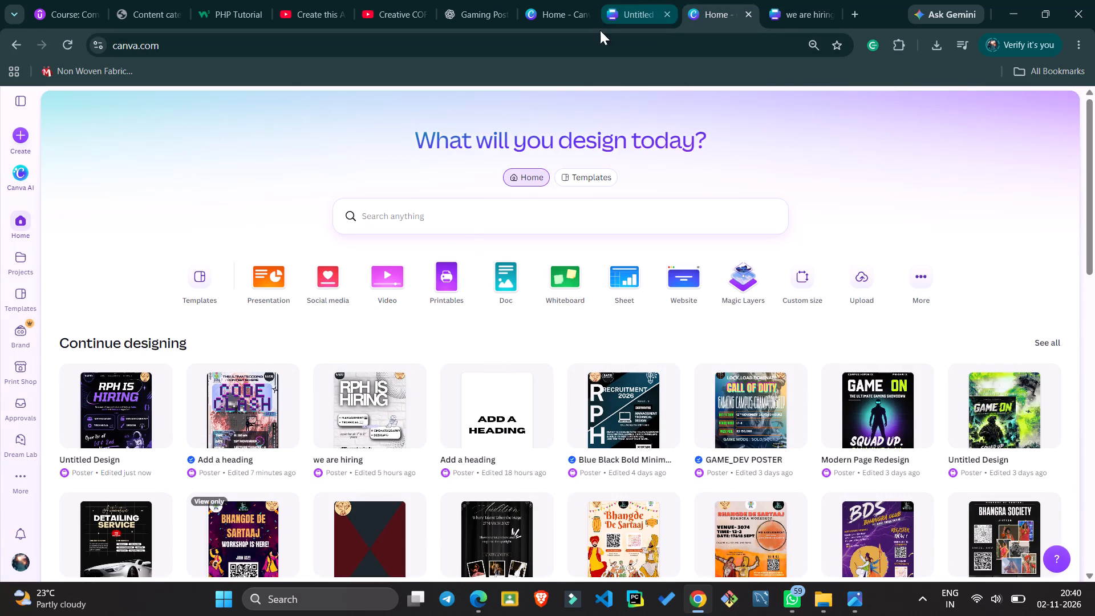
pyautogui.click(652, 10)
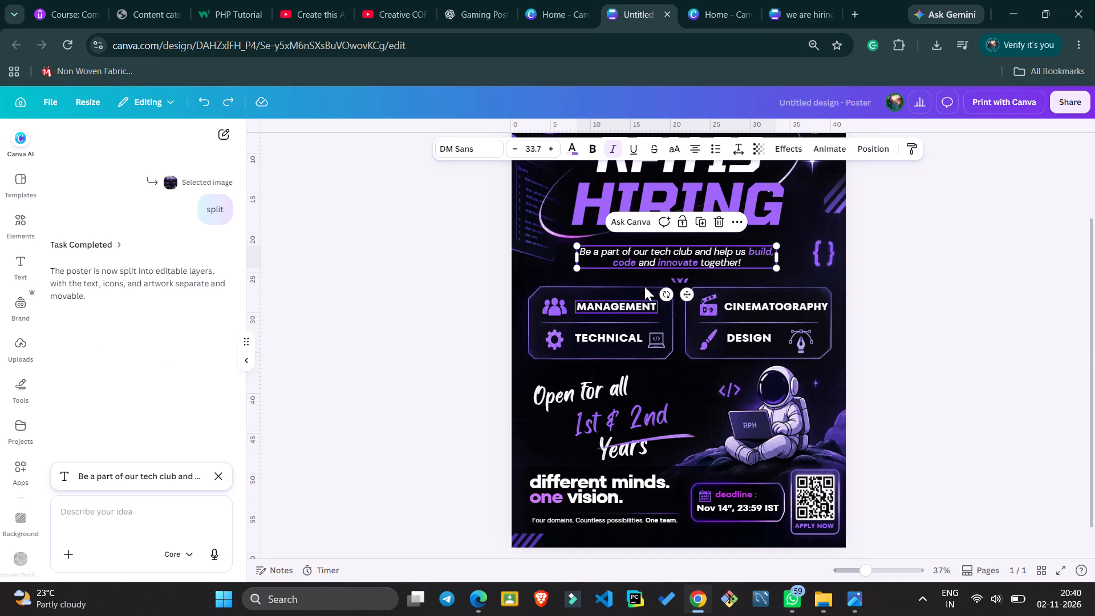
pyautogui.hotkey('ctrl', 'c')
pyautogui.click(796, 15)
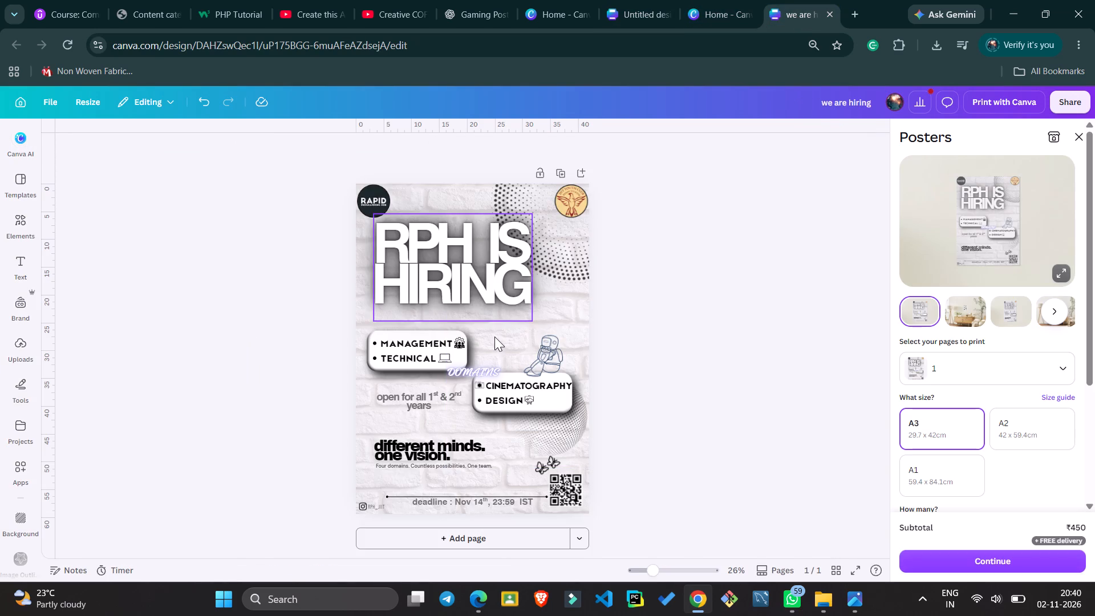
pyautogui.click(495, 335)
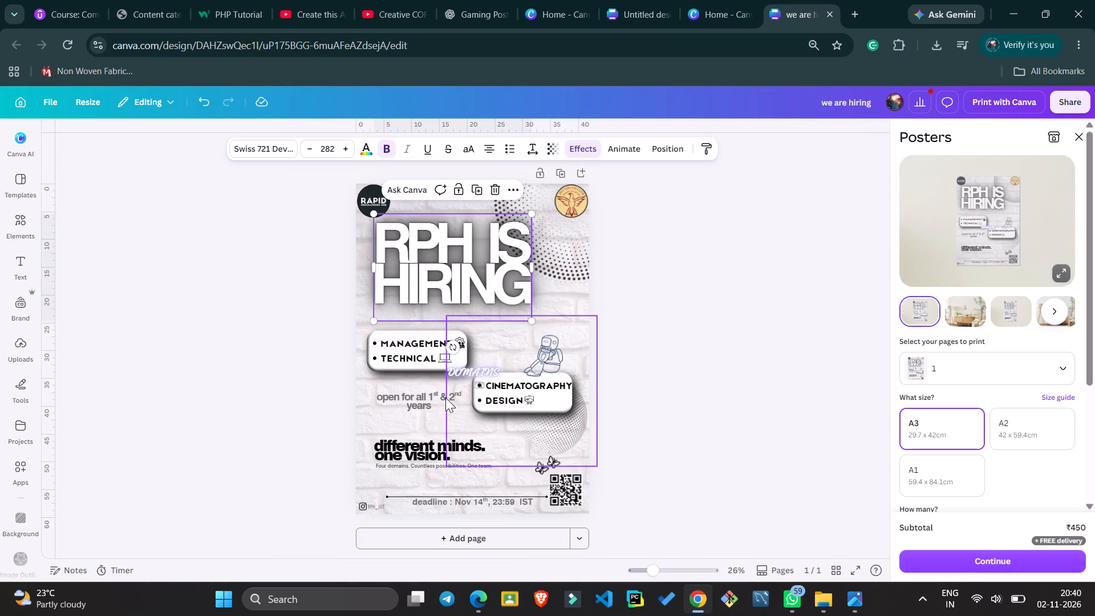
pyautogui.click(399, 428)
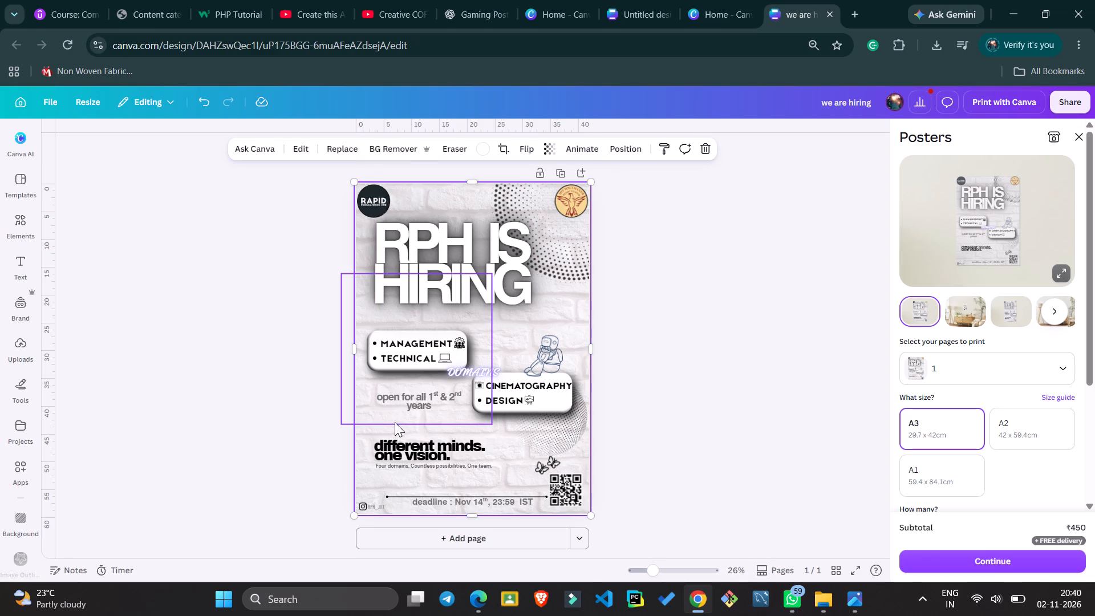
pyautogui.hotkey('ctrl', 'v')
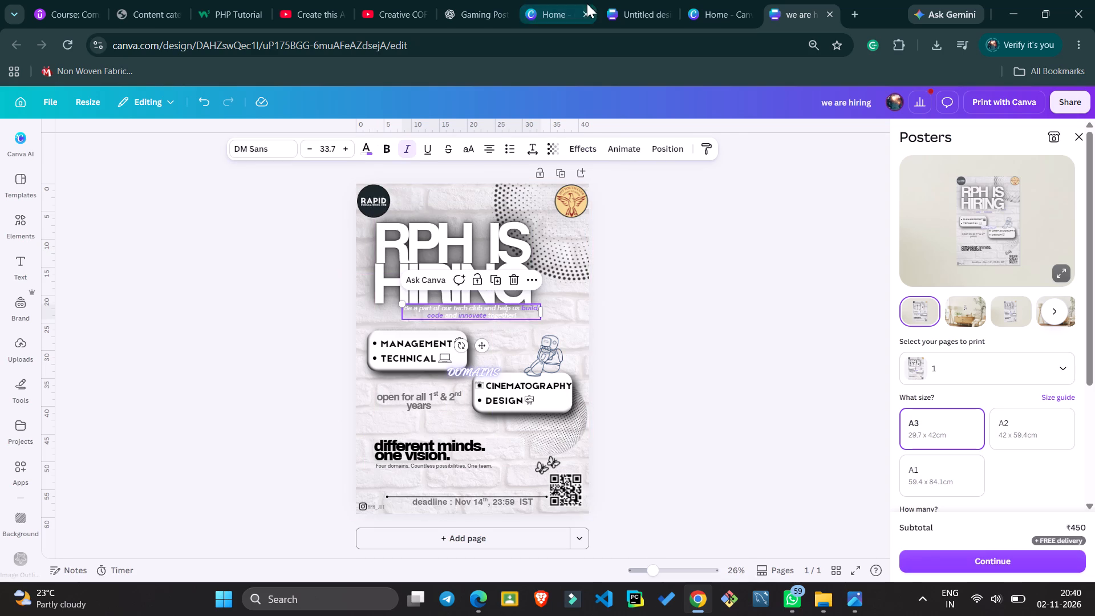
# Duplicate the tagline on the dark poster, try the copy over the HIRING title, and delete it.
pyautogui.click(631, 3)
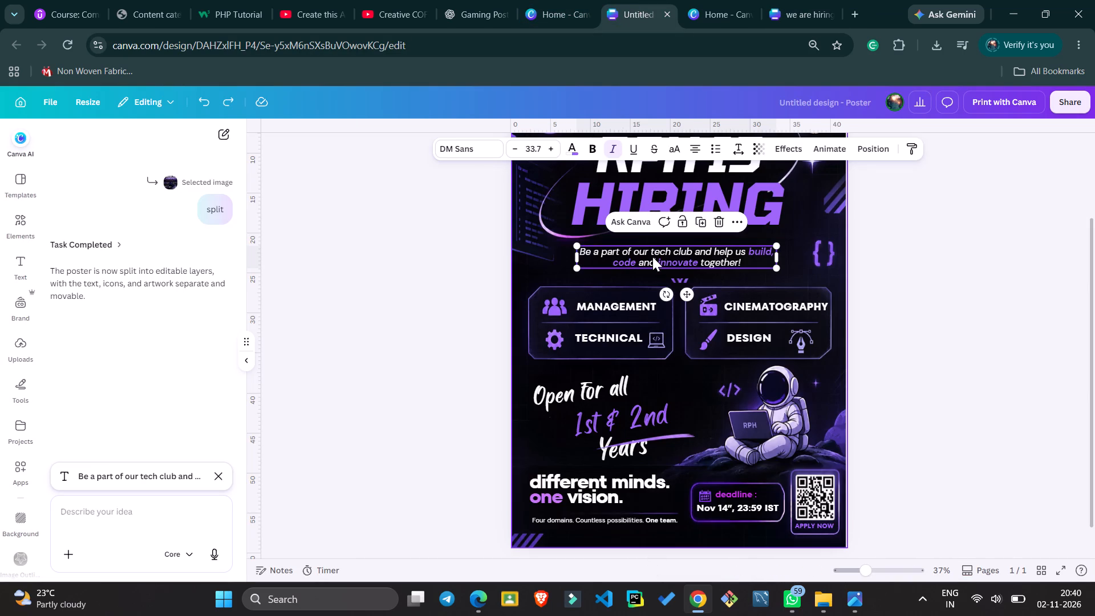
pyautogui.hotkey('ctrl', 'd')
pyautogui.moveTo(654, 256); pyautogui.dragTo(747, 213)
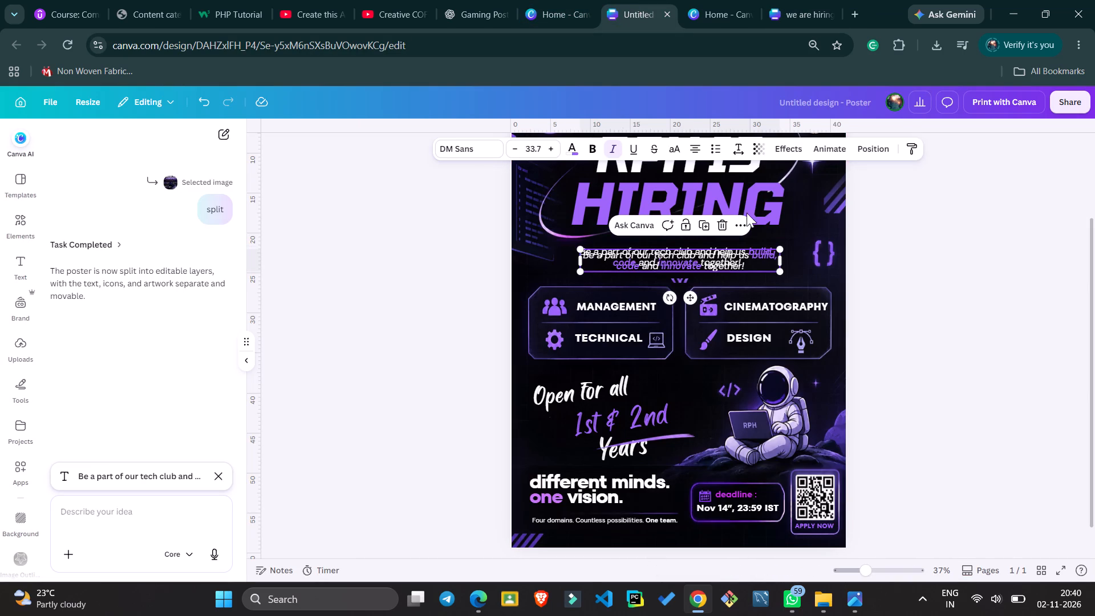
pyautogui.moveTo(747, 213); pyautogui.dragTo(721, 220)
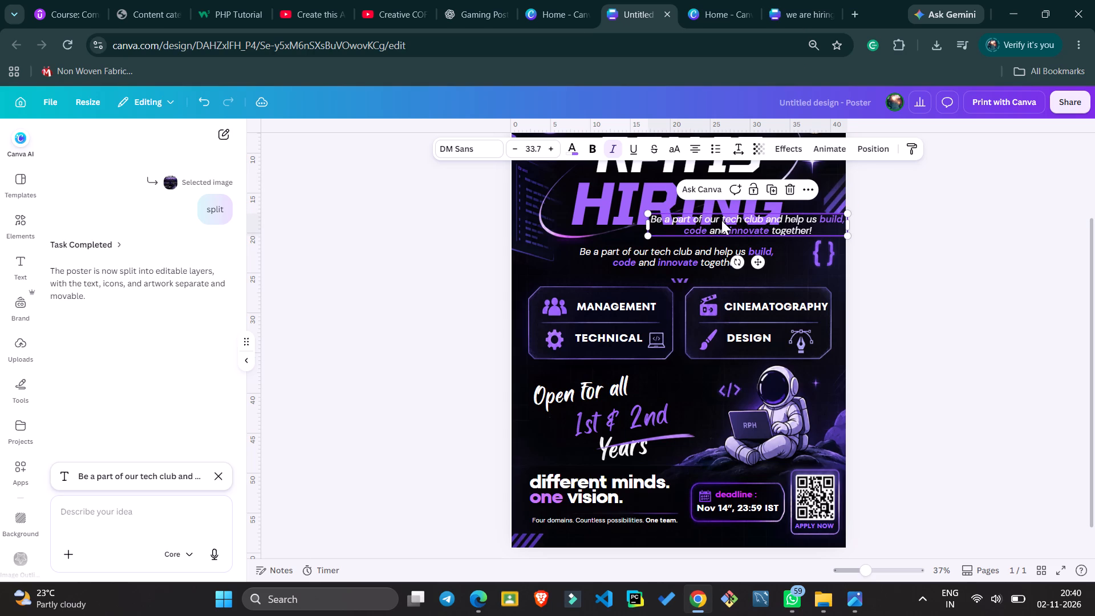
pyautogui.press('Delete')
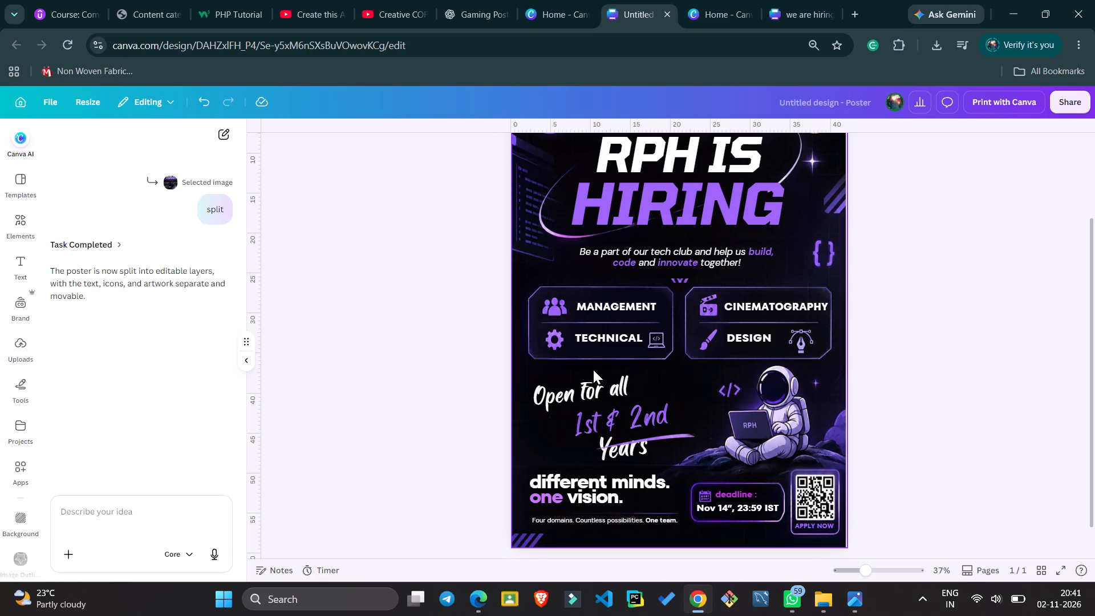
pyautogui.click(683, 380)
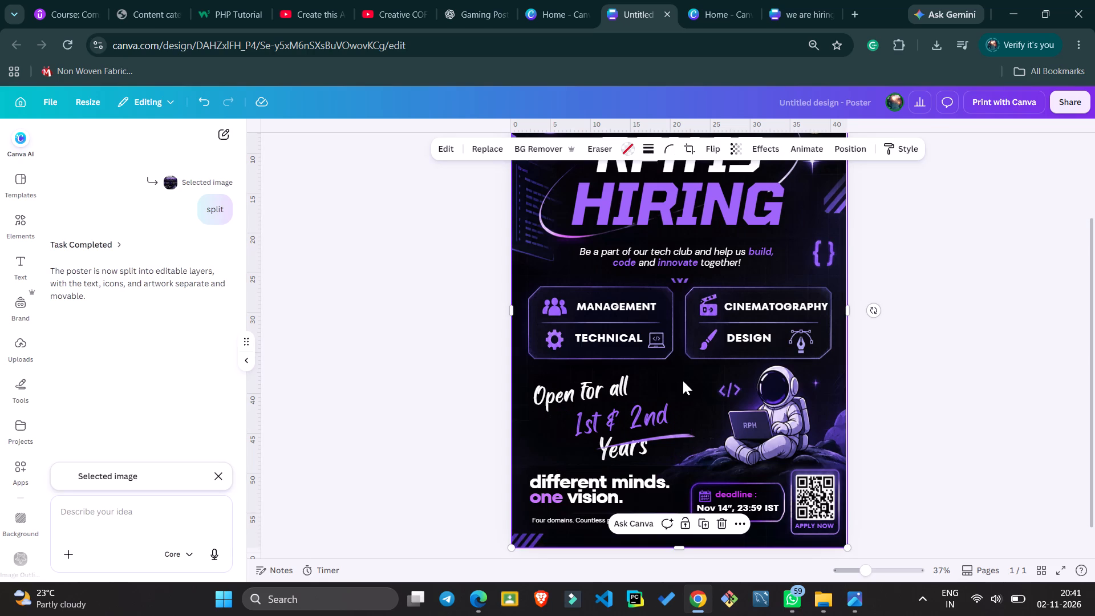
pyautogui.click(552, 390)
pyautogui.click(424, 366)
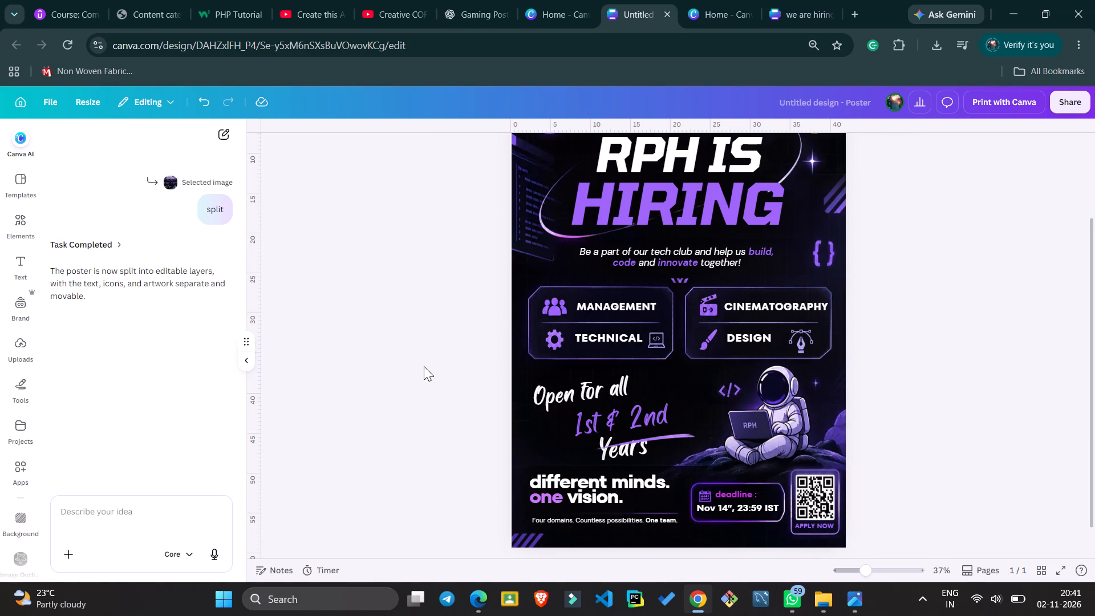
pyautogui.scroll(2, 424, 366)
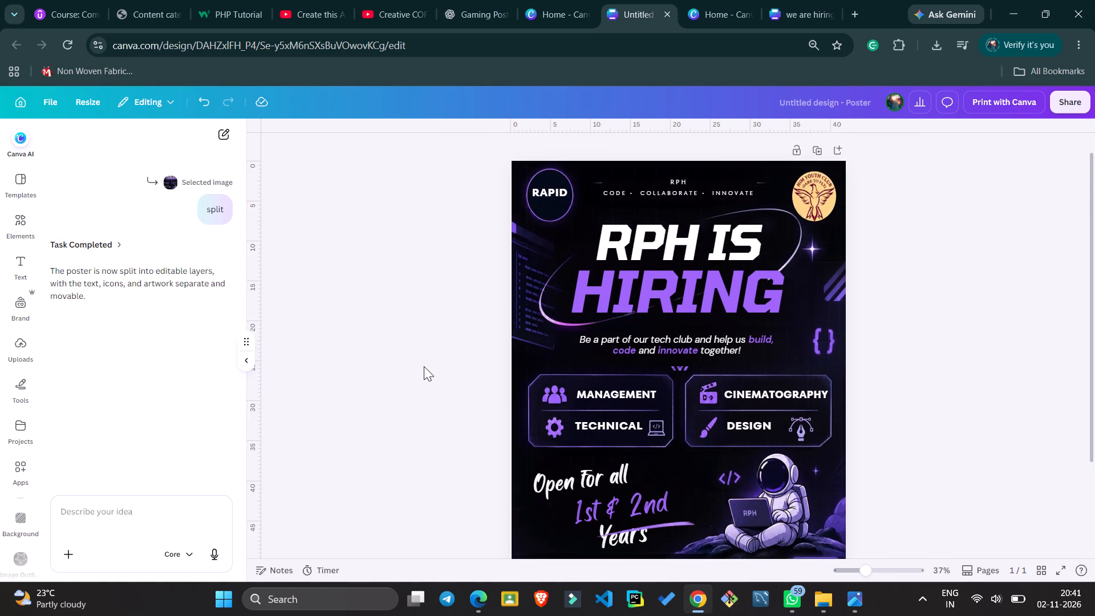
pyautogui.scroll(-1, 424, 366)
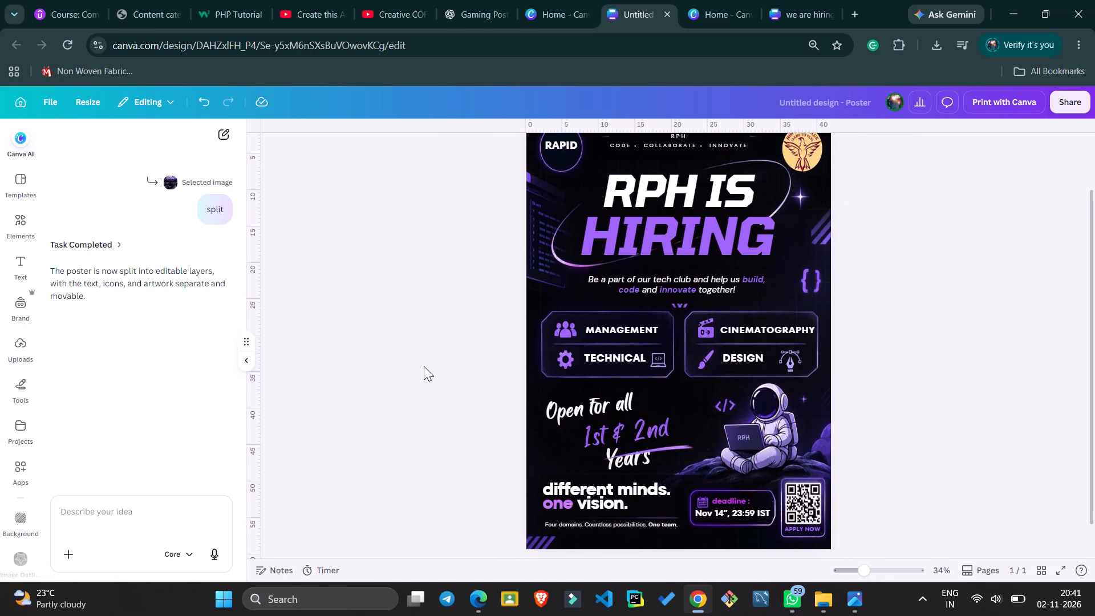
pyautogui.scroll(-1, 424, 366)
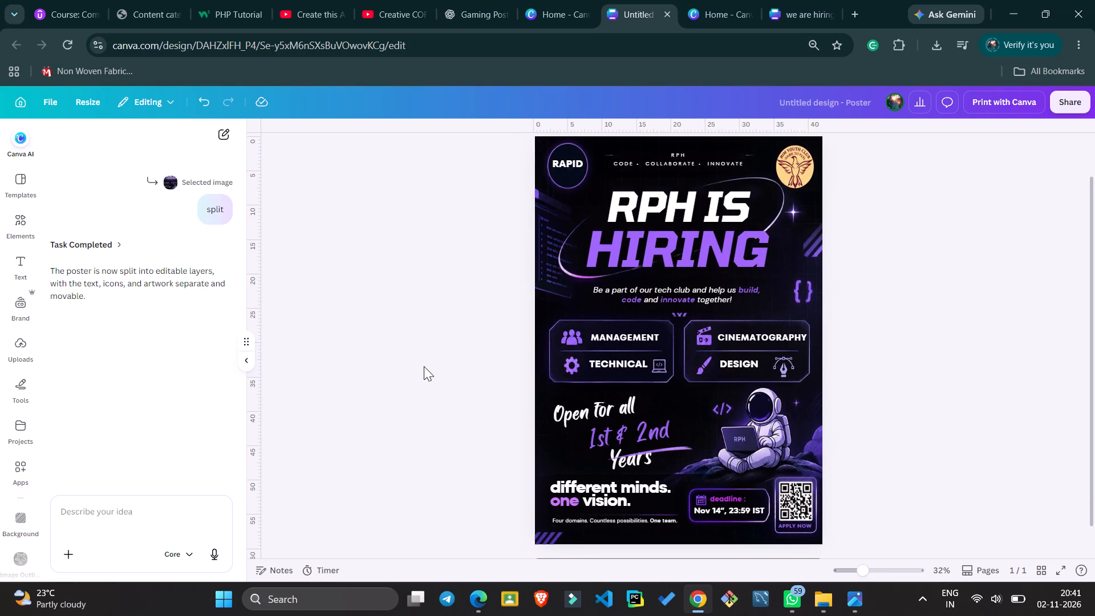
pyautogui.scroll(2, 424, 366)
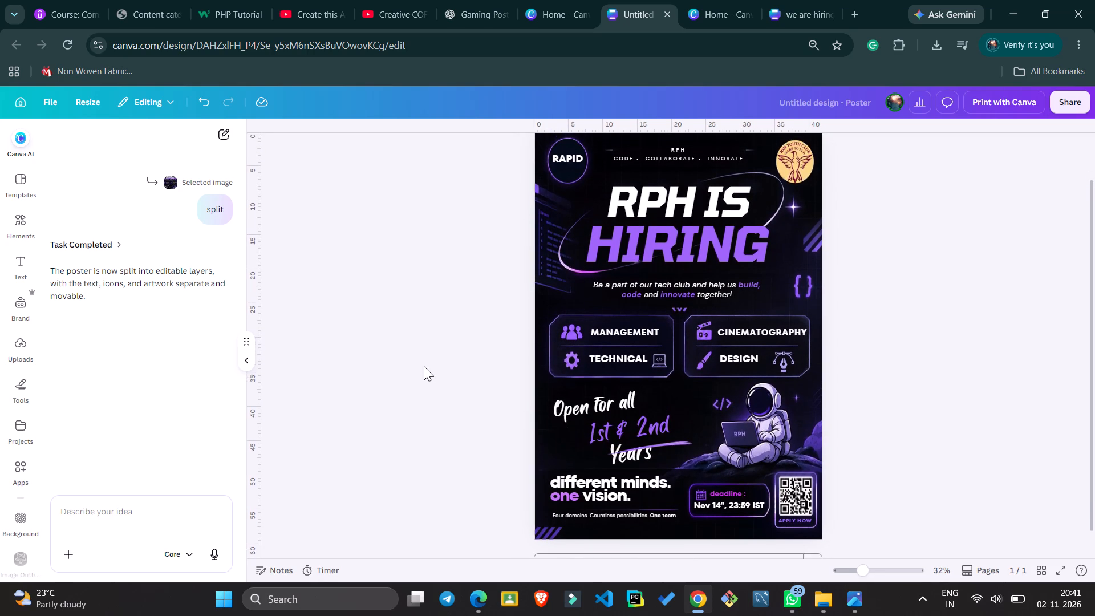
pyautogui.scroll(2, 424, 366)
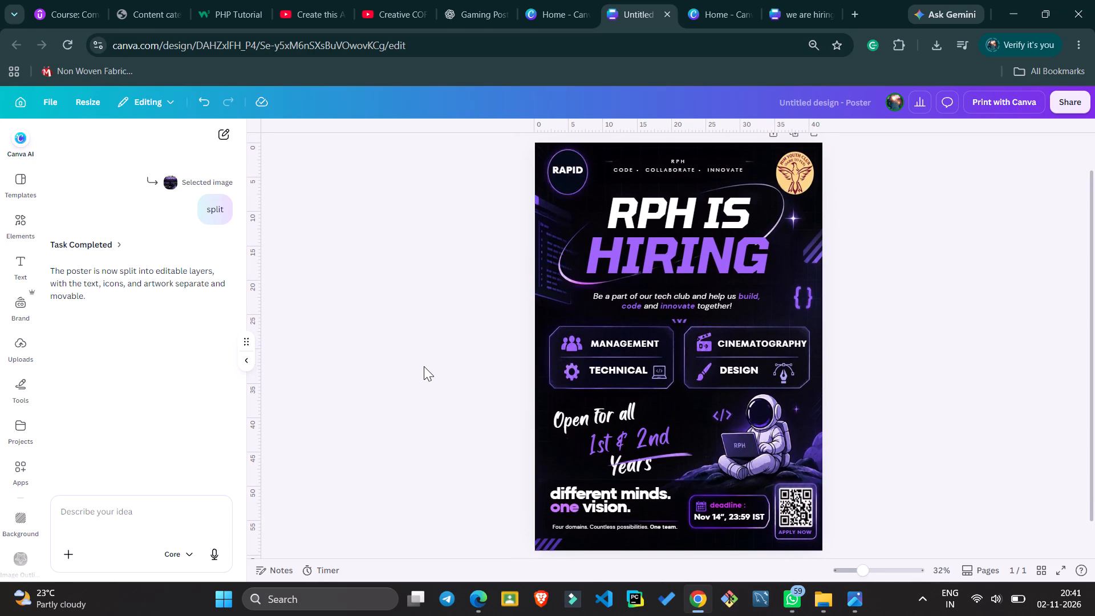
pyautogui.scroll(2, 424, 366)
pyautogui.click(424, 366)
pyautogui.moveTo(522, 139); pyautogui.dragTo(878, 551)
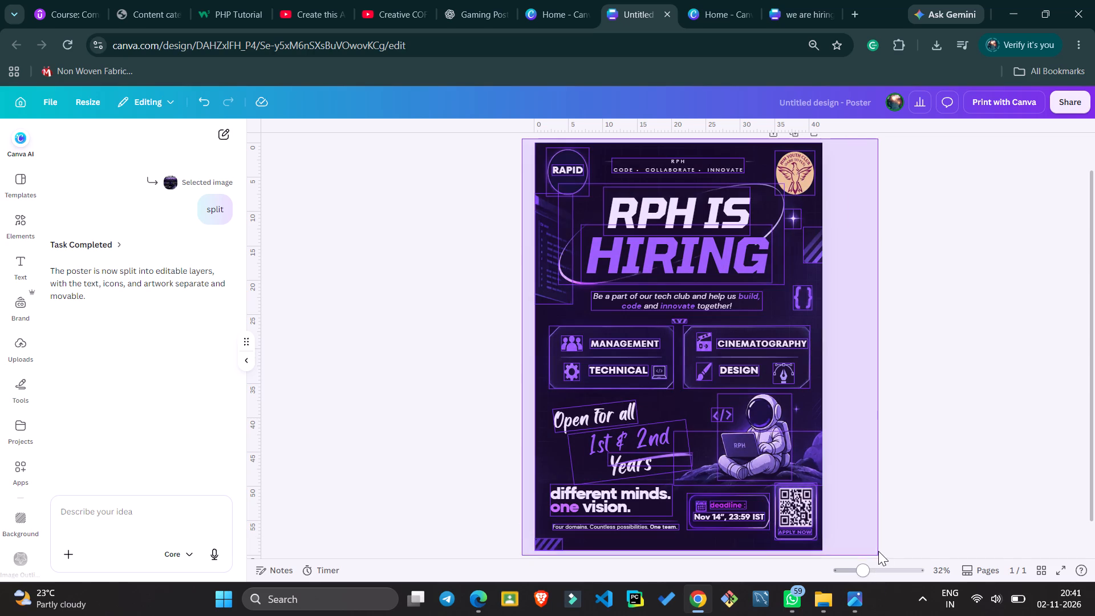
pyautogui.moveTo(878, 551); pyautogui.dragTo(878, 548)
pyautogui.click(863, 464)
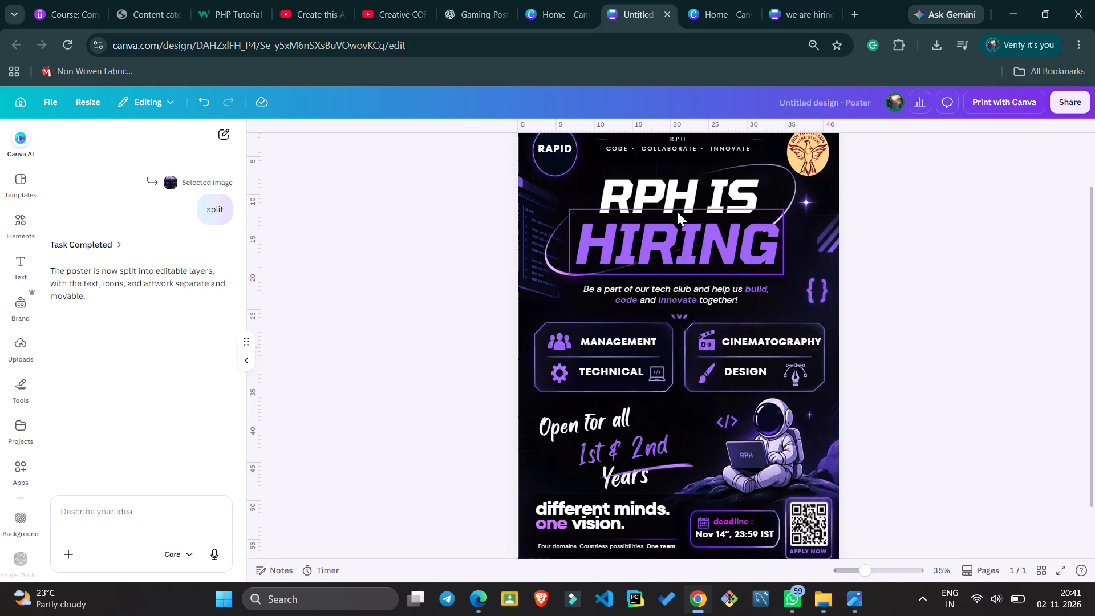
# Shift the glowing orbit swoosh behind the dark poster's RPH IS HIRING title slightly right and down.
pyautogui.click(550, 244)
pyautogui.moveTo(550, 244); pyautogui.dragTo(546, 277)
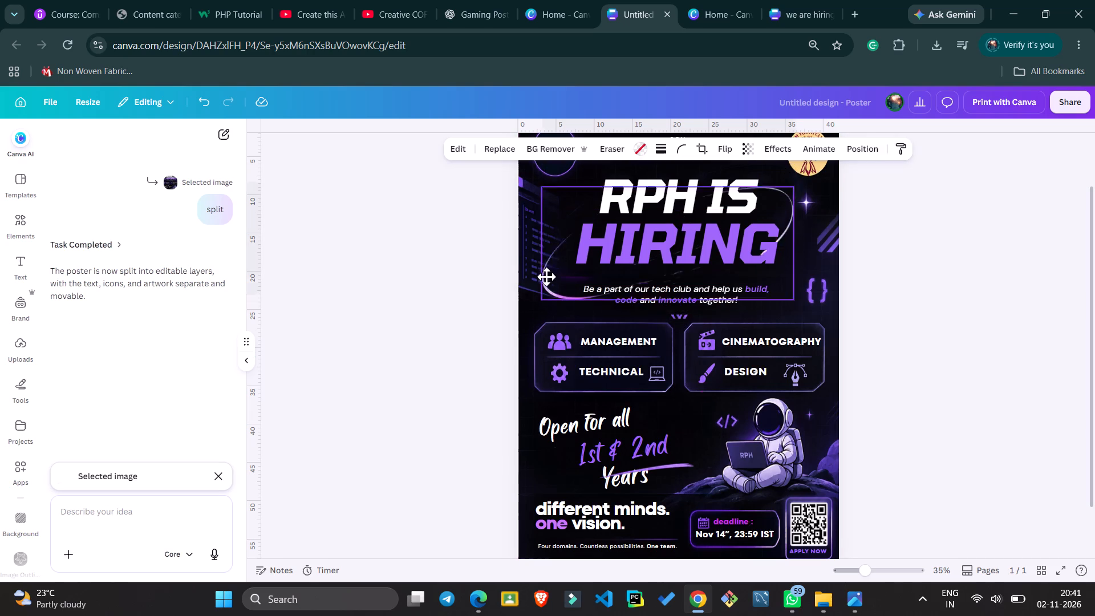
pyautogui.moveTo(546, 277); pyautogui.dragTo(570, 265)
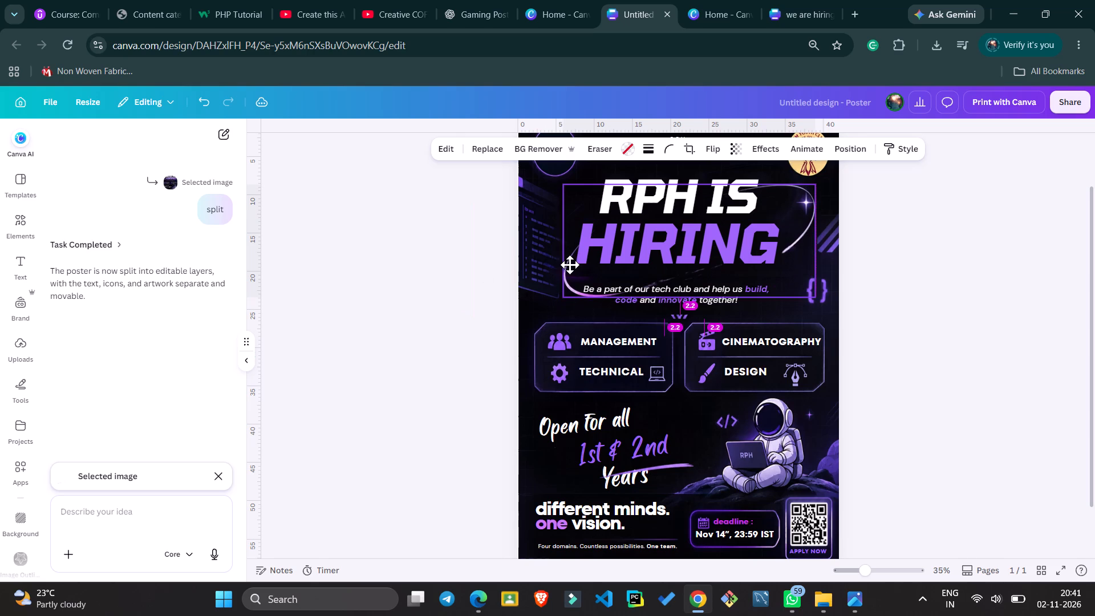
pyautogui.moveTo(570, 265); pyautogui.dragTo(567, 262)
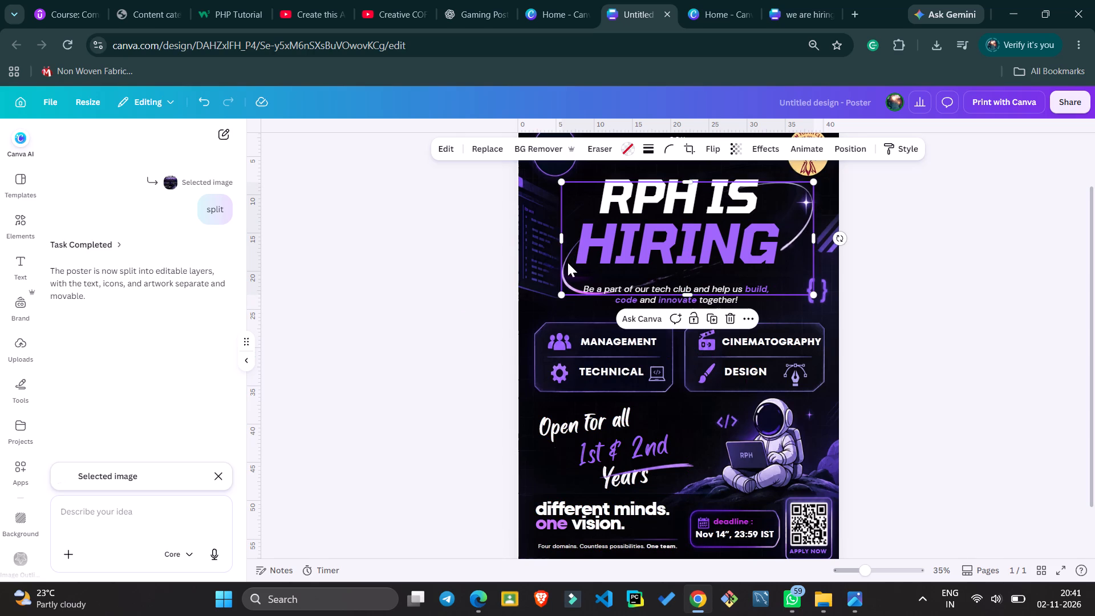
pyautogui.click(647, 169)
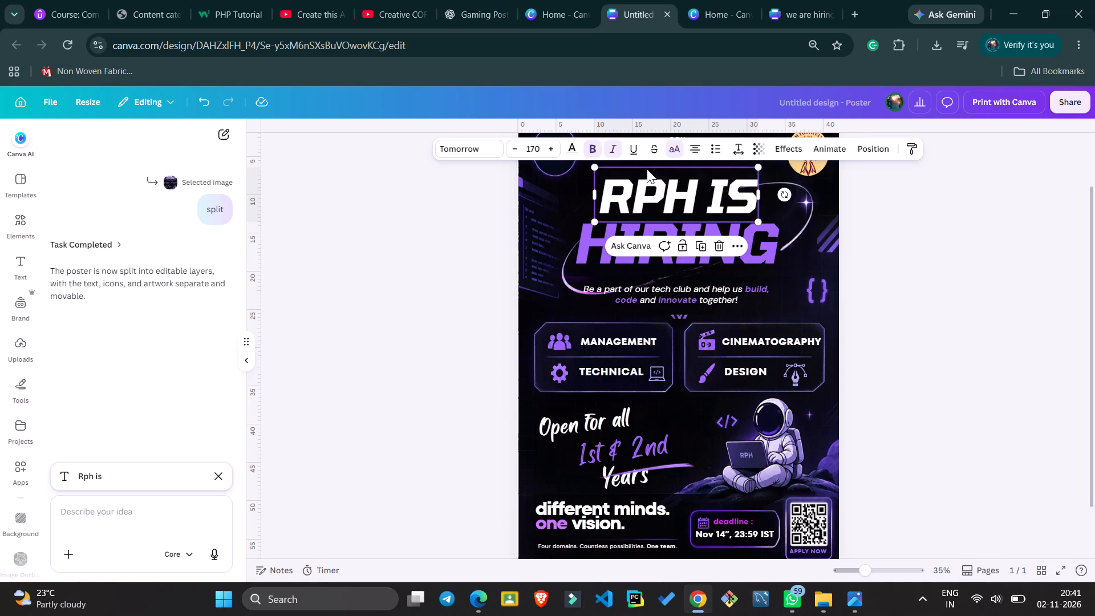
pyautogui.click(581, 176)
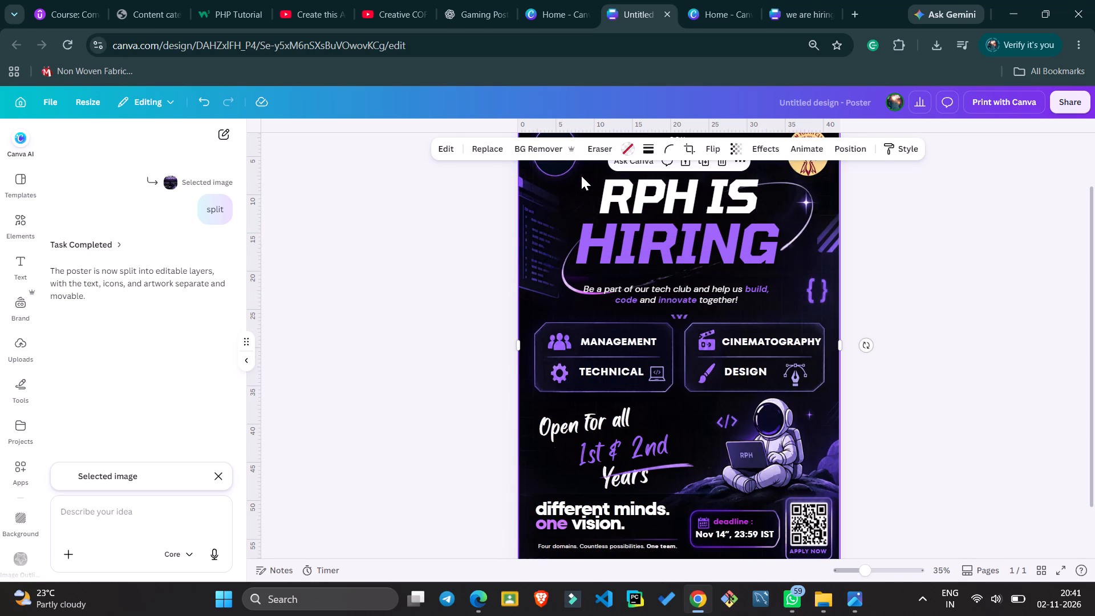
pyautogui.click(618, 103)
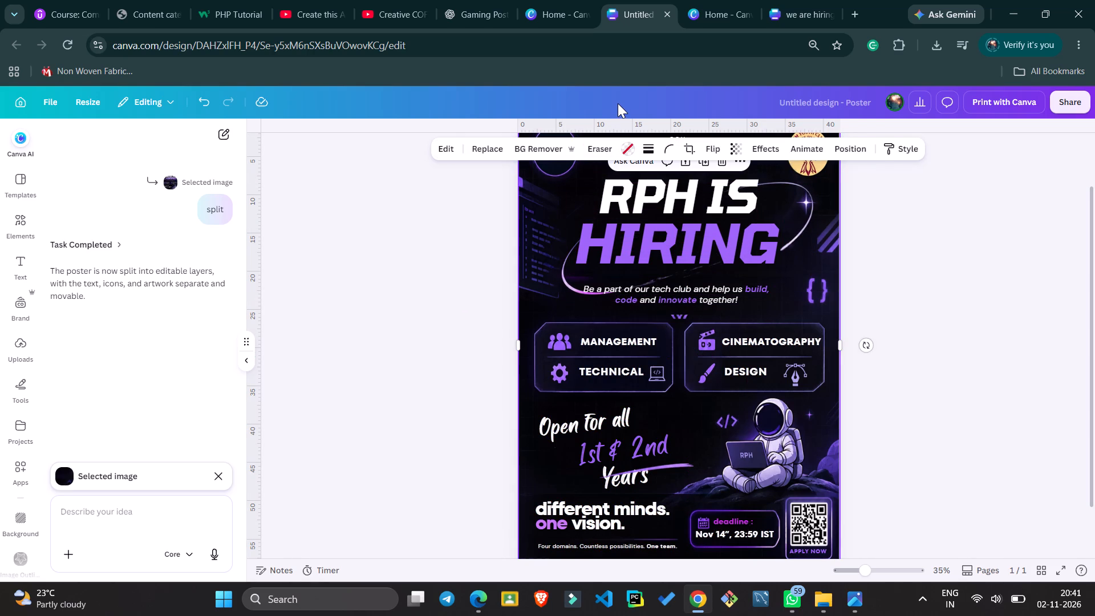
pyautogui.click(489, 225)
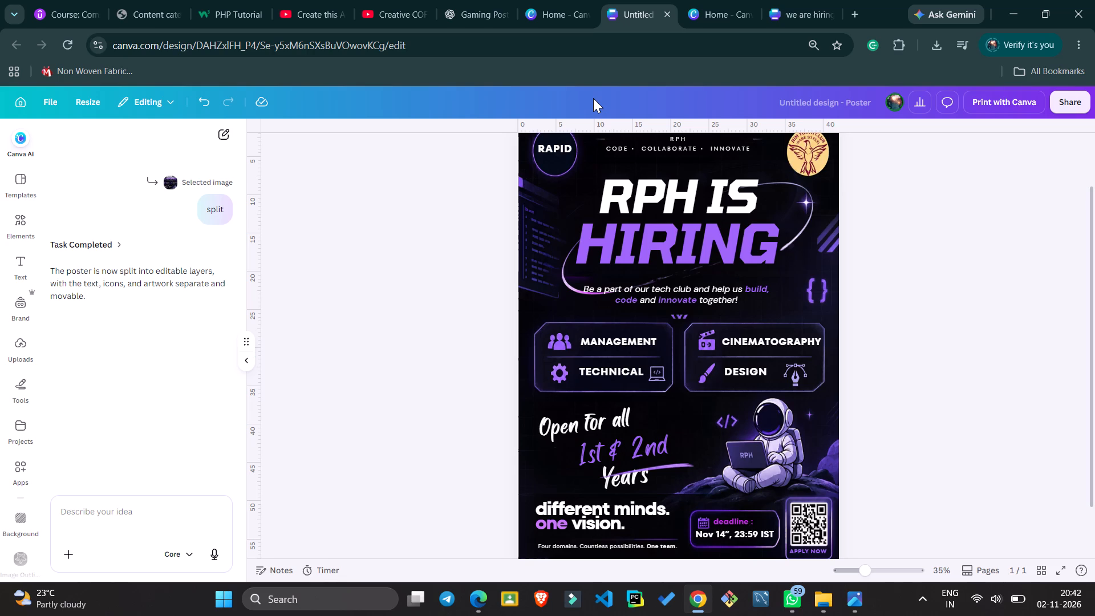
# Close the extra Canva home tab beside the dark poster's tab and switch to the "we are hiring" design.
pyautogui.click(798, 18)
pyautogui.click(716, 9)
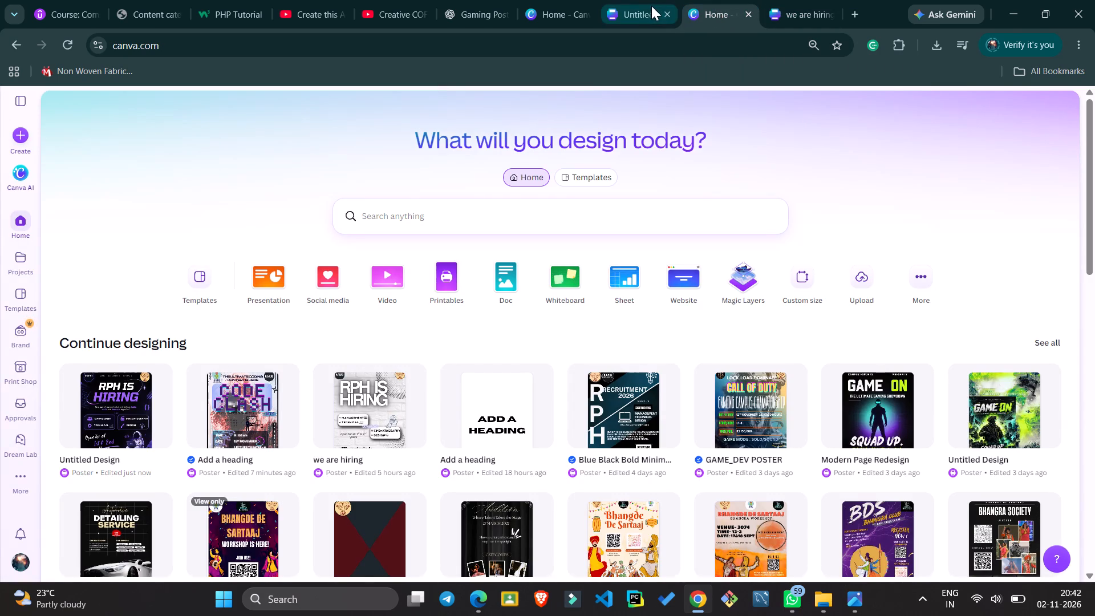
pyautogui.click(631, 0)
pyautogui.click(709, 21)
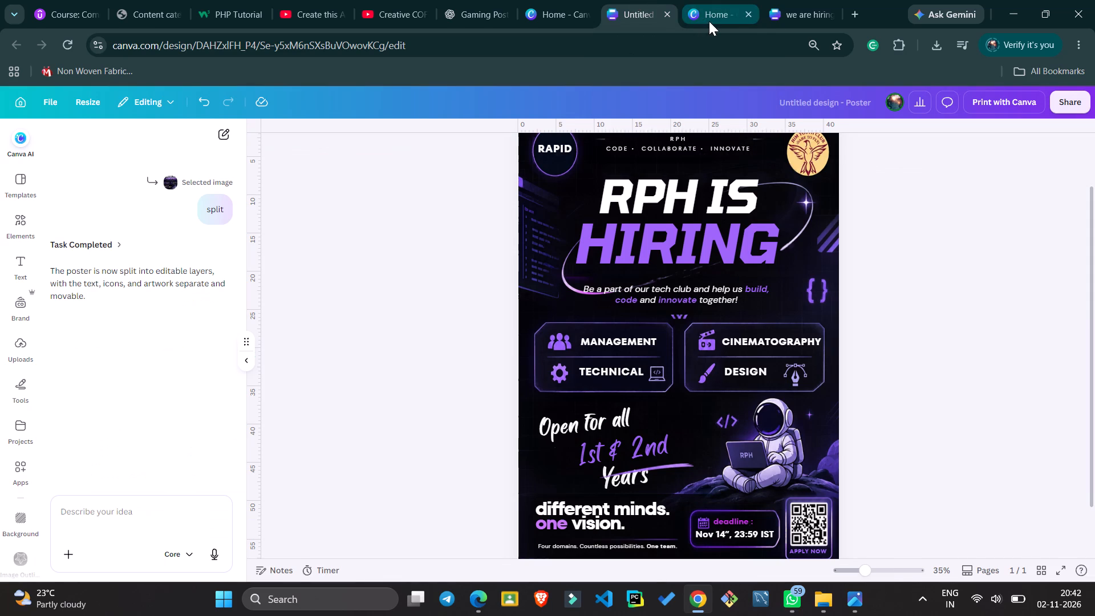
pyautogui.click(643, 14)
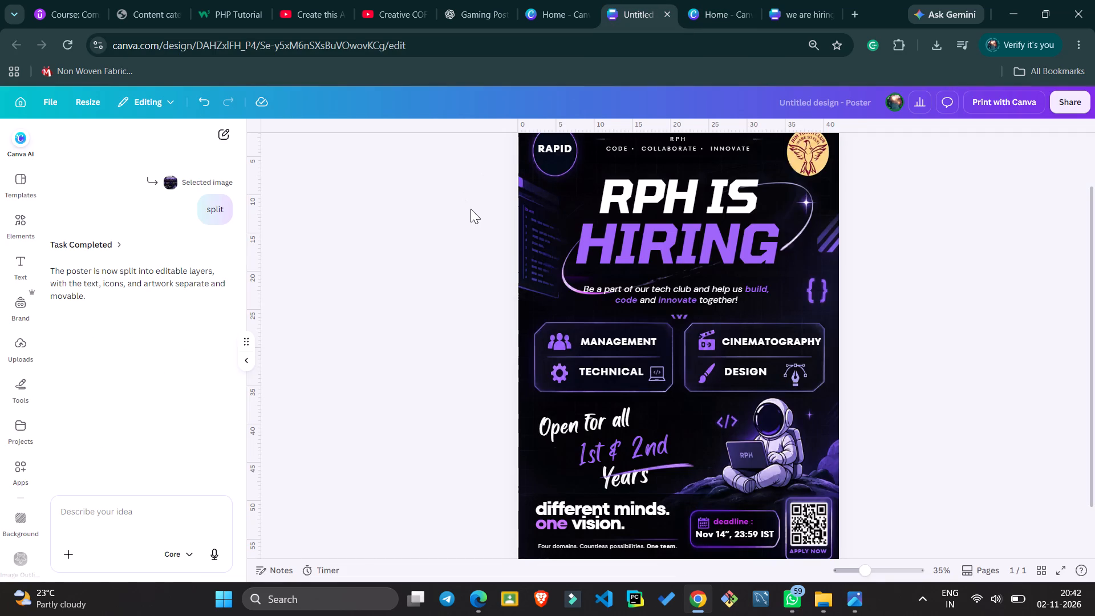
pyautogui.click(471, 209)
pyautogui.scroll(1, 471, 209)
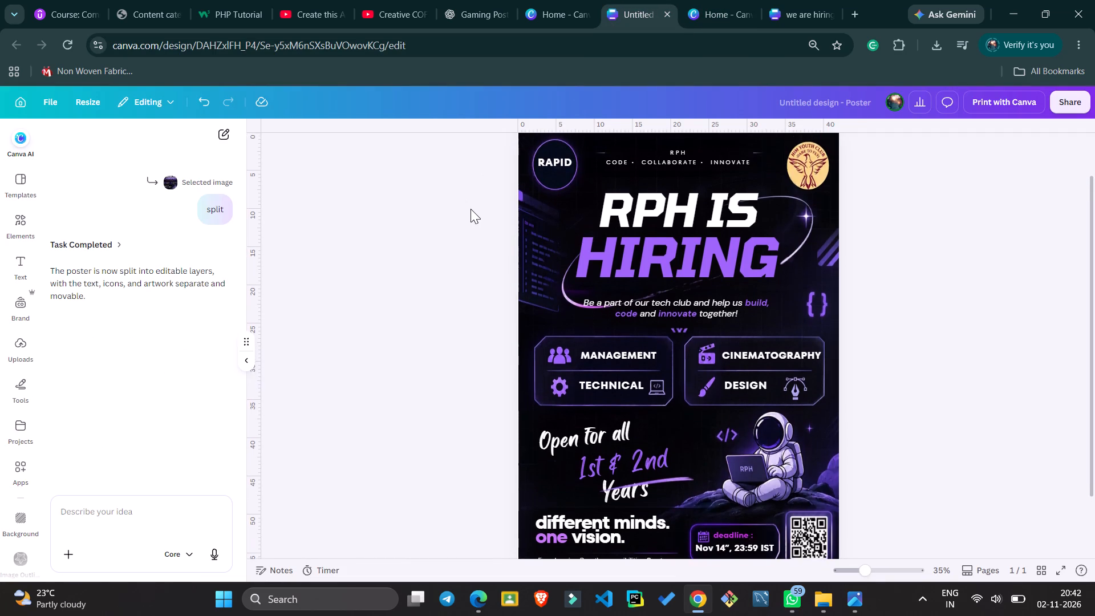
pyautogui.scroll(1, 471, 209)
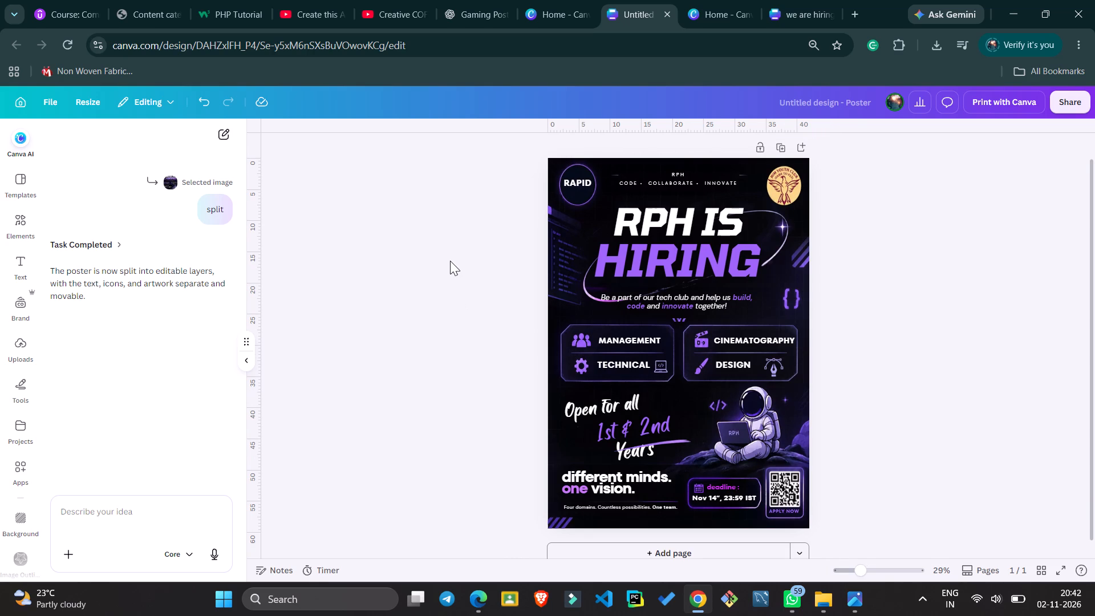
pyautogui.click(714, 25)
pyautogui.click(747, 13)
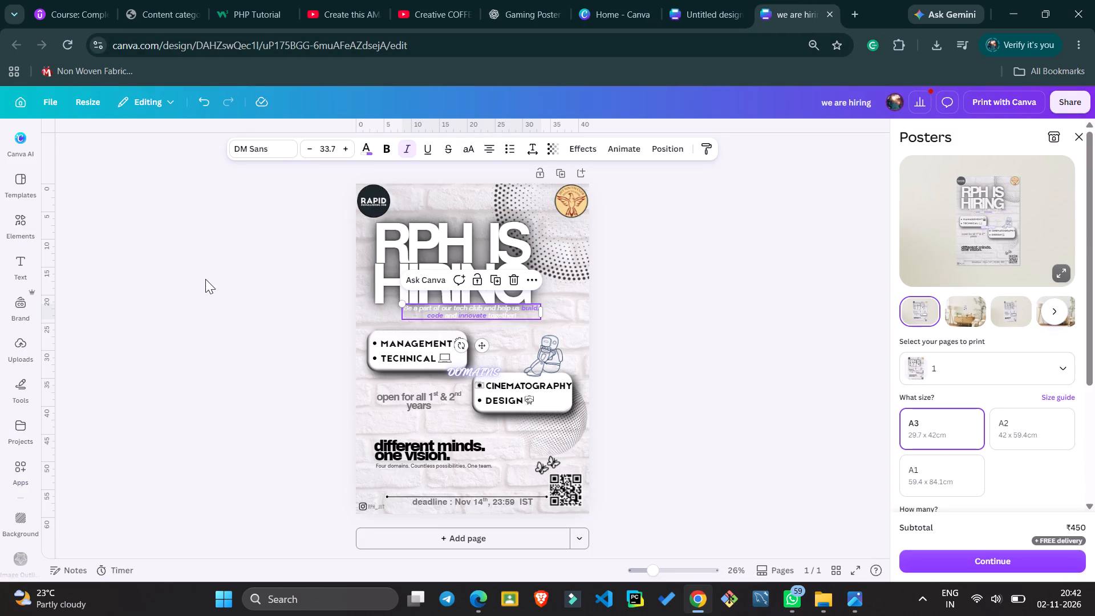
# Enlarge the tech club tagline under the HIRING title on the white-brick poster to font size 38.4.
pyautogui.click(205, 279)
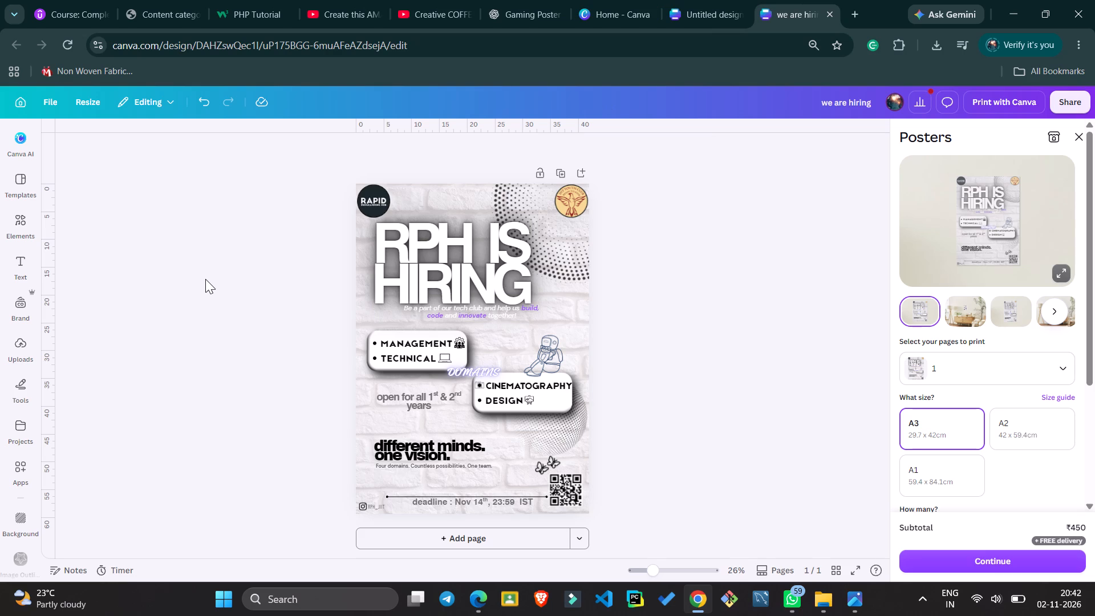
pyautogui.click(236, 314)
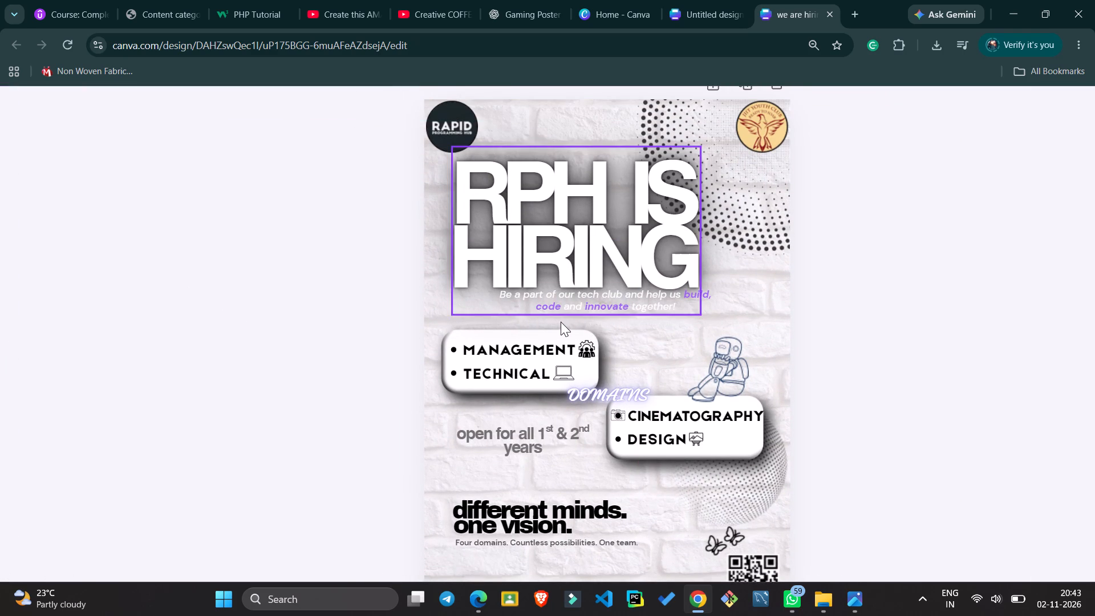
pyautogui.click(563, 307)
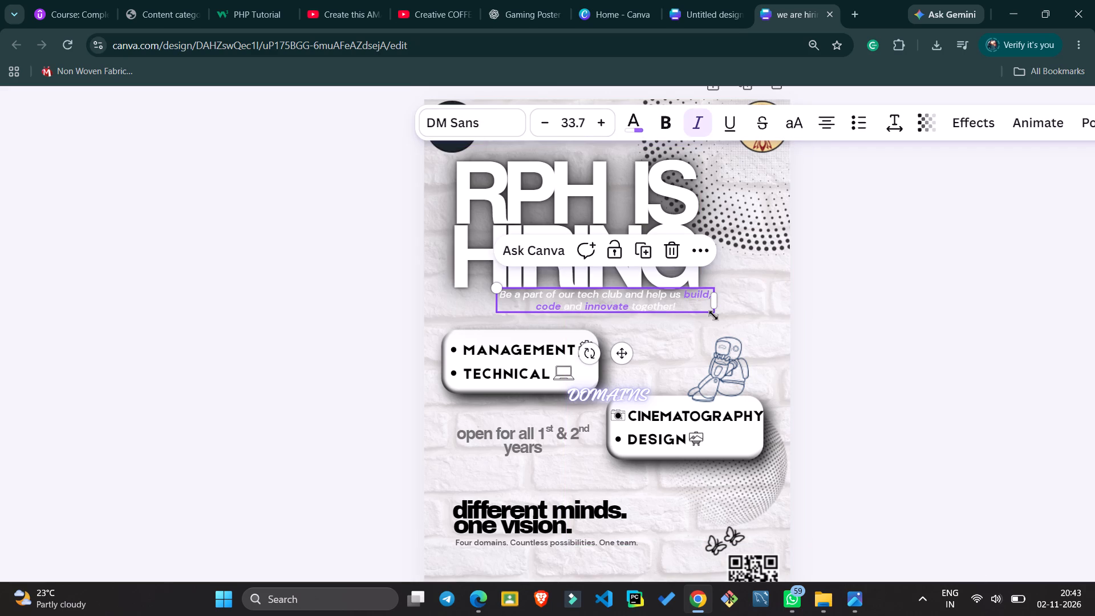
pyautogui.moveTo(714, 313); pyautogui.dragTo(742, 326)
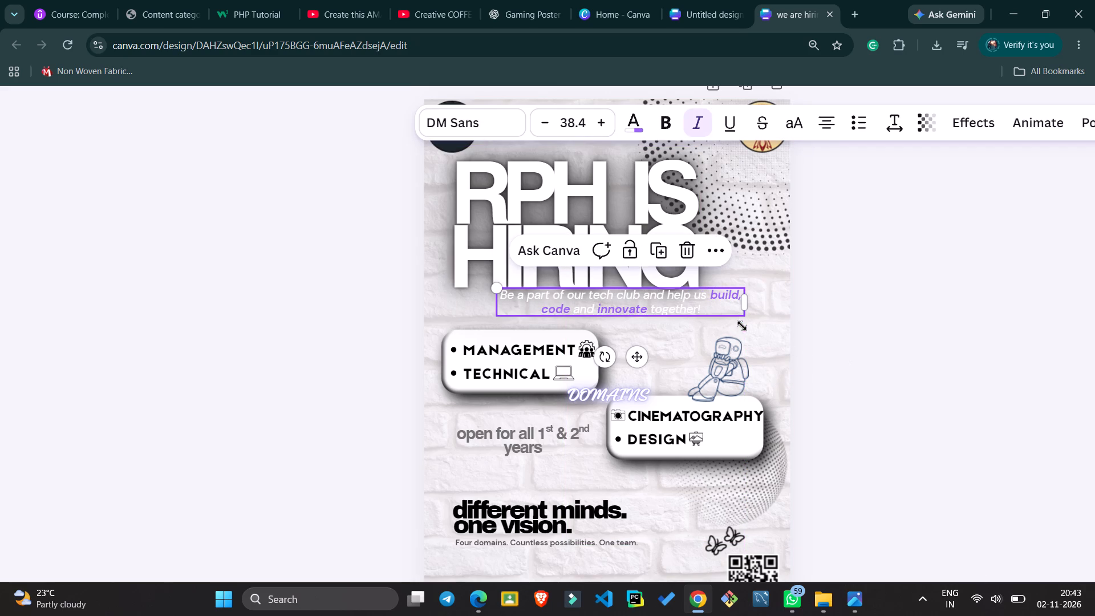
# Move the tagline to the bottom of the white-brick poster, just above the deadline line and beside the QR code.
pyautogui.moveTo(666, 310); pyautogui.dragTo(596, 540)
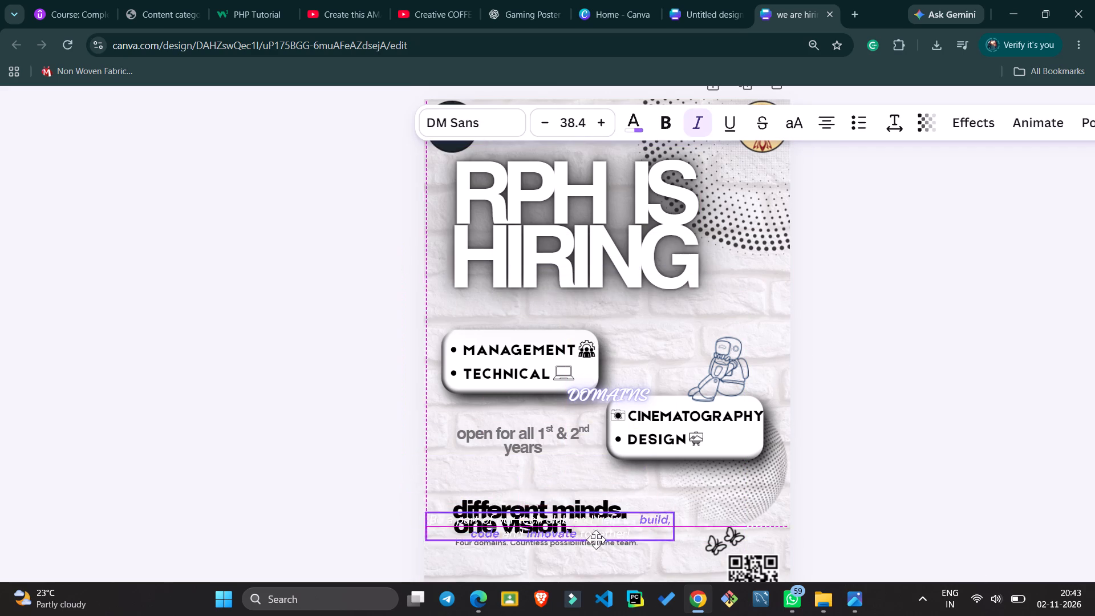
pyautogui.moveTo(596, 540); pyautogui.dragTo(638, 309)
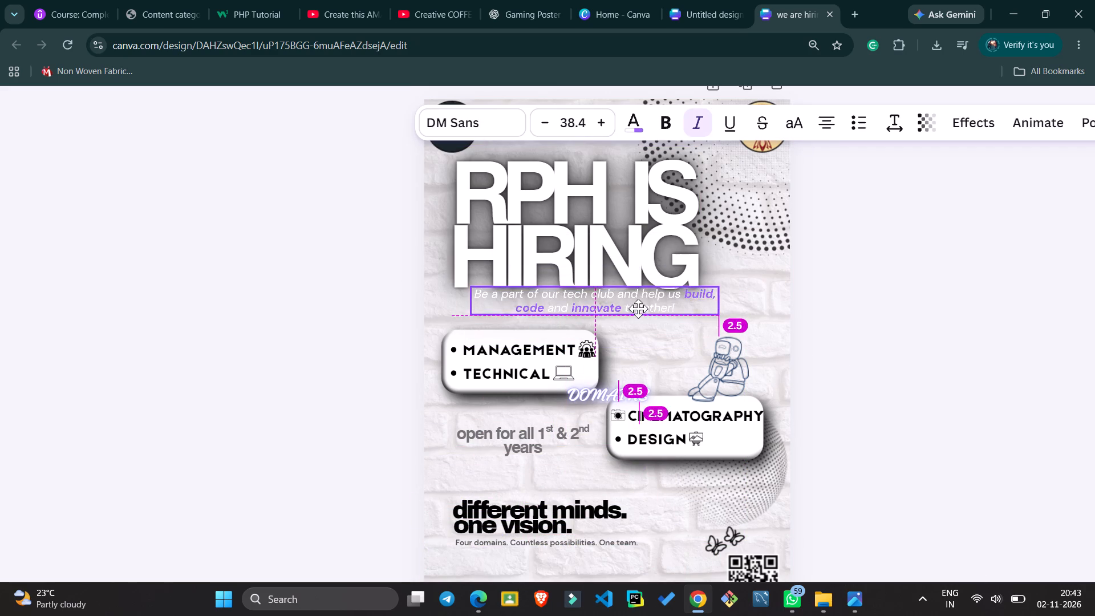
pyautogui.moveTo(638, 309); pyautogui.dragTo(605, 530)
pyautogui.scroll(-1, 605, 530)
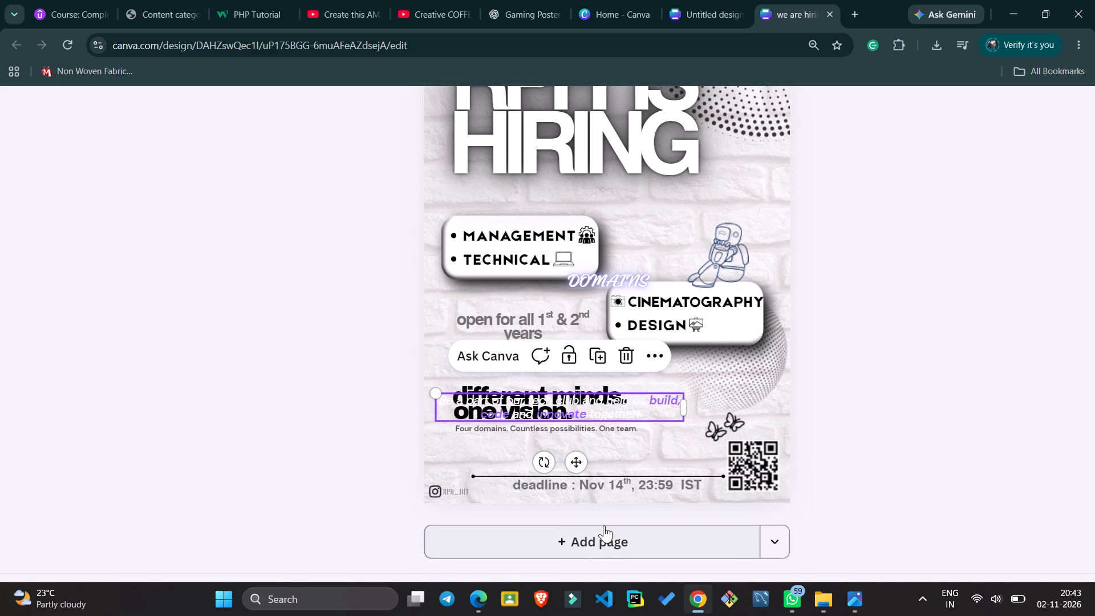
pyautogui.moveTo(596, 403); pyautogui.dragTo(631, 459)
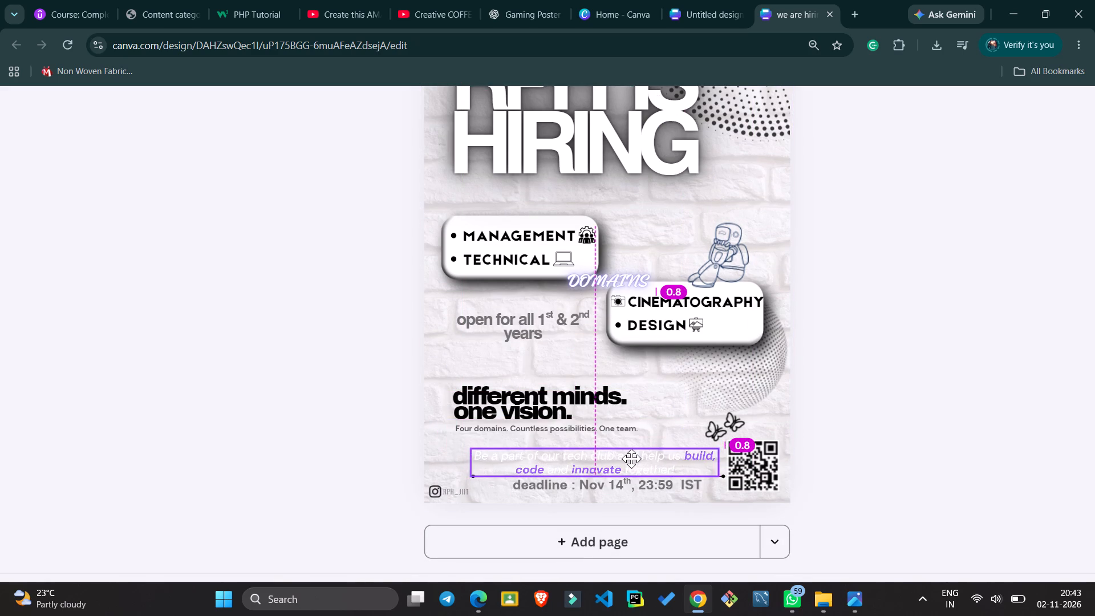
pyautogui.moveTo(631, 459); pyautogui.dragTo(636, 459)
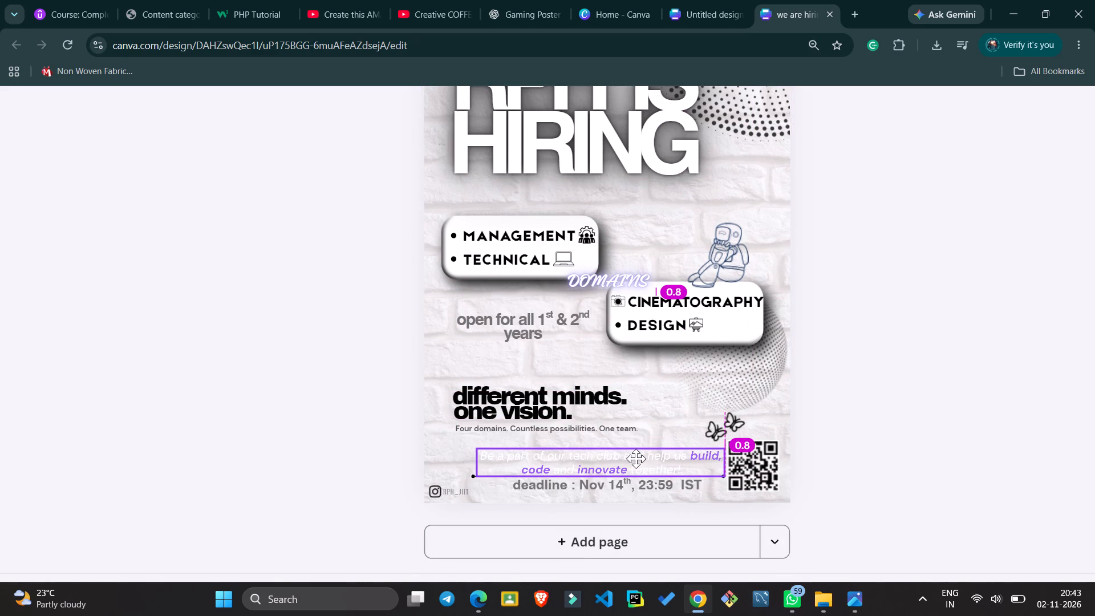
pyautogui.moveTo(636, 459); pyautogui.dragTo(635, 459)
pyautogui.moveTo(635, 459); pyautogui.dragTo(635, 459)
pyautogui.moveTo(635, 459); pyautogui.dragTo(634, 459)
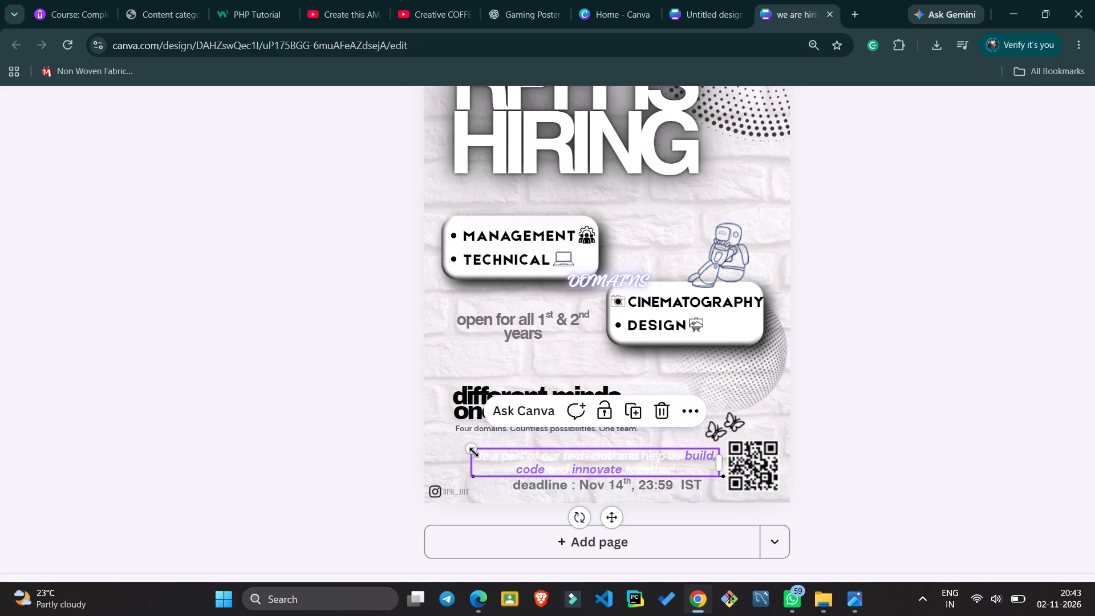
# Recolour the whole tech club tagline at the bottom of the white-brick poster dark navy blue.
pyautogui.click(453, 452)
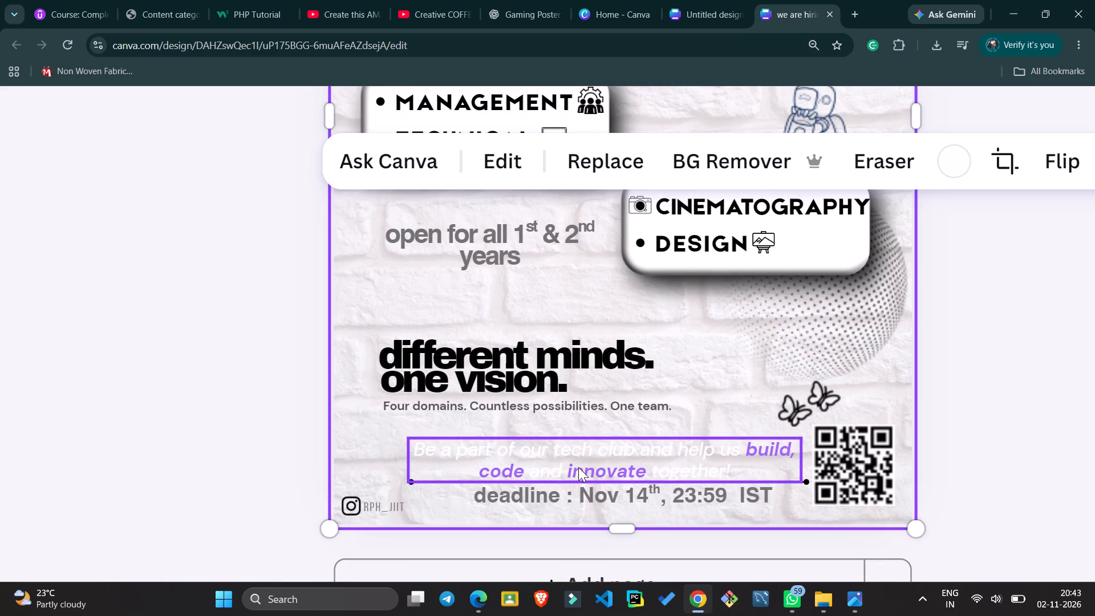
pyautogui.click(548, 455)
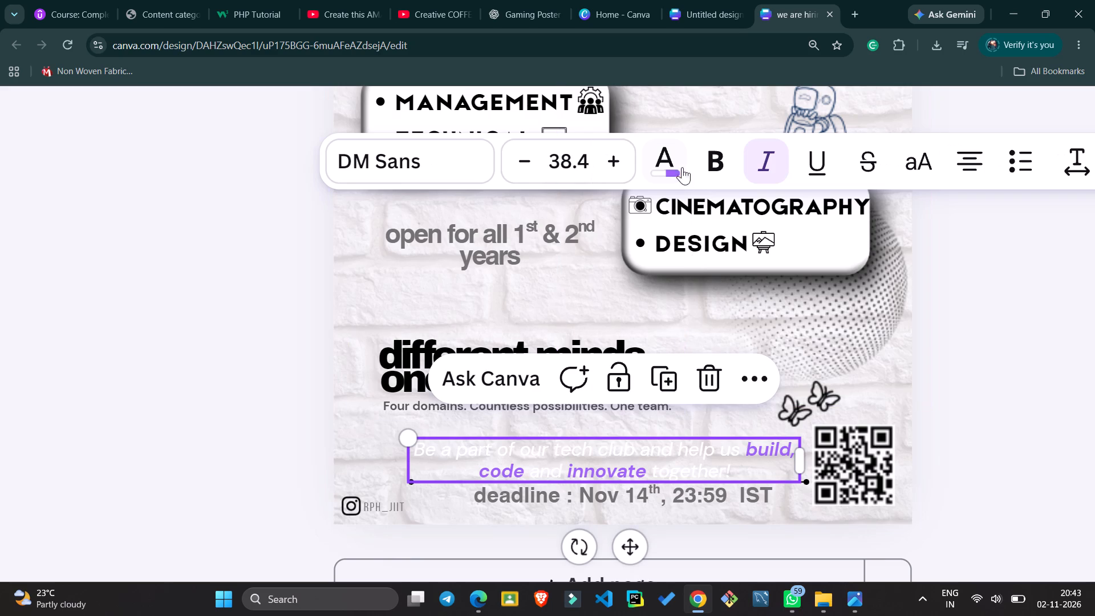
pyautogui.click(671, 160)
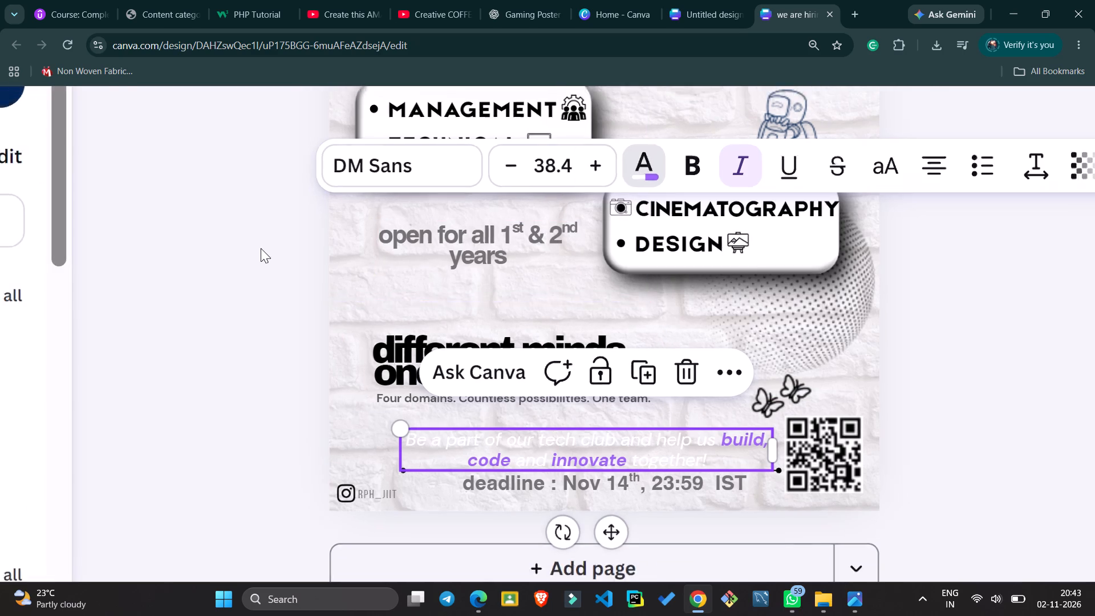
pyautogui.click(135, 313)
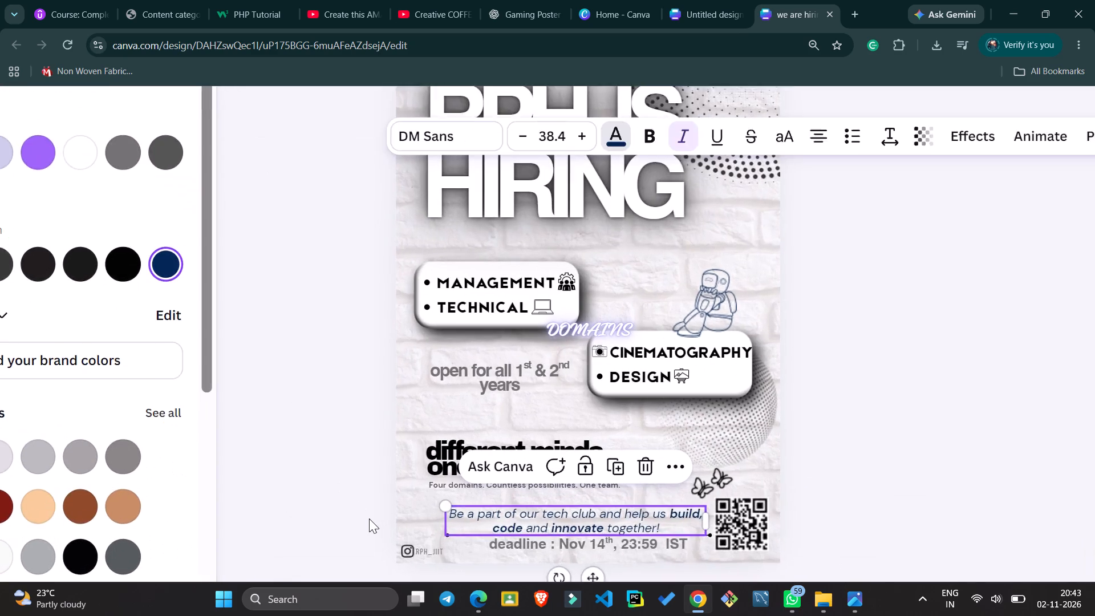
pyautogui.scroll(-1, 369, 518)
# Shrink the navy tagline above the deadline line to font size 37.1, keeping it beside the QR code.
pyautogui.click(435, 361)
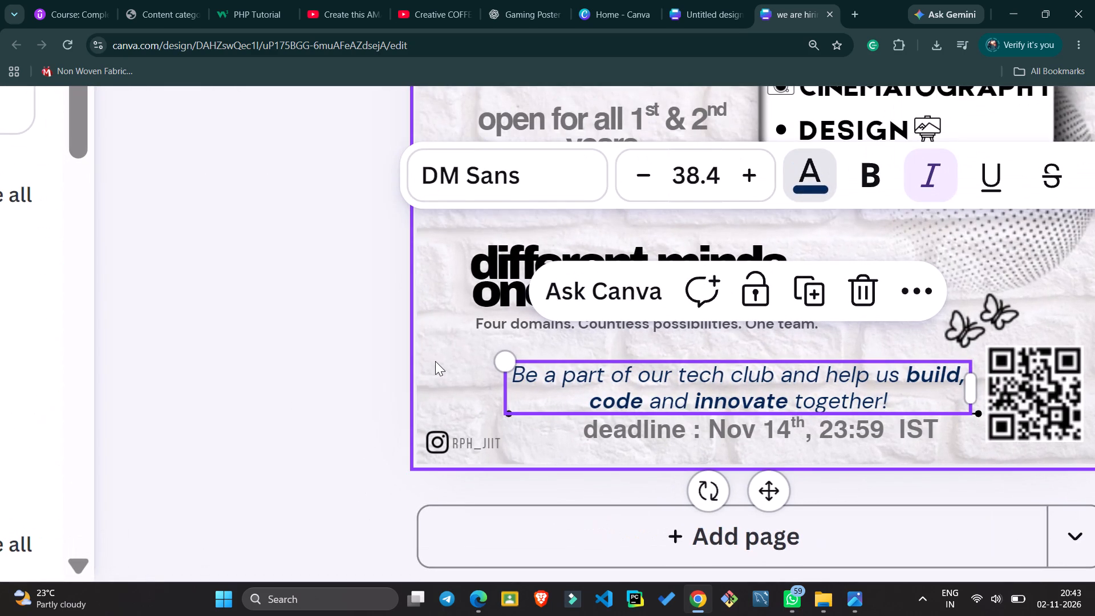
pyautogui.click(521, 369)
pyautogui.moveTo(505, 359); pyautogui.dragTo(524, 371)
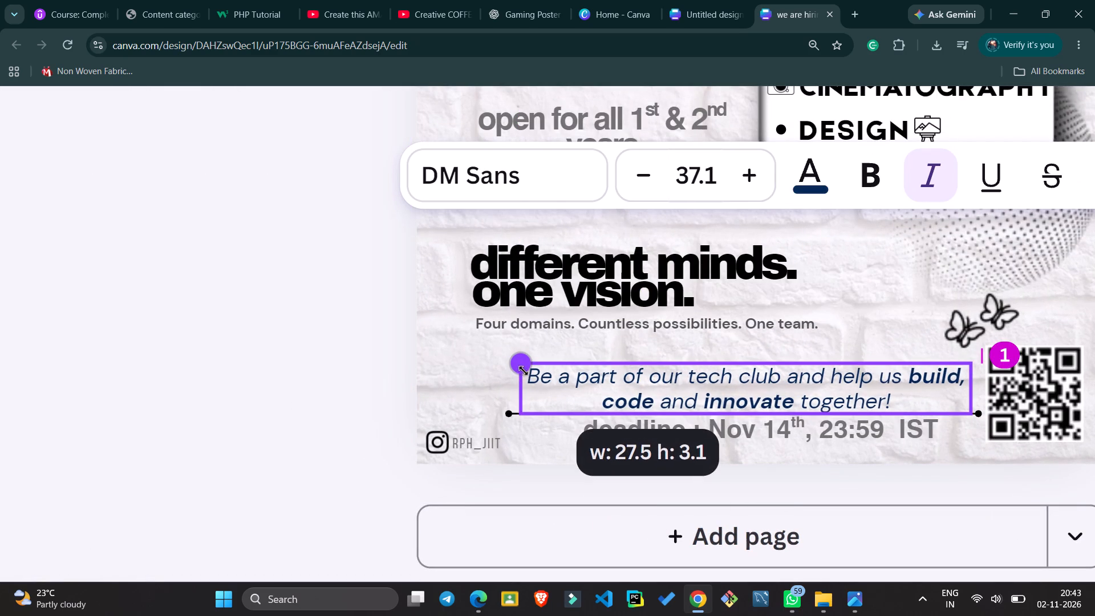
pyautogui.moveTo(524, 371); pyautogui.dragTo(528, 374)
pyautogui.click(643, 402)
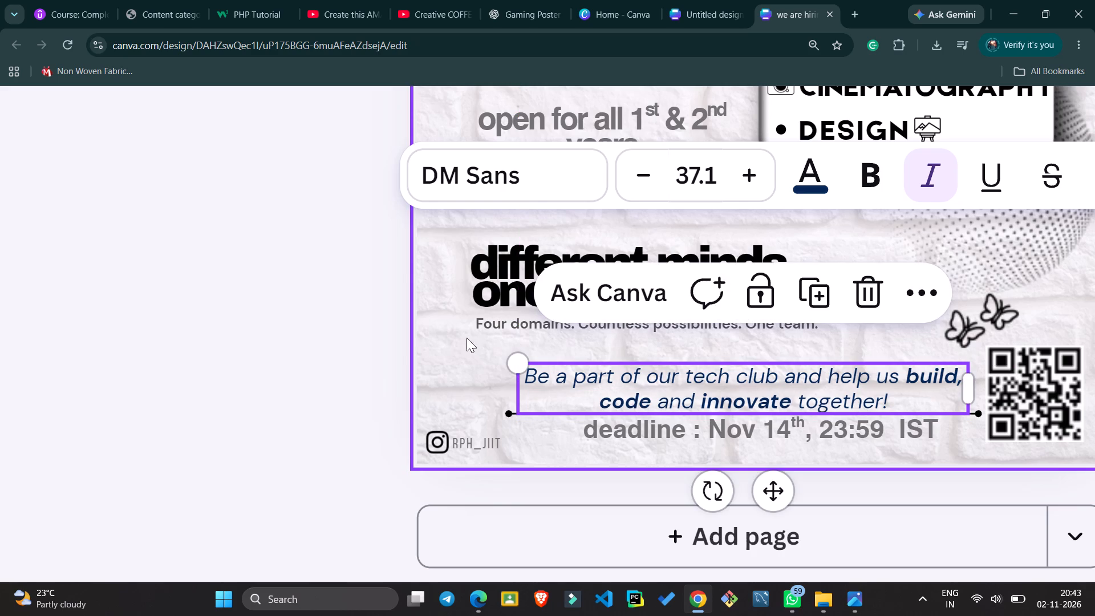
pyautogui.click(437, 340)
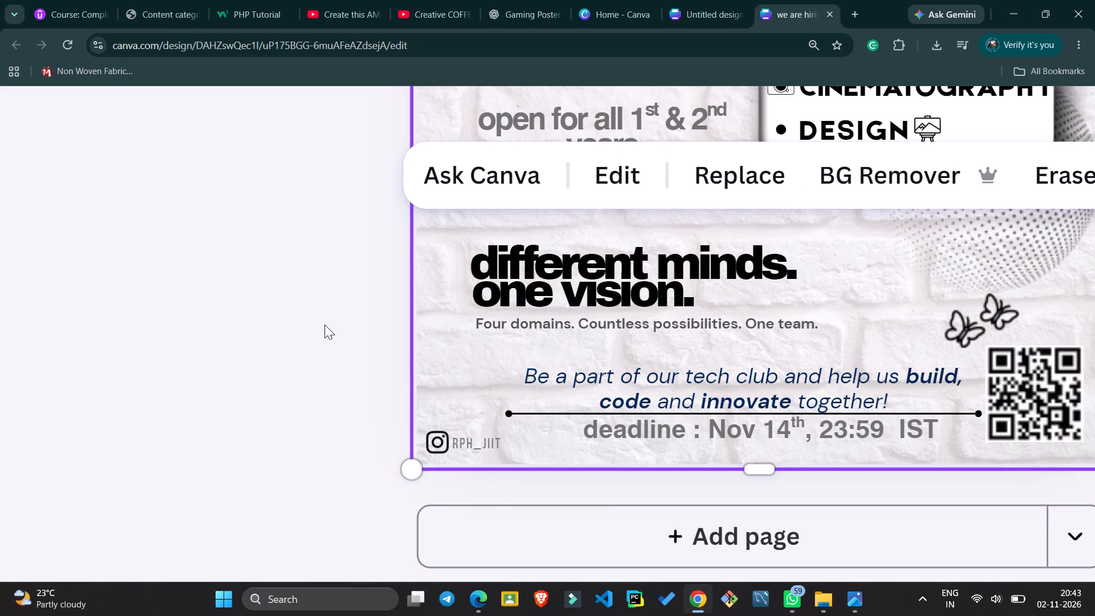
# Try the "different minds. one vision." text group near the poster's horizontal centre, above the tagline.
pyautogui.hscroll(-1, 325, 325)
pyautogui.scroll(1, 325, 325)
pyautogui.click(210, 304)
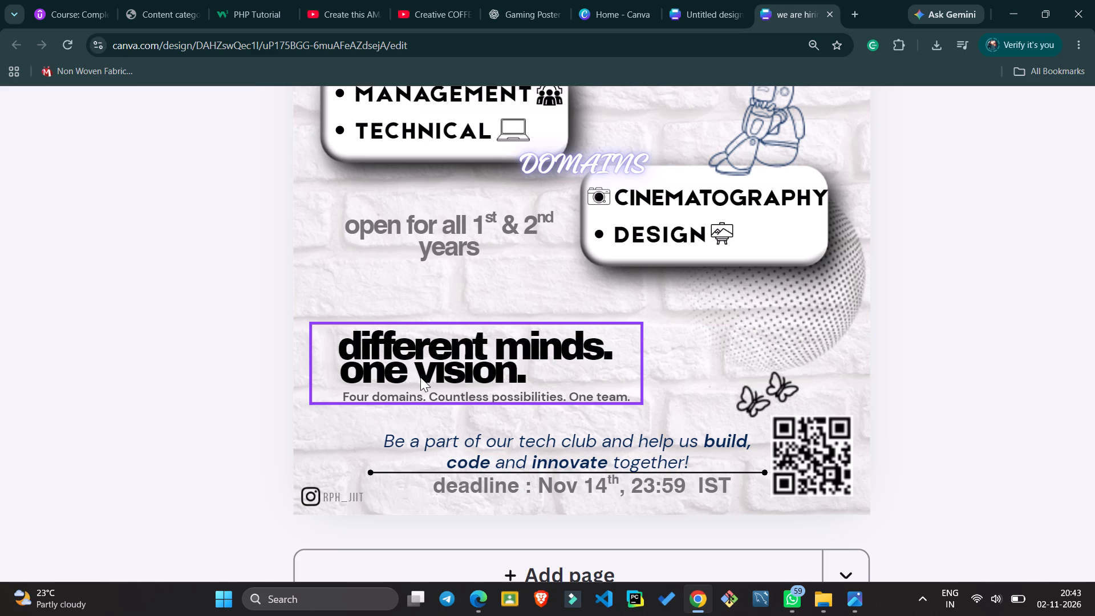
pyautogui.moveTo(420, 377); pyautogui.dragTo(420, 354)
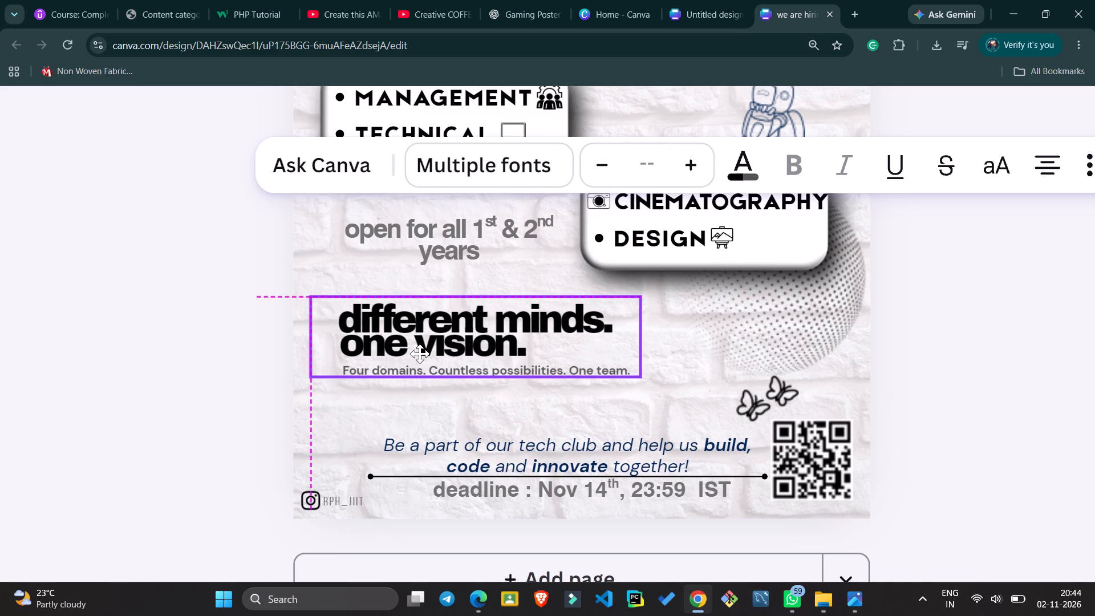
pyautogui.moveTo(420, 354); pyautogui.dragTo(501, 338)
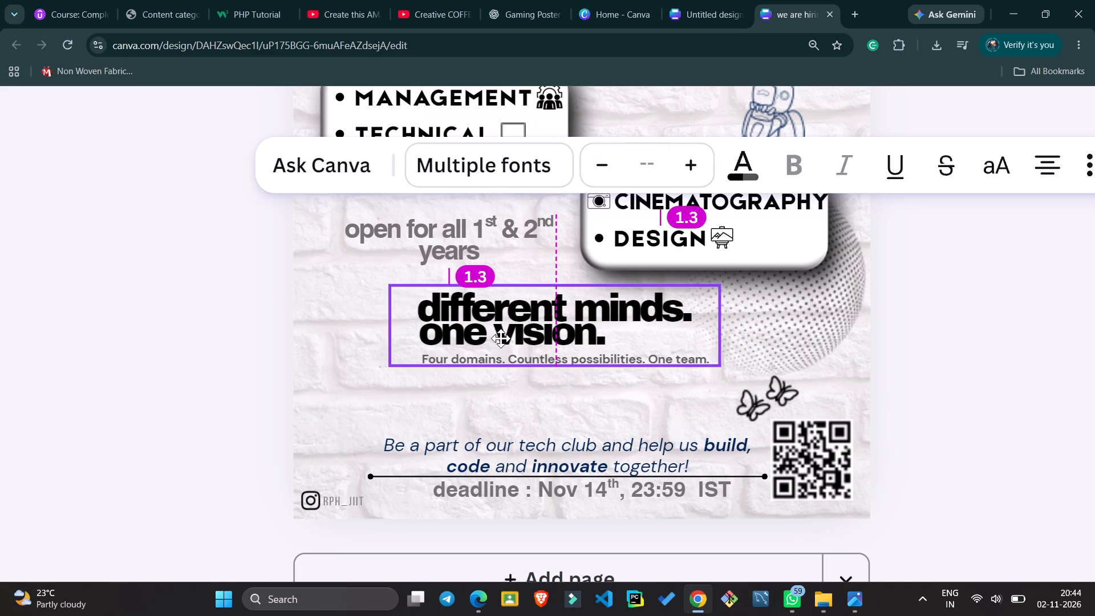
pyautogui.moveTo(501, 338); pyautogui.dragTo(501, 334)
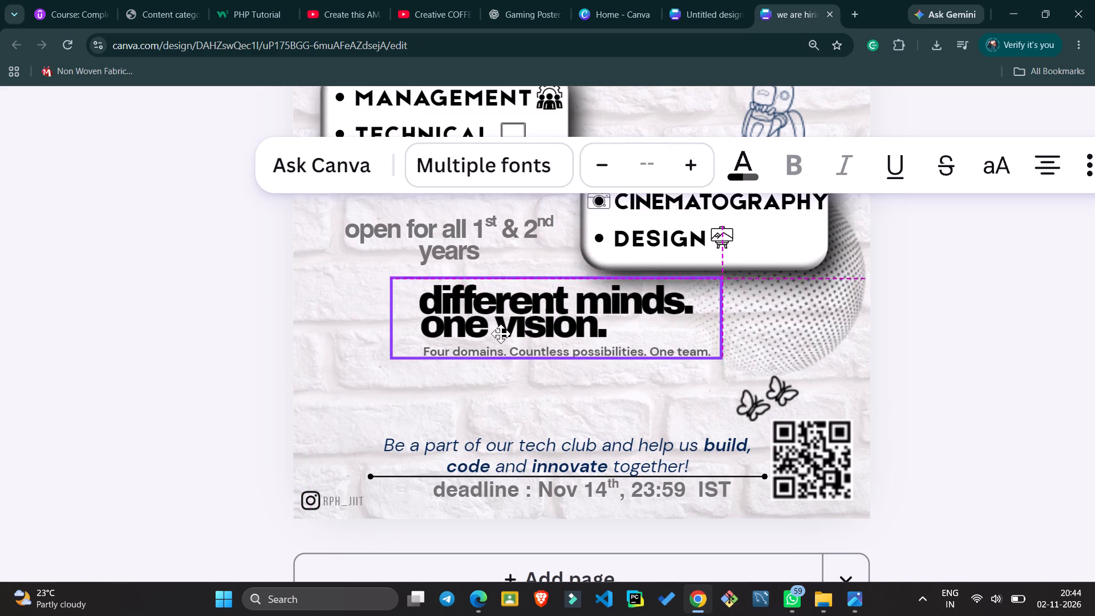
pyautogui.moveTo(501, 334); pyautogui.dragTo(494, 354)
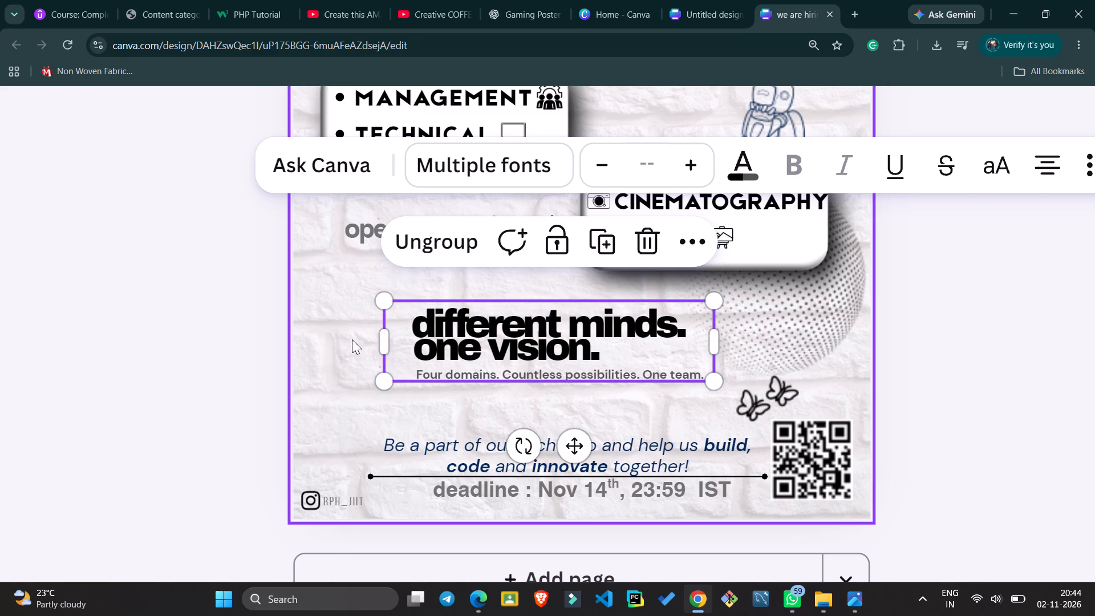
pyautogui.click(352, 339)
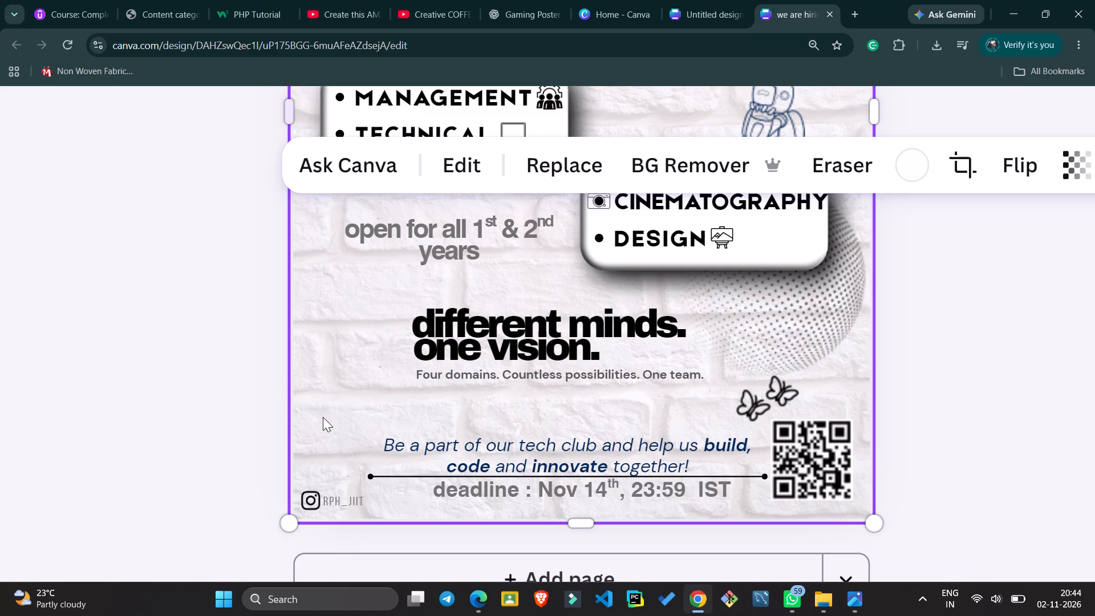
# Move the "different minds. one vision." group to the poster's left side, between the "open for all" text and the tagline.
pyautogui.moveTo(467, 351); pyautogui.dragTo(388, 324)
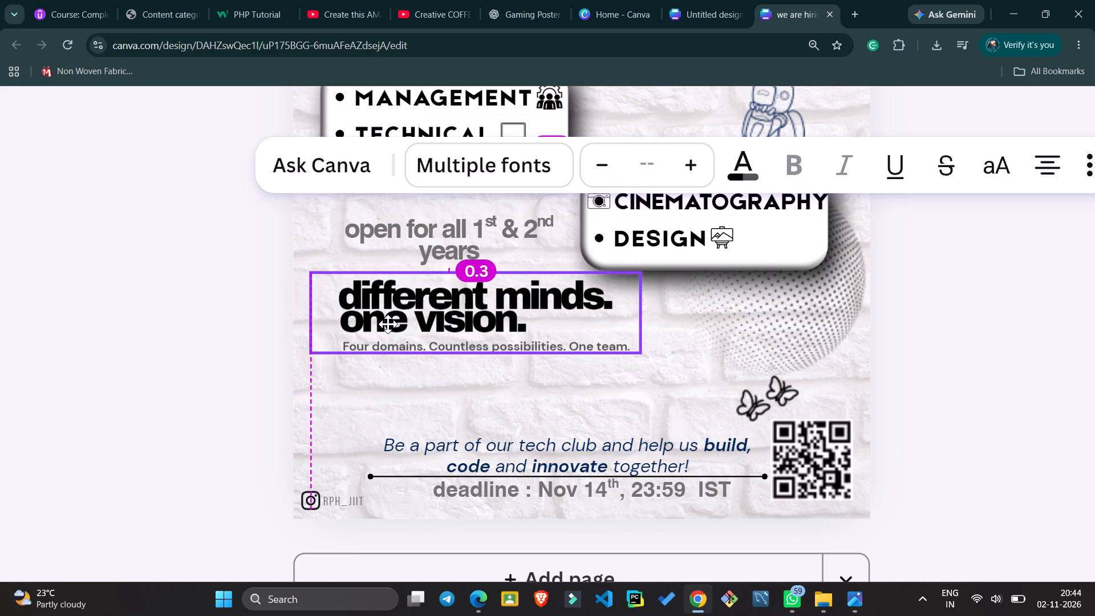
pyautogui.moveTo(388, 324); pyautogui.dragTo(384, 317)
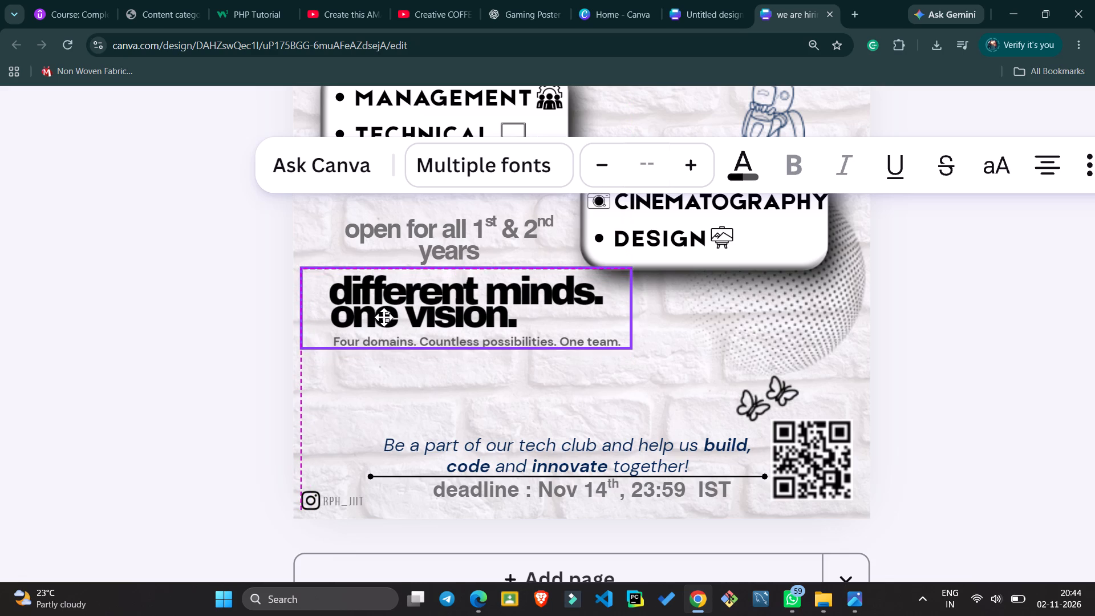
pyautogui.moveTo(384, 317); pyautogui.dragTo(386, 331)
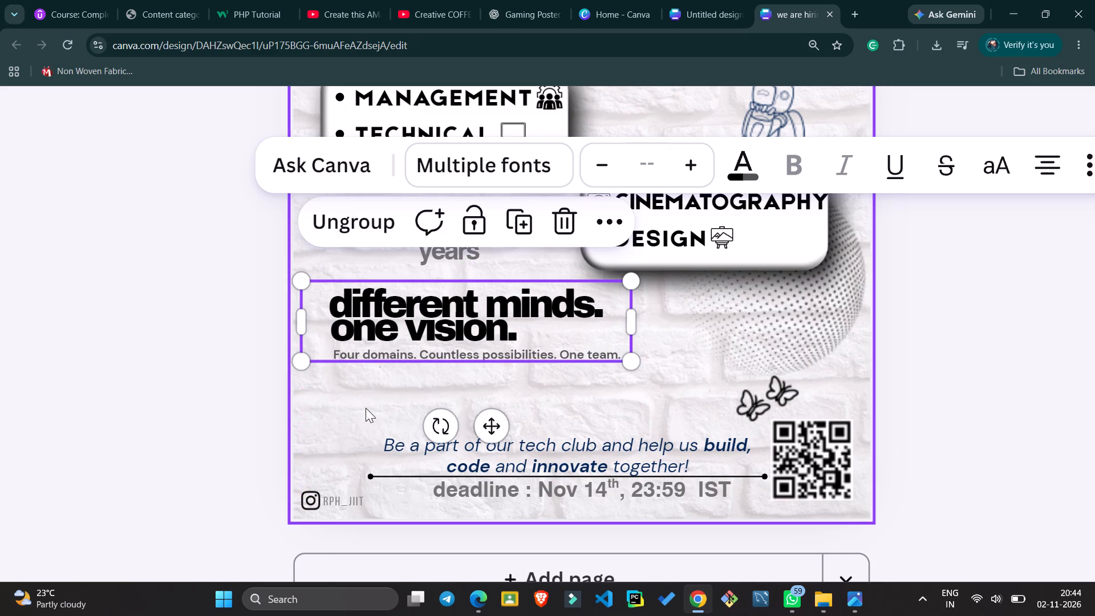
pyautogui.click(216, 382)
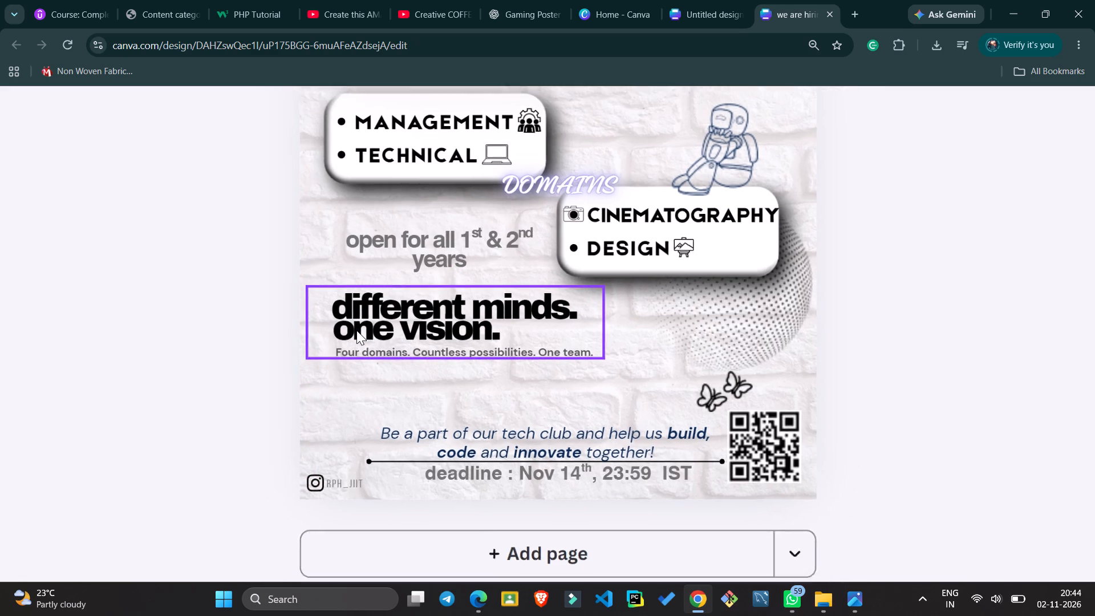
pyautogui.moveTo(385, 330); pyautogui.dragTo(388, 354)
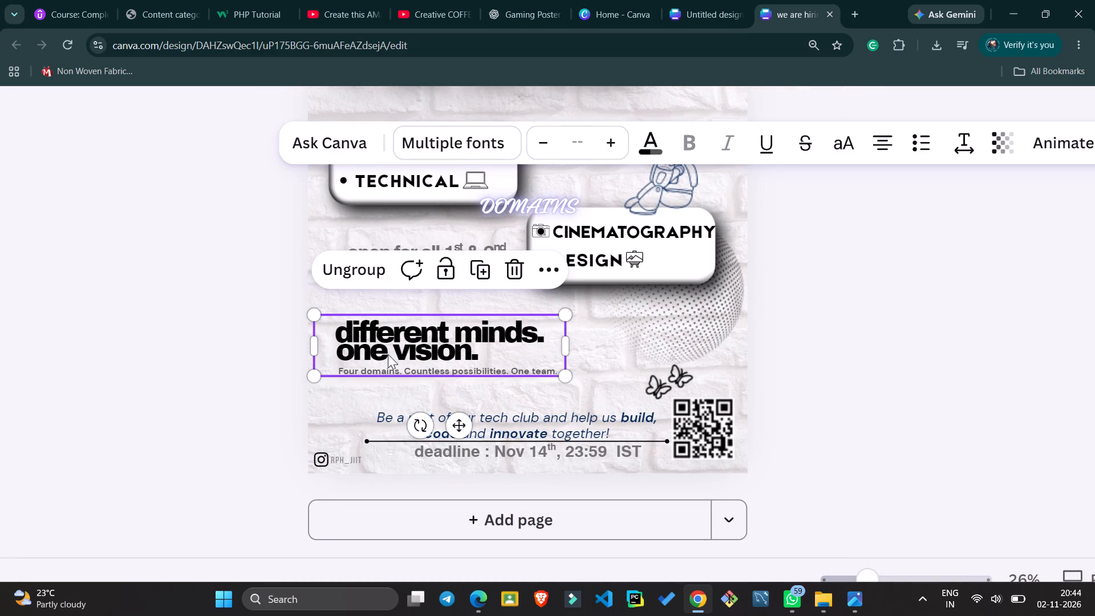
pyautogui.click(213, 264)
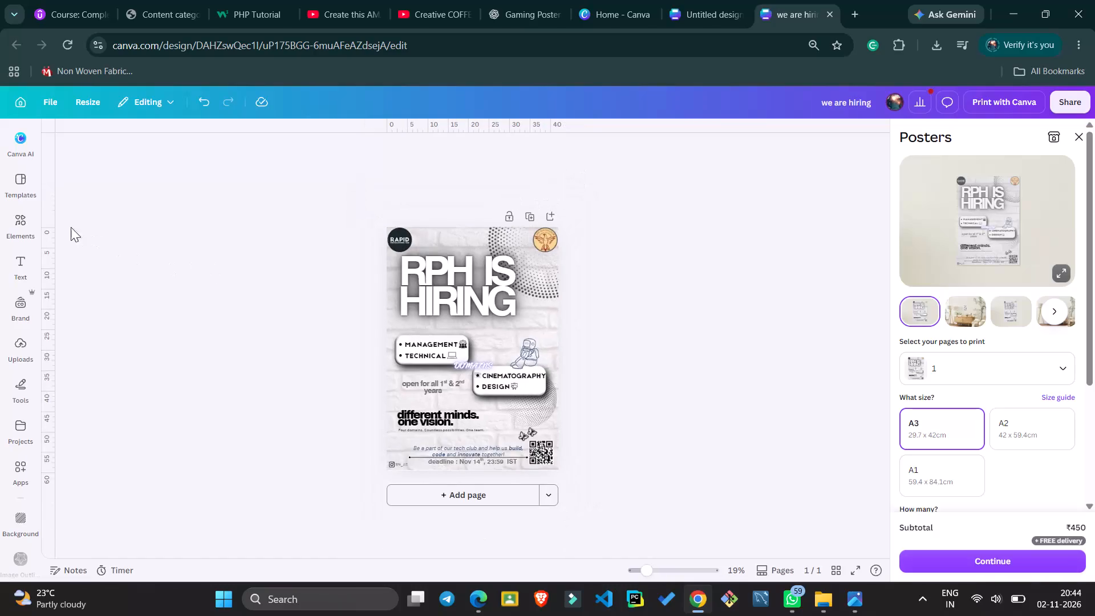
# Search the elements library for "frame" and look through the result categories.
pyautogui.click(9, 220)
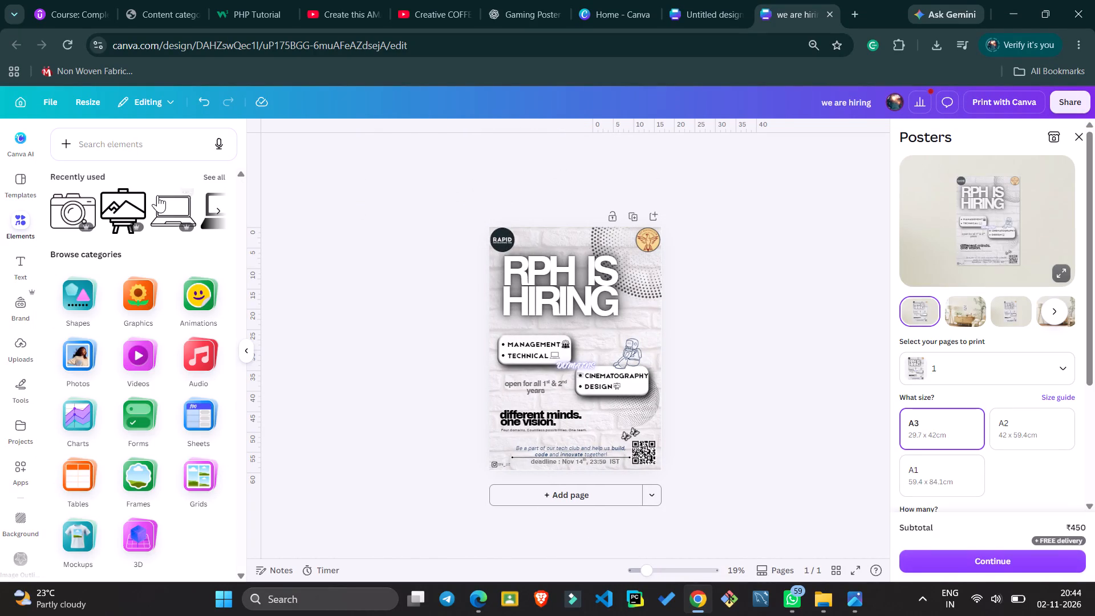
pyautogui.click(379, 329)
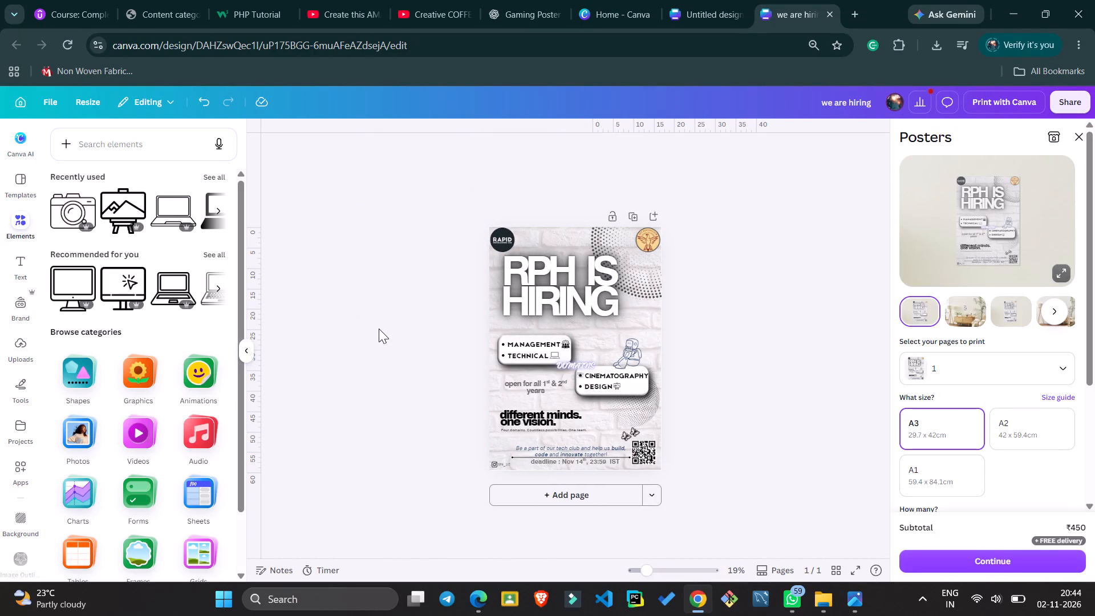
pyautogui.click(136, 144)
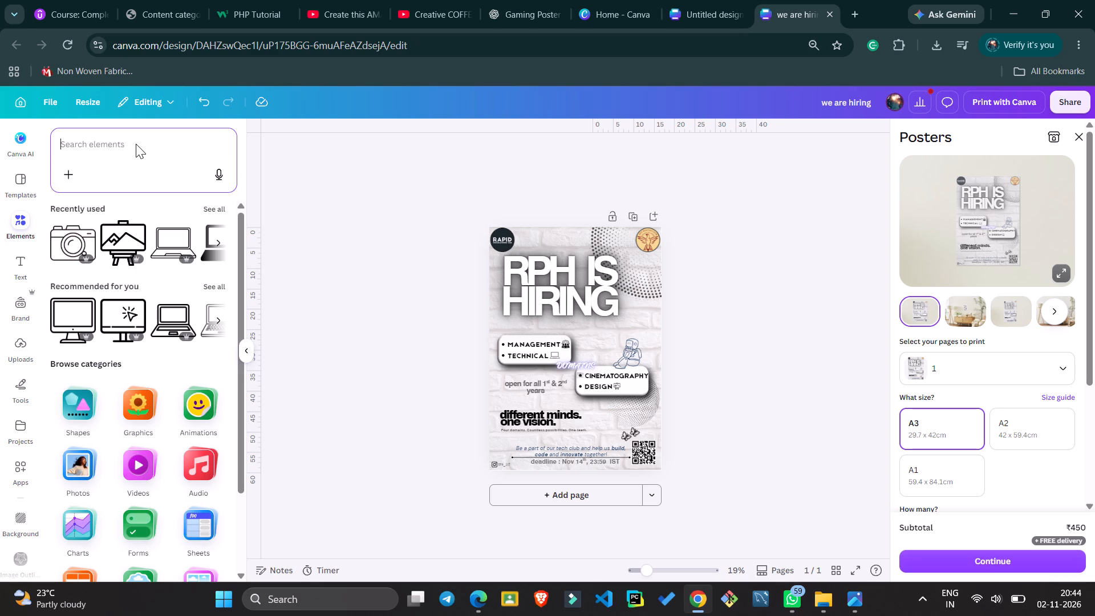
pyautogui.write('frame')
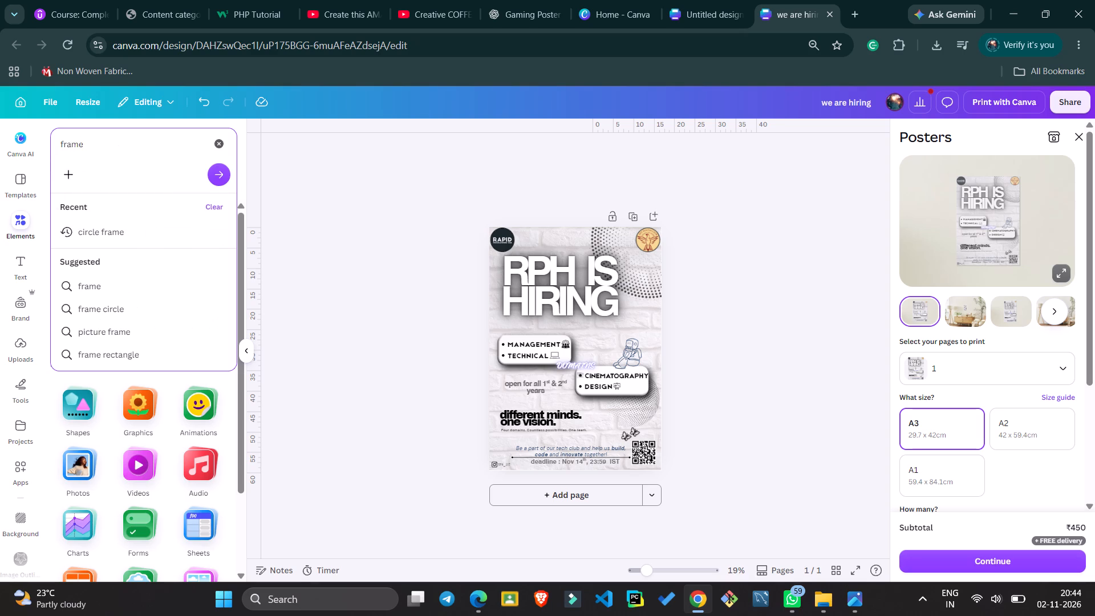
pyautogui.press('Return')
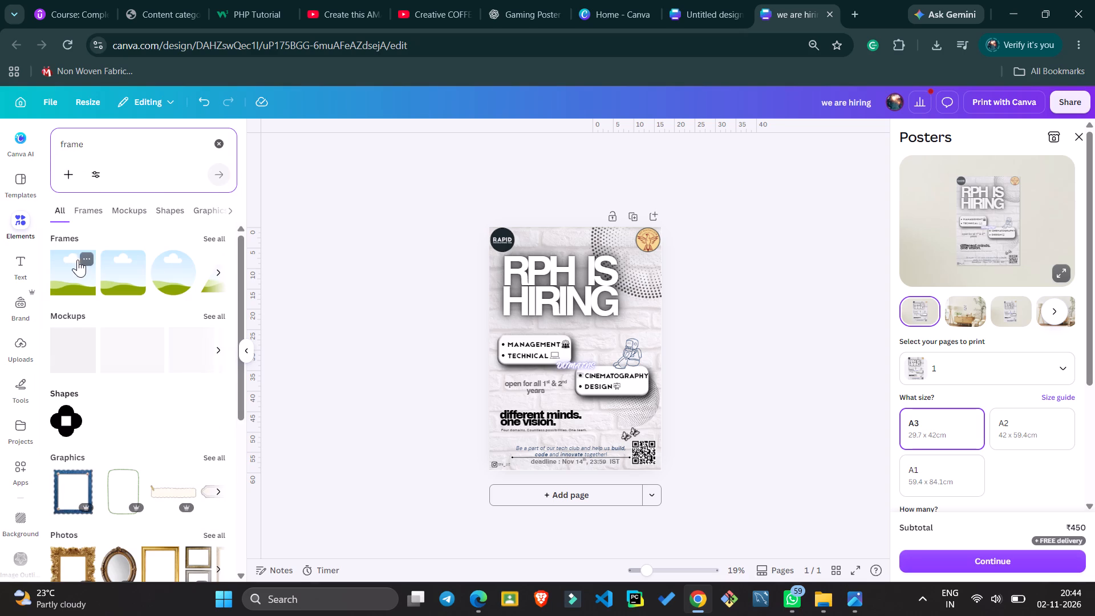
pyautogui.scroll(-2, 164, 448)
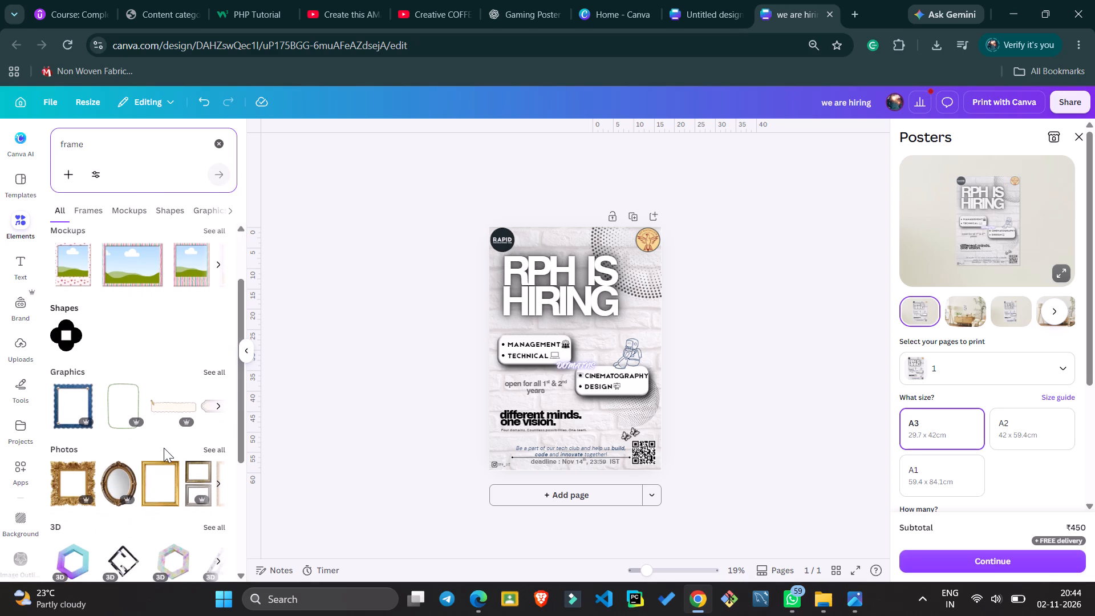
pyautogui.scroll(-2, 164, 448)
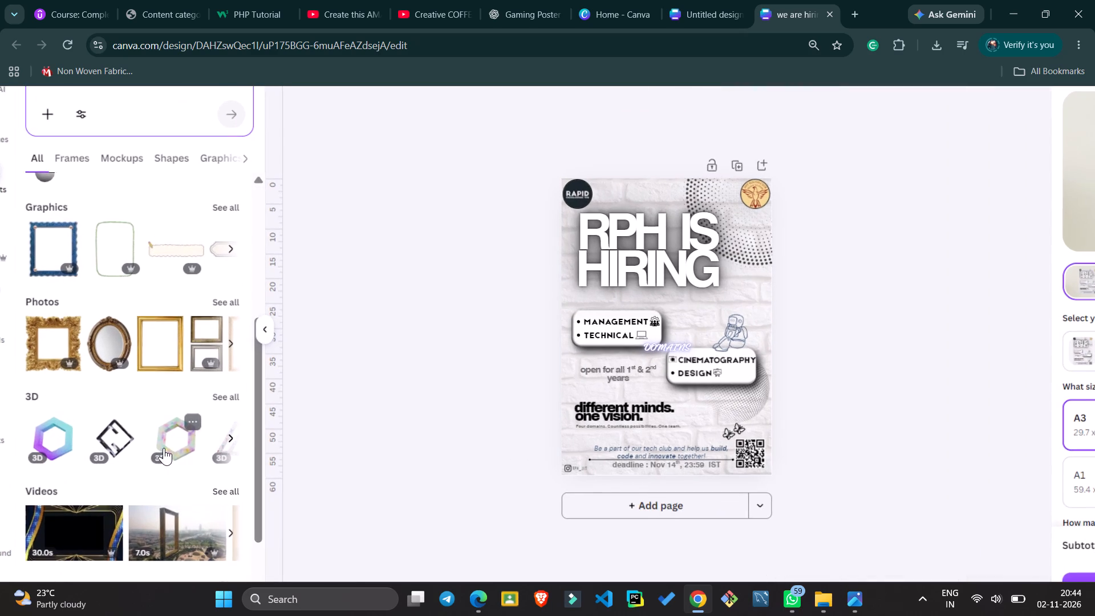
pyautogui.scroll(-5, 112, 443)
pyautogui.scroll(1, 112, 443)
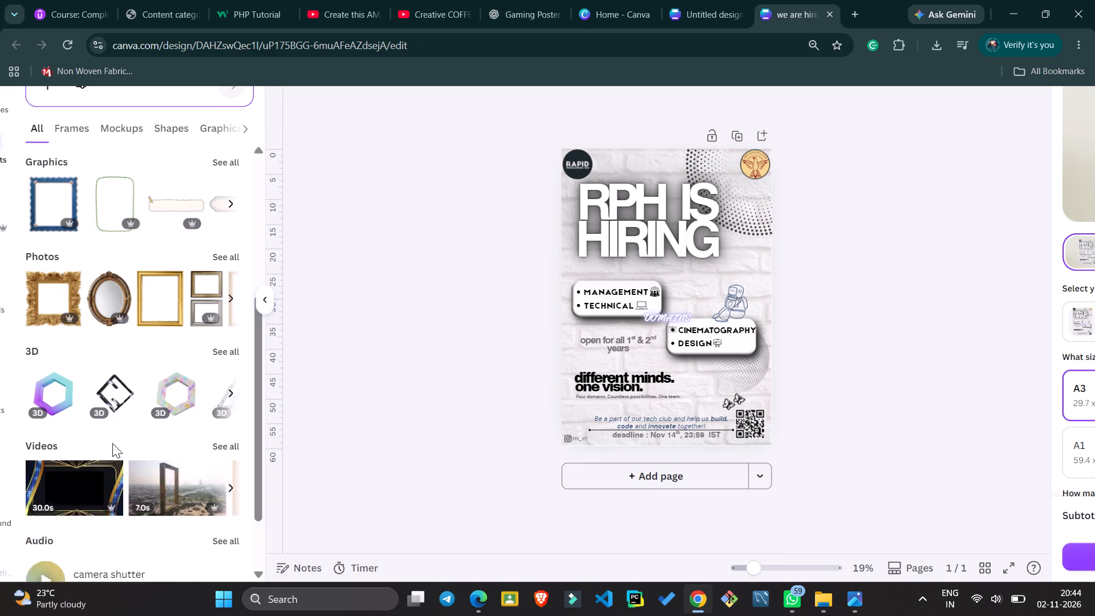
pyautogui.scroll(1, 112, 443)
pyautogui.scroll(2, 136, 267)
# Browse all graphics results for "frame" to find a simple border for the poster text.
pyautogui.click(221, 431)
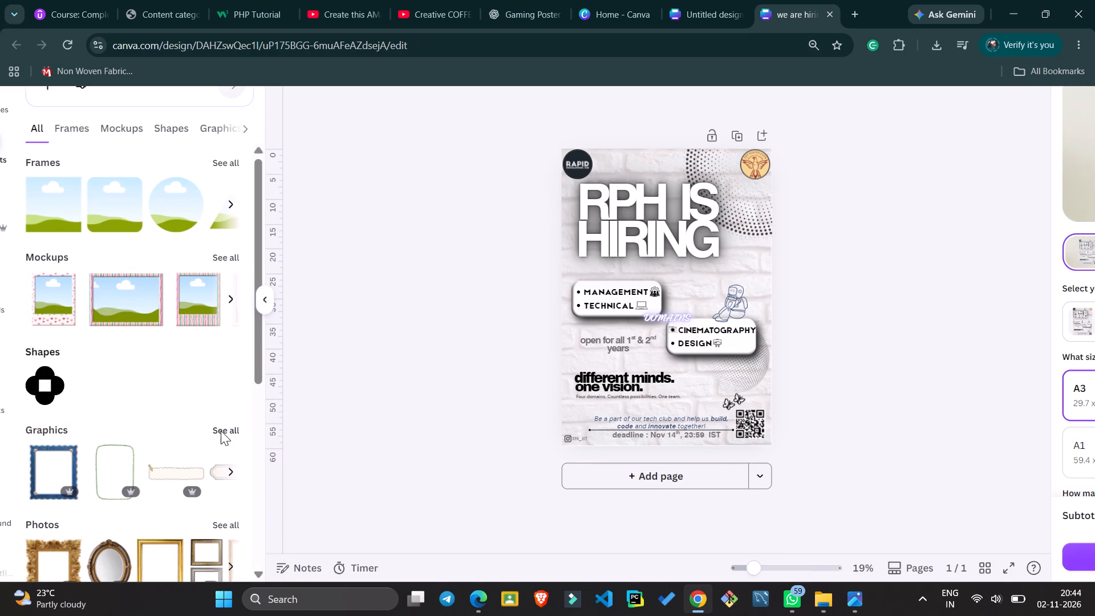
pyautogui.scroll(-2, 161, 419)
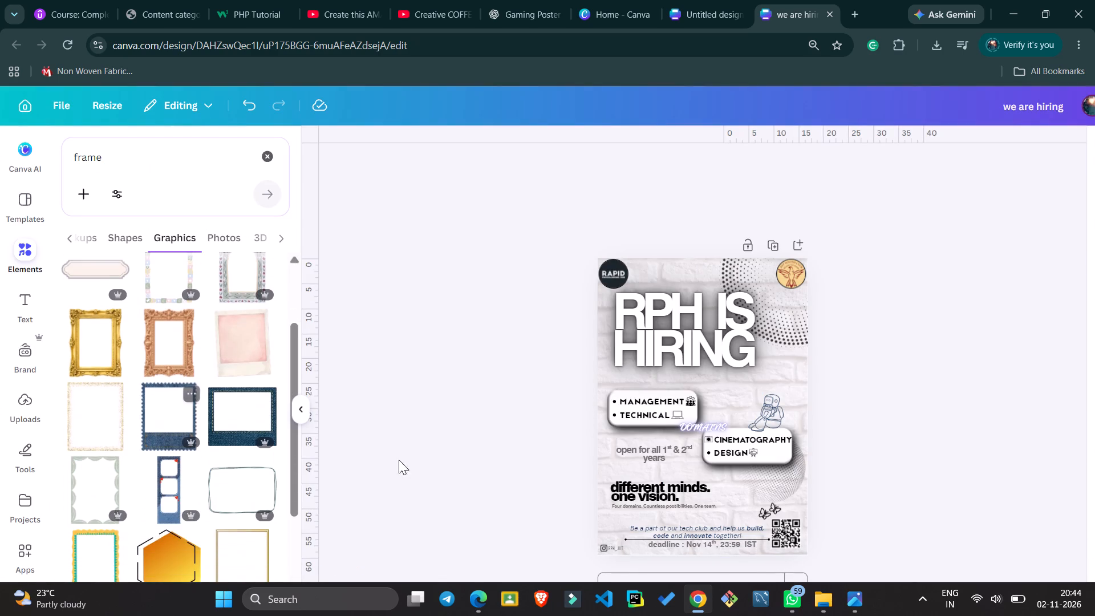
pyautogui.scroll(-1, 587, 484)
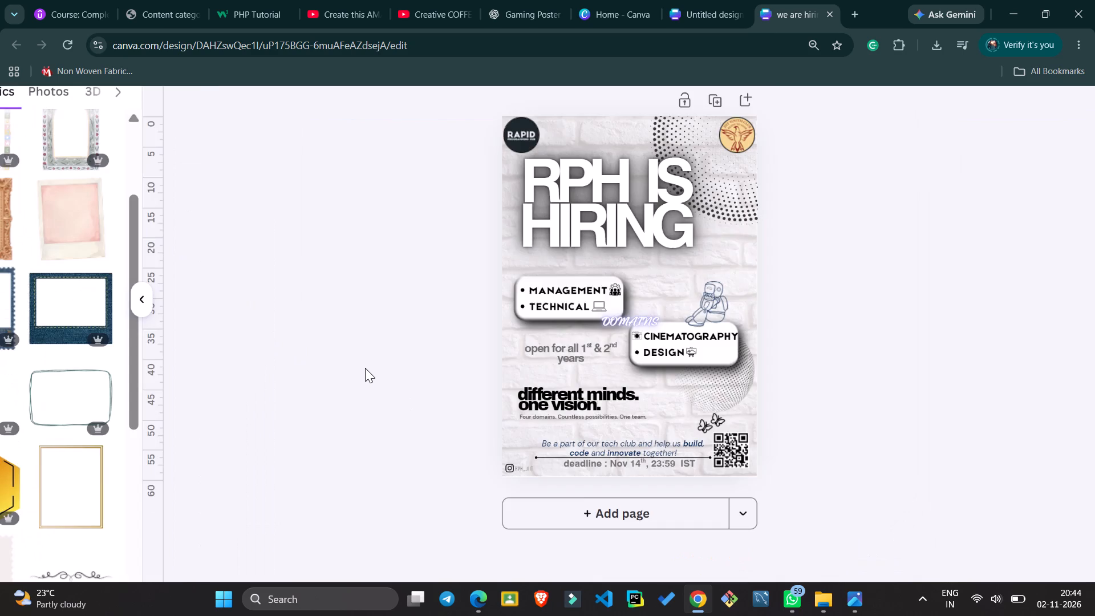
pyautogui.hscroll(1, 221, 355)
pyautogui.scroll(-1, 39, 459)
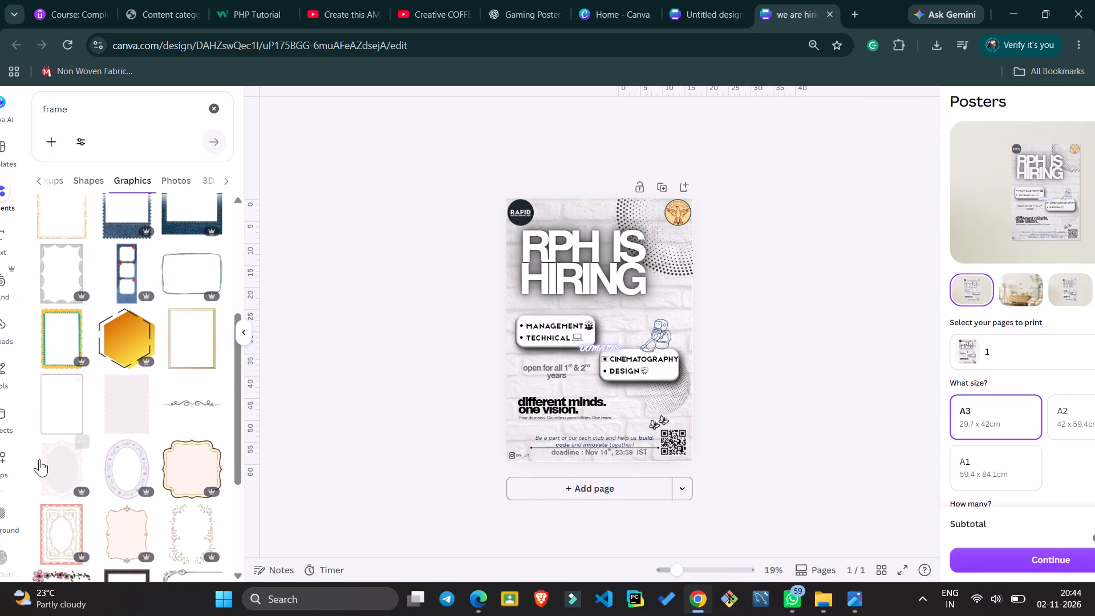
pyautogui.scroll(-5, 39, 459)
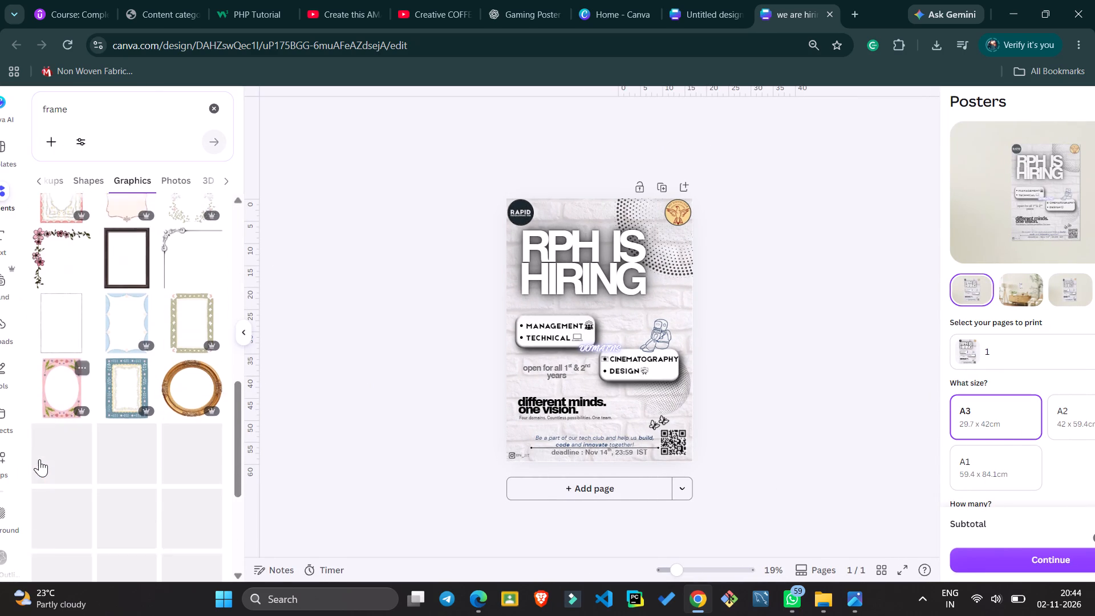
pyautogui.scroll(-2, 39, 459)
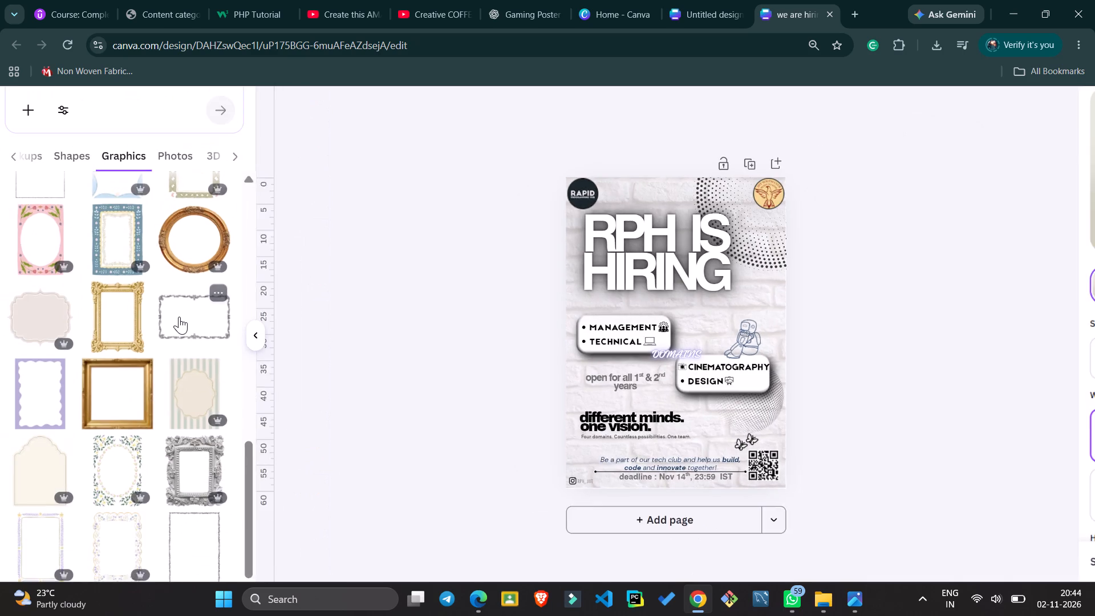
pyautogui.hscroll(1, 179, 317)
pyautogui.scroll(-2, 99, 401)
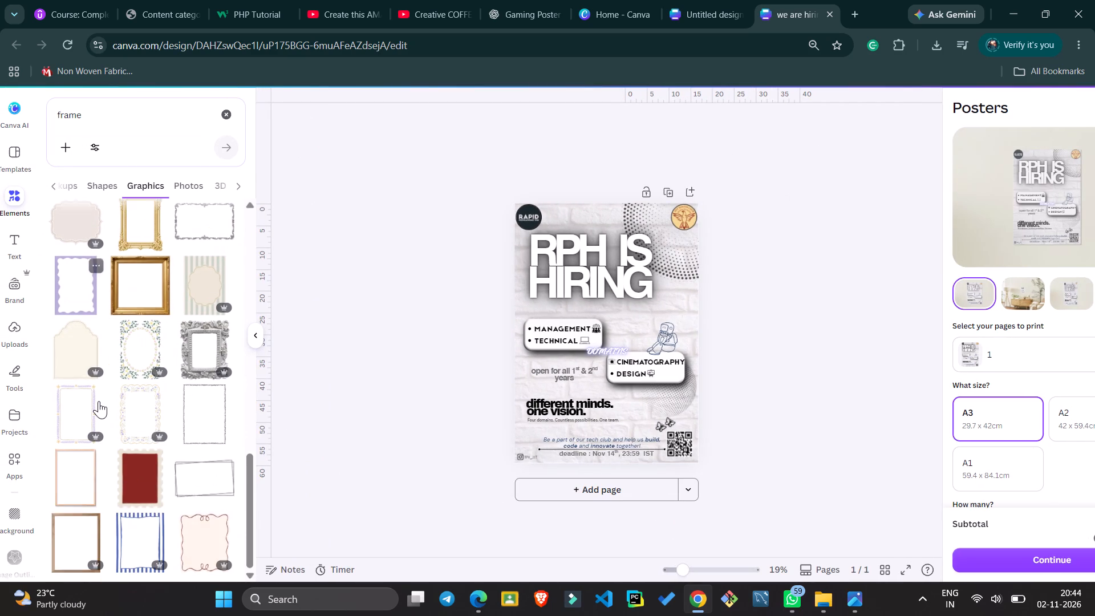
pyautogui.scroll(-4, 99, 401)
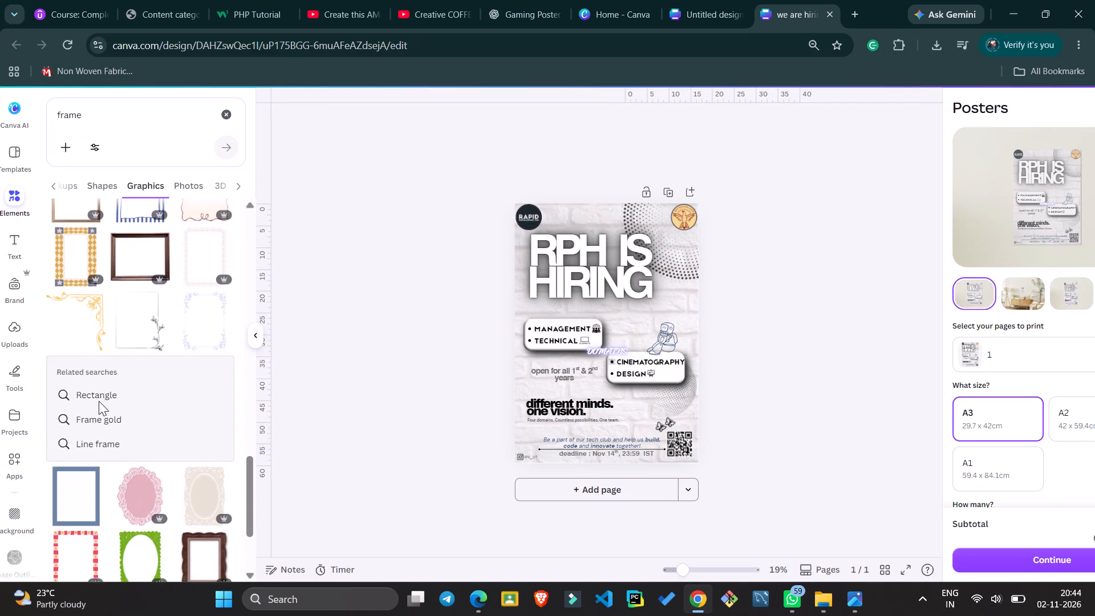
pyautogui.scroll(-5, 99, 401)
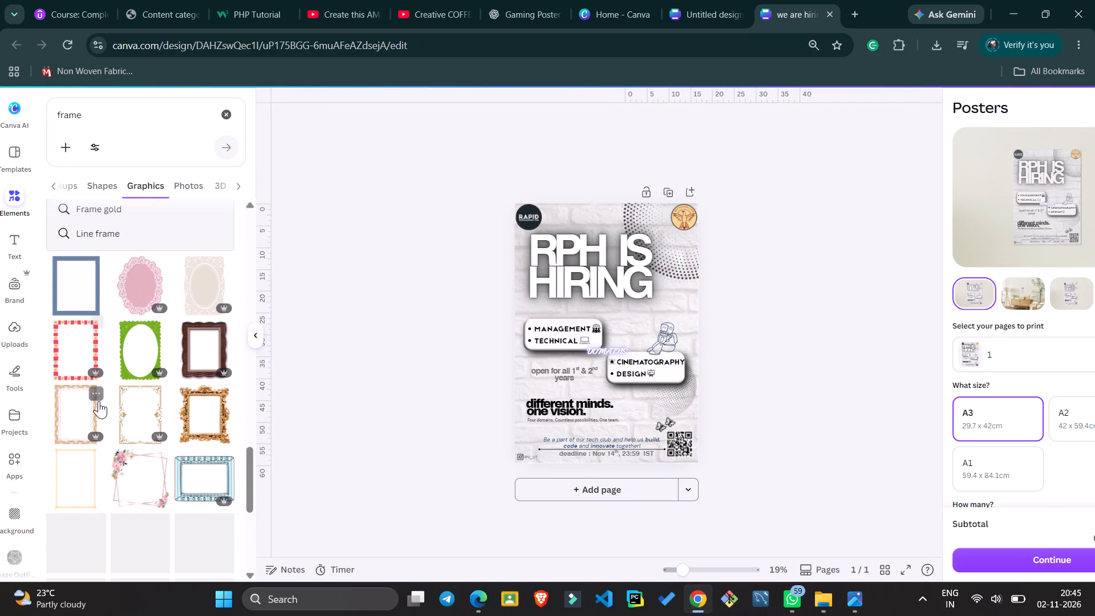
pyautogui.scroll(-3, 99, 401)
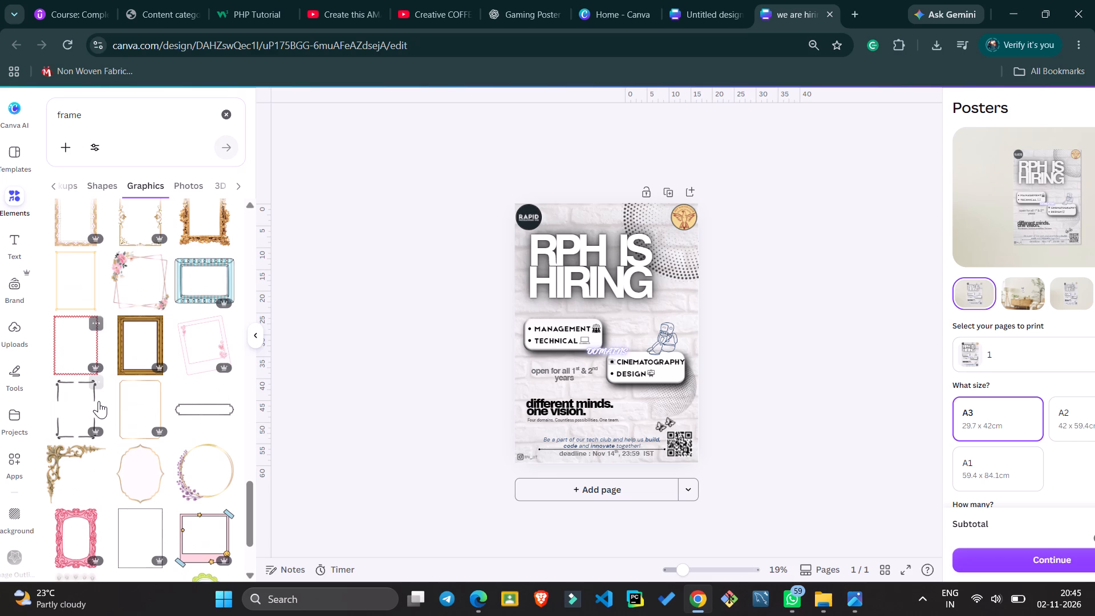
pyautogui.scroll(-4, 99, 401)
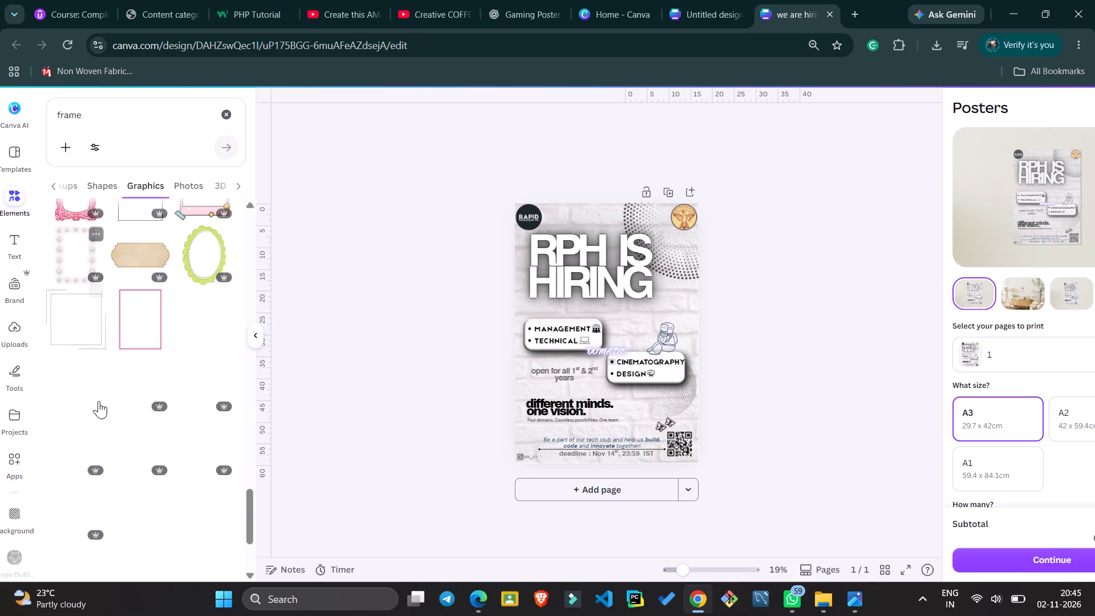
pyautogui.scroll(-1, 99, 401)
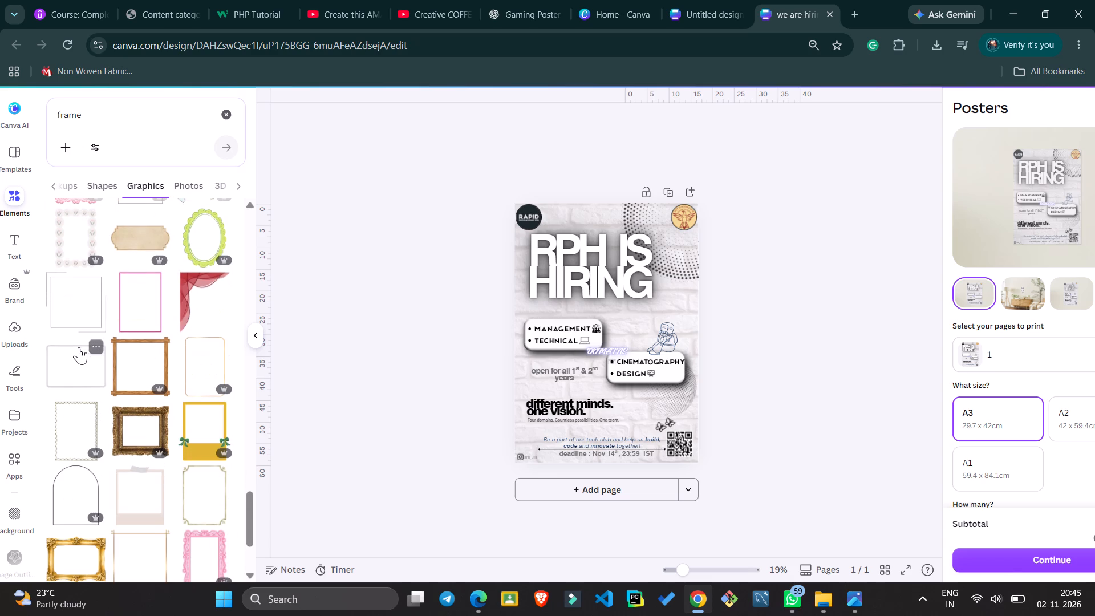
# Add the light-grey rounded rectangle frame over the "different minds. one vision." text, scale it down, and crop its upper edge below the "open for all" text.
pyautogui.moveTo(73, 375); pyautogui.dragTo(557, 415)
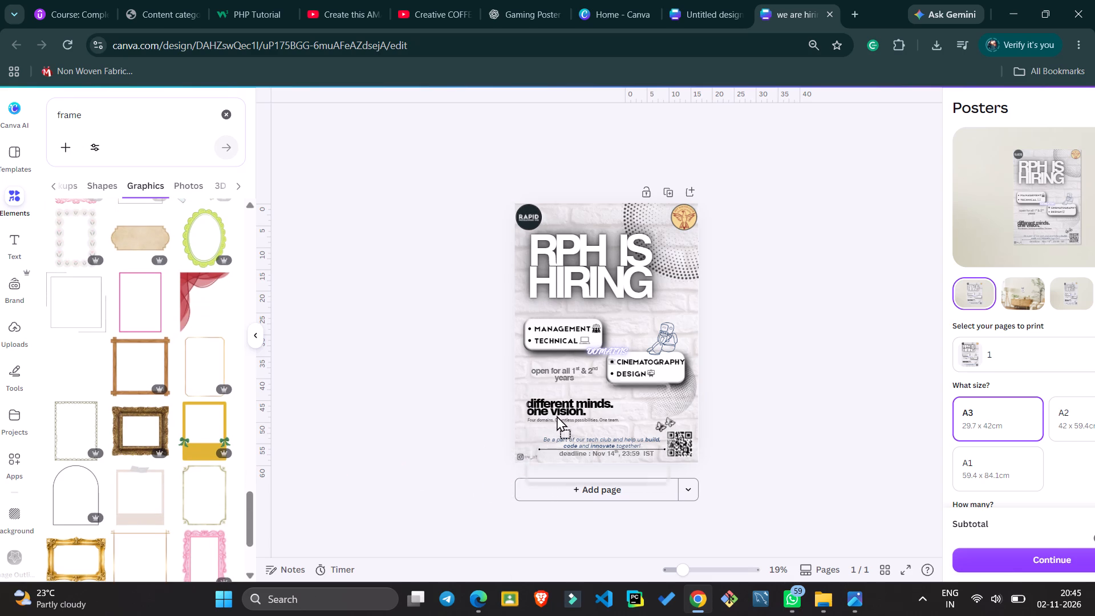
pyautogui.moveTo(557, 415); pyautogui.dragTo(555, 406)
pyautogui.moveTo(678, 476); pyautogui.dragTo(632, 441)
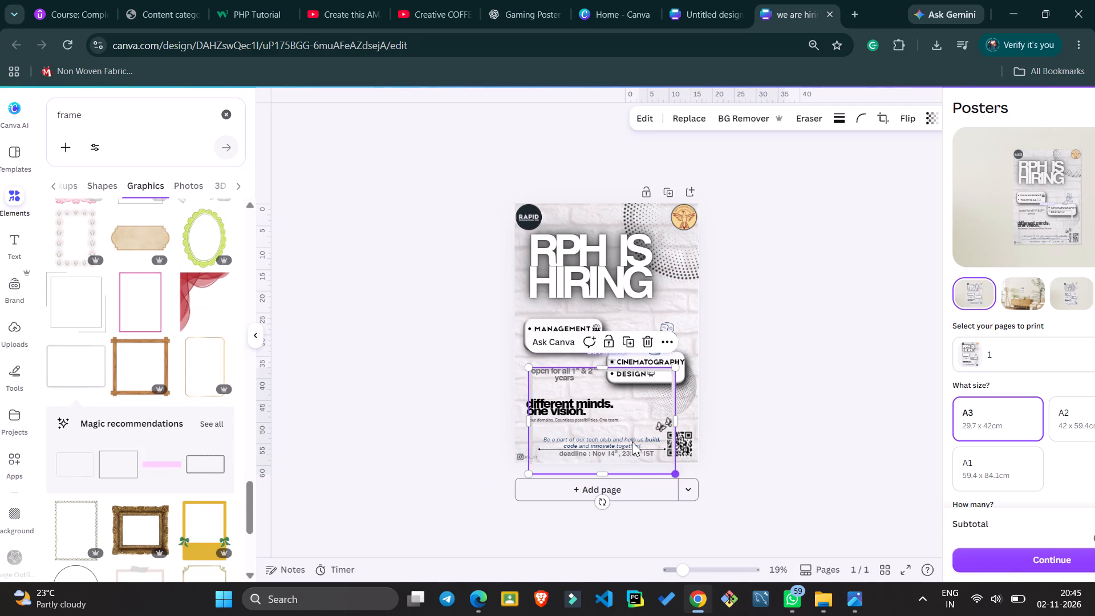
pyautogui.moveTo(632, 441); pyautogui.dragTo(630, 424)
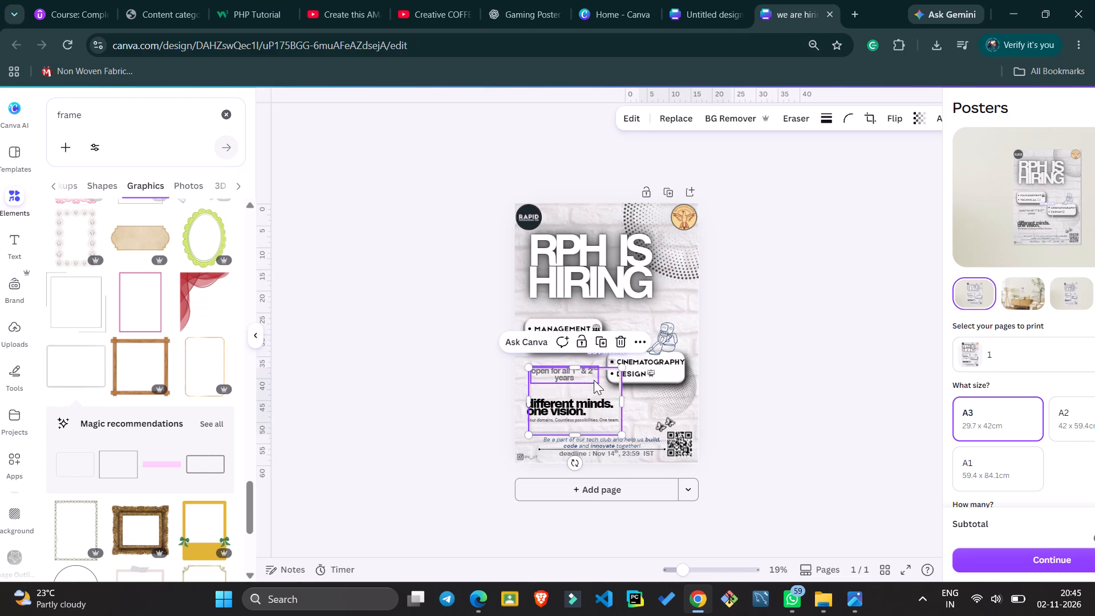
pyautogui.moveTo(572, 368); pyautogui.dragTo(572, 389)
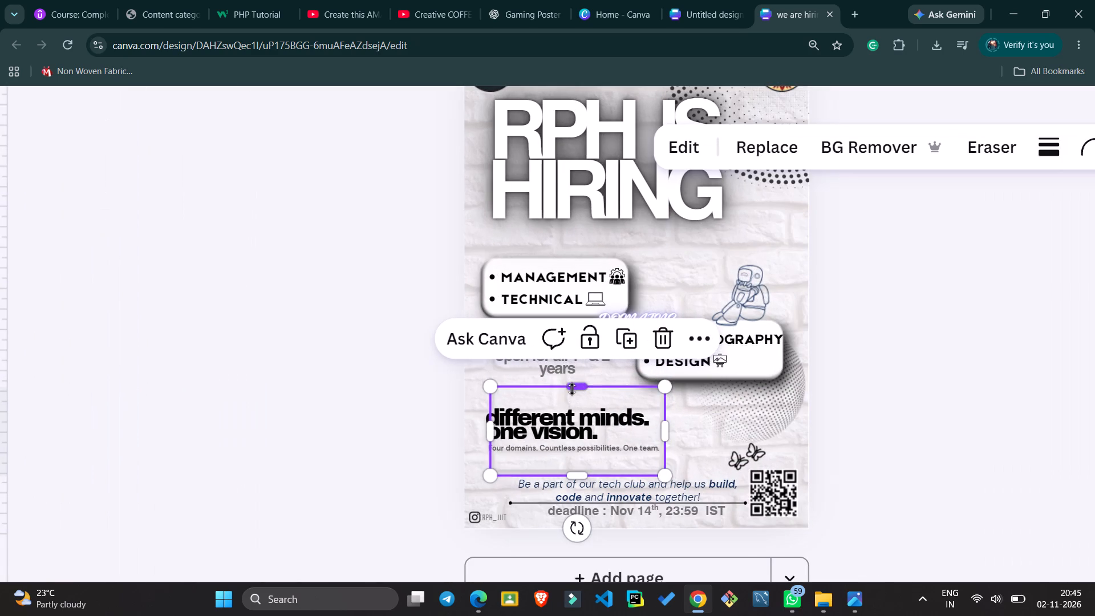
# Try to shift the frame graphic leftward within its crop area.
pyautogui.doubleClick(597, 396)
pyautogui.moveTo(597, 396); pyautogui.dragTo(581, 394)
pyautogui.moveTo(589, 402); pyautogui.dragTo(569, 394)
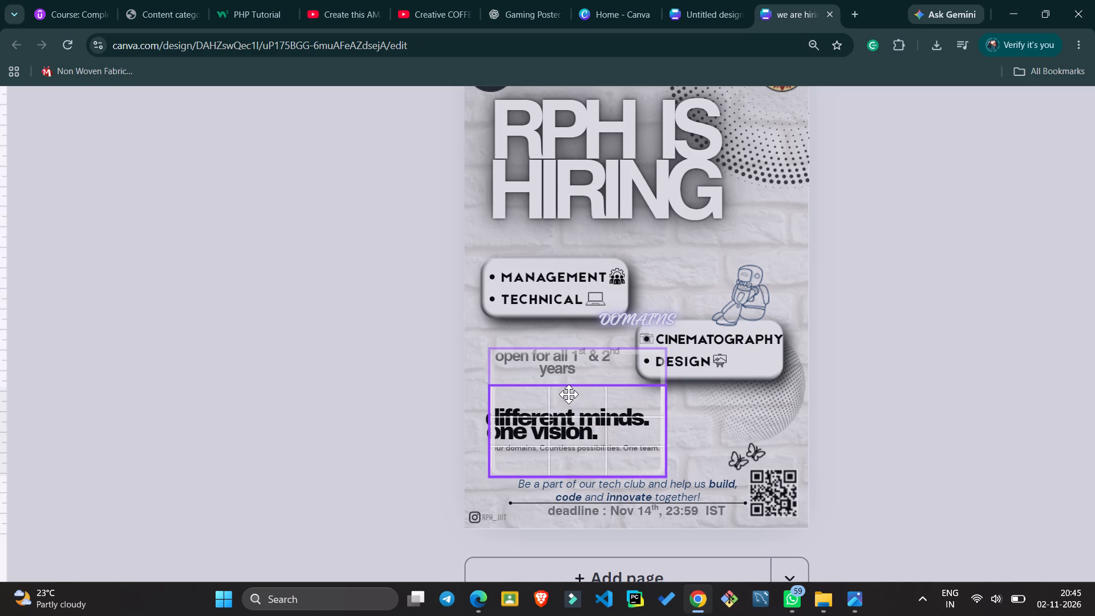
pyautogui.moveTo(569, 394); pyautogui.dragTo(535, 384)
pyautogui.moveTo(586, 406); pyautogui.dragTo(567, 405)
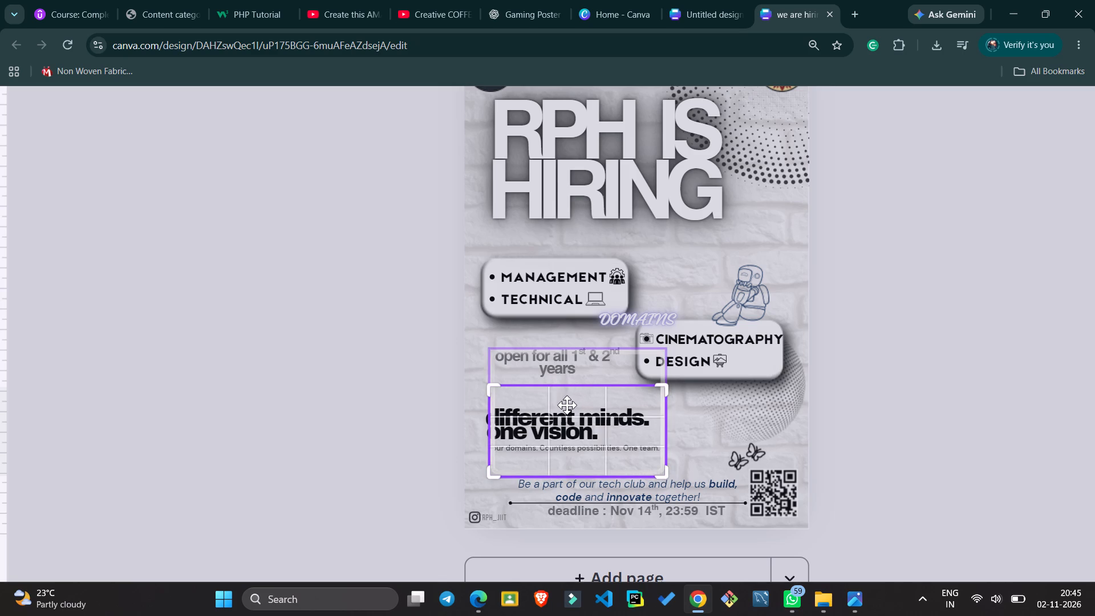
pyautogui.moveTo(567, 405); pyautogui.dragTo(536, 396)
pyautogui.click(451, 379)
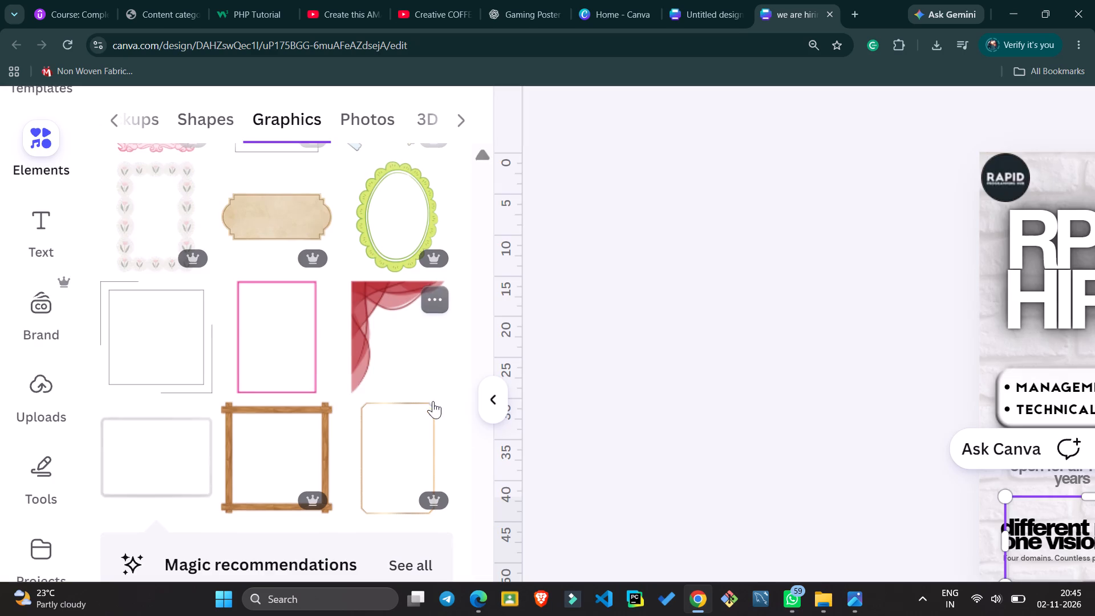
# Fit the frame around the "different minds. one vision." text group, moving it slightly left and sizing it about 22.5 wide by 7.2 high.
pyautogui.hscroll(-4, 749, 445)
pyautogui.scroll(-1, 749, 445)
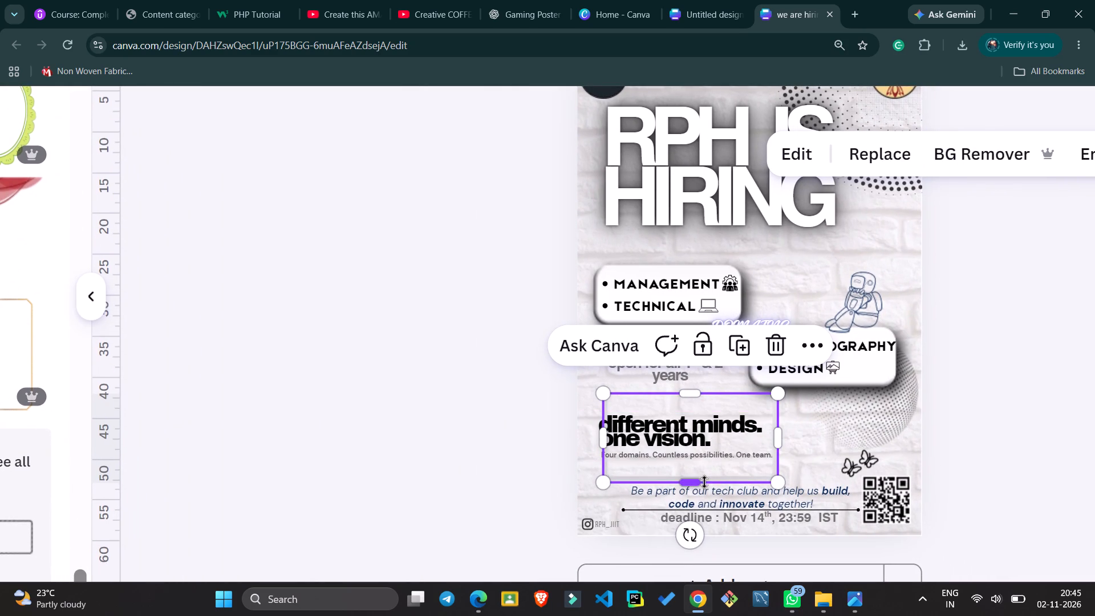
pyautogui.moveTo(717, 469); pyautogui.dragTo(701, 465)
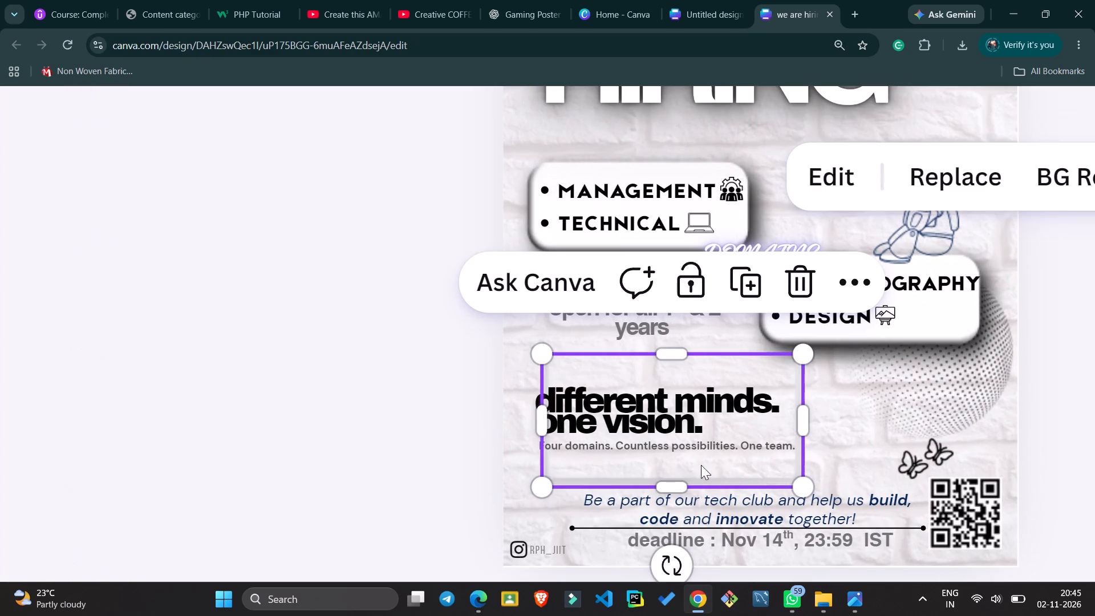
pyautogui.moveTo(701, 465); pyautogui.dragTo(698, 459)
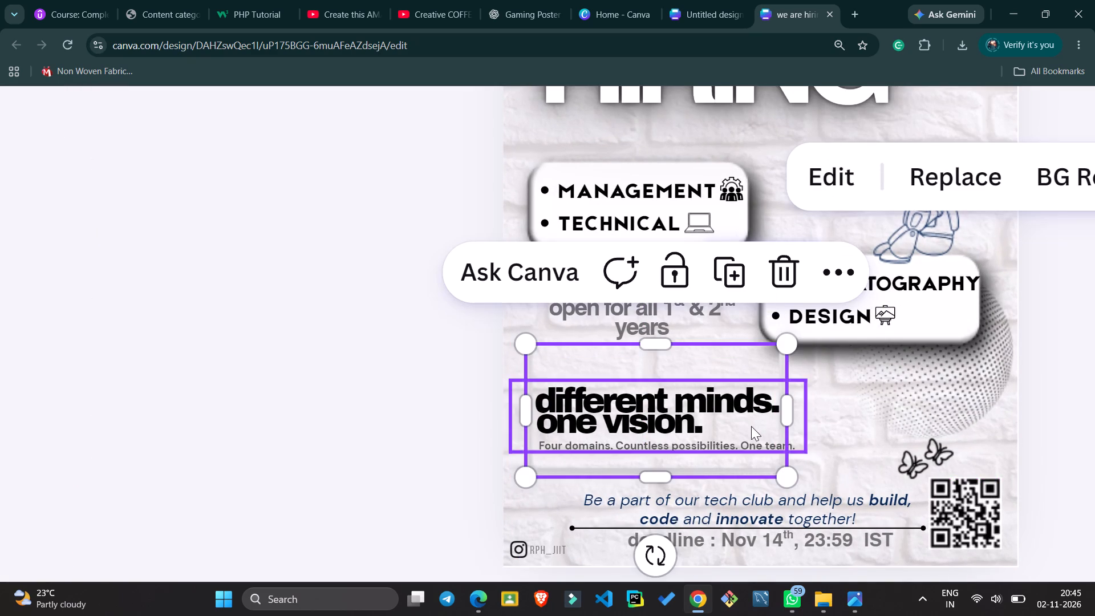
pyautogui.moveTo(785, 415); pyautogui.dragTo(799, 415)
pyautogui.moveTo(669, 346); pyautogui.dragTo(668, 368)
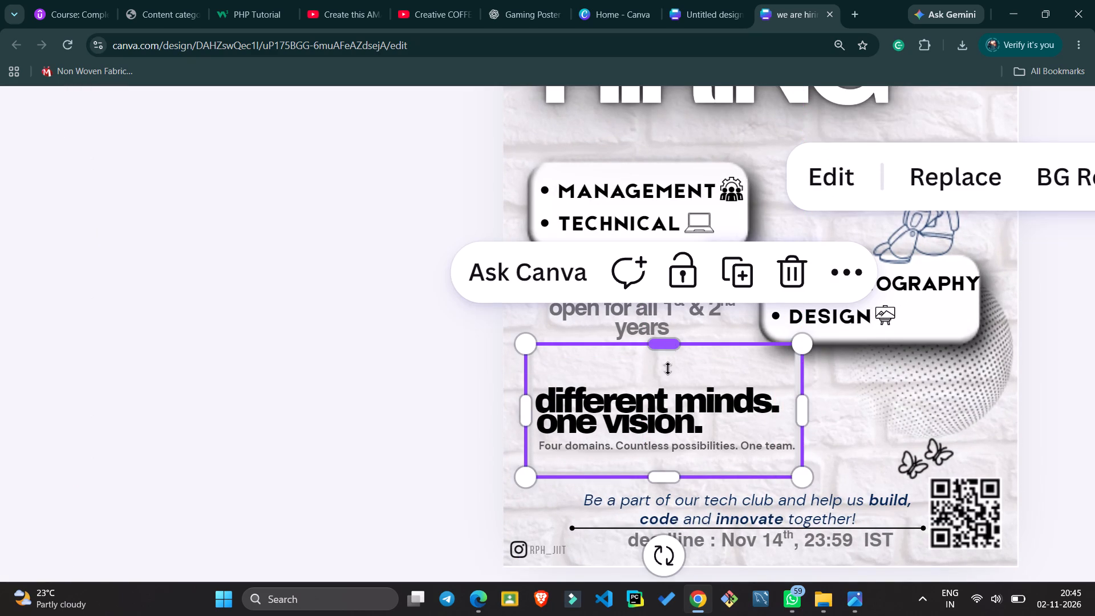
pyautogui.moveTo(668, 368); pyautogui.dragTo(667, 375)
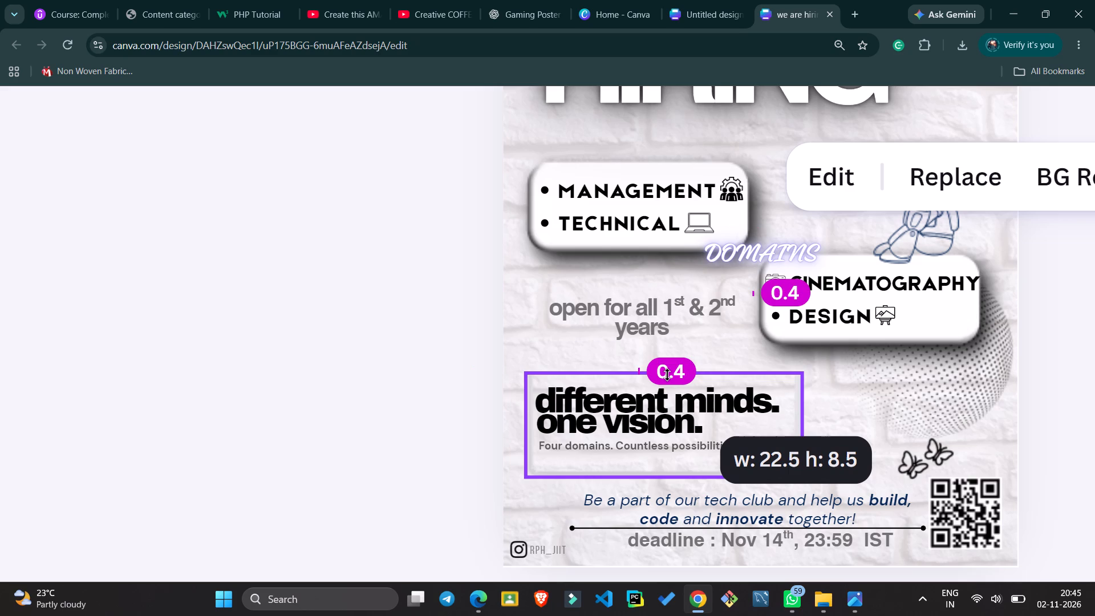
pyautogui.moveTo(667, 375); pyautogui.dragTo(667, 373)
pyautogui.moveTo(659, 477); pyautogui.dragTo(658, 465)
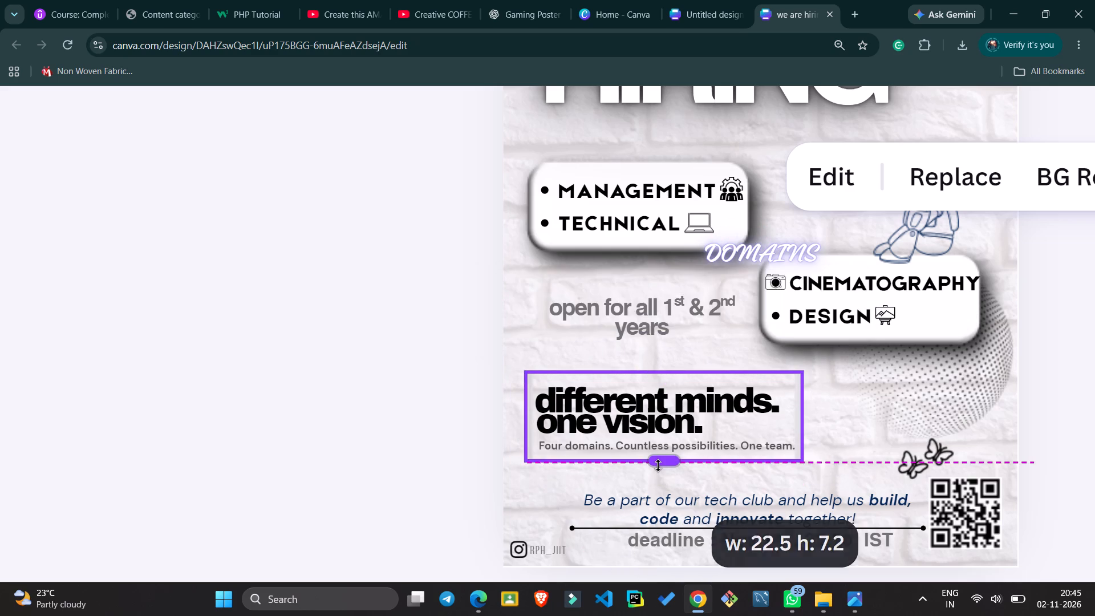
pyautogui.moveTo(658, 465); pyautogui.dragTo(658, 466)
pyautogui.click(433, 396)
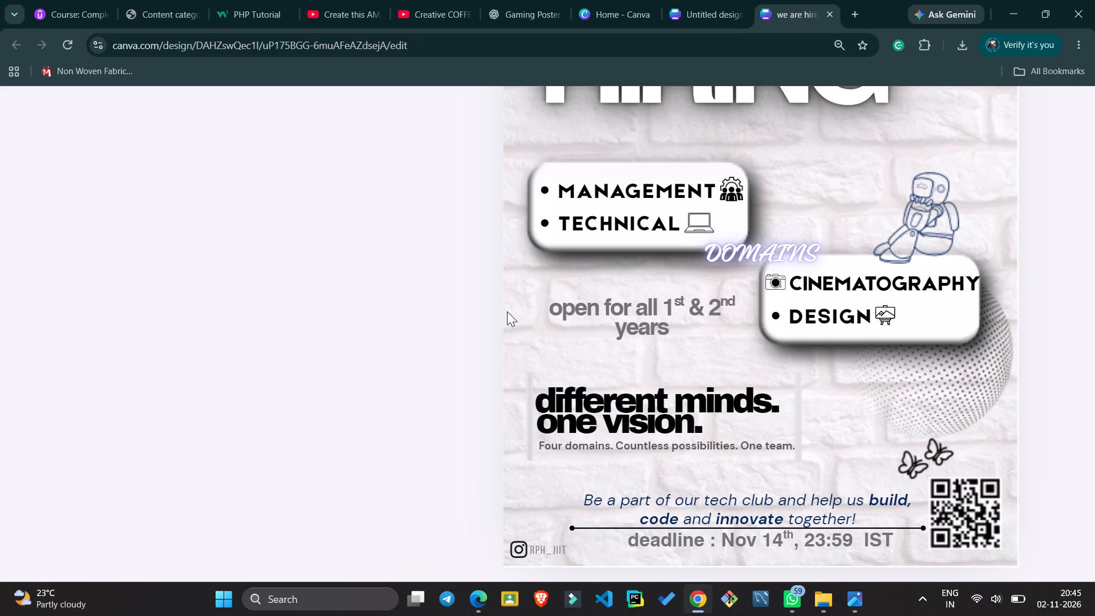
# Apply the Natural filter's Fresco style at intensity 100 to the frame graphic around the "different minds. one vision." text.
pyautogui.click(531, 386)
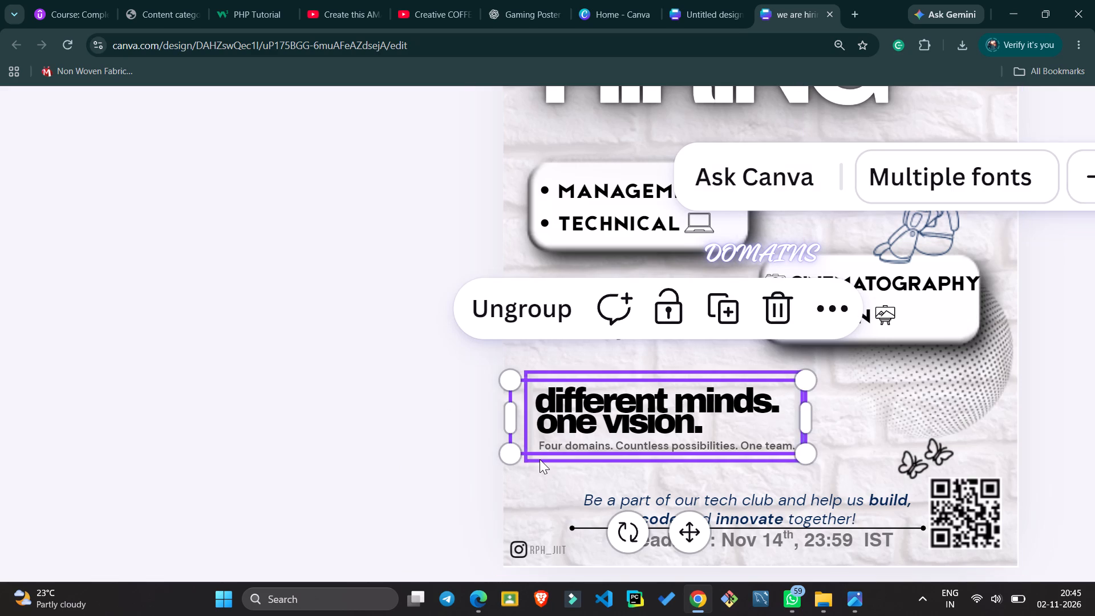
pyautogui.click(540, 459)
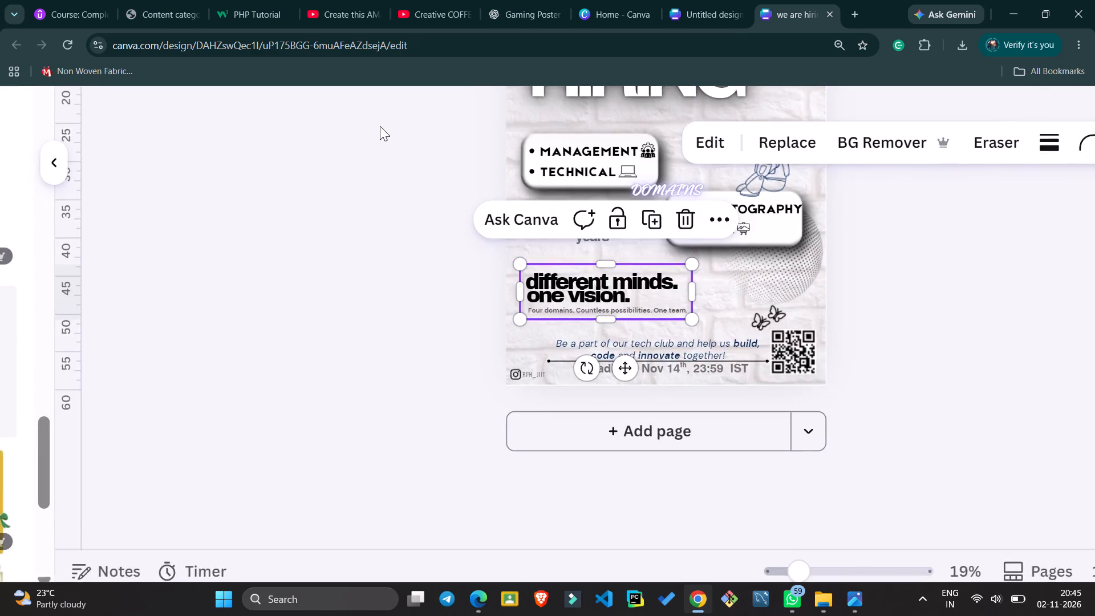
pyautogui.scroll(3, 380, 126)
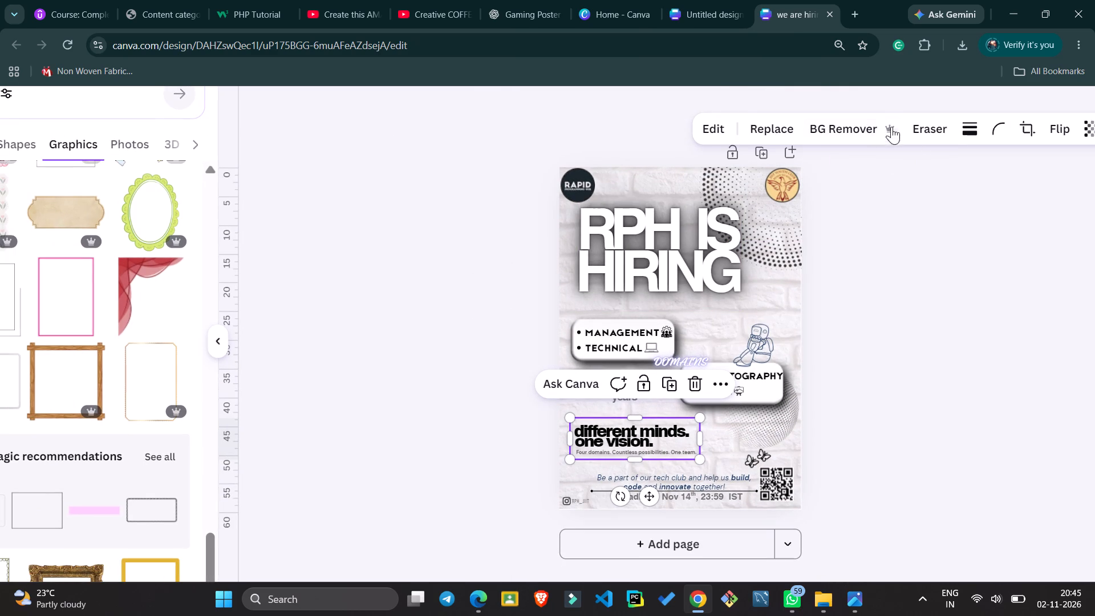
pyautogui.click(722, 123)
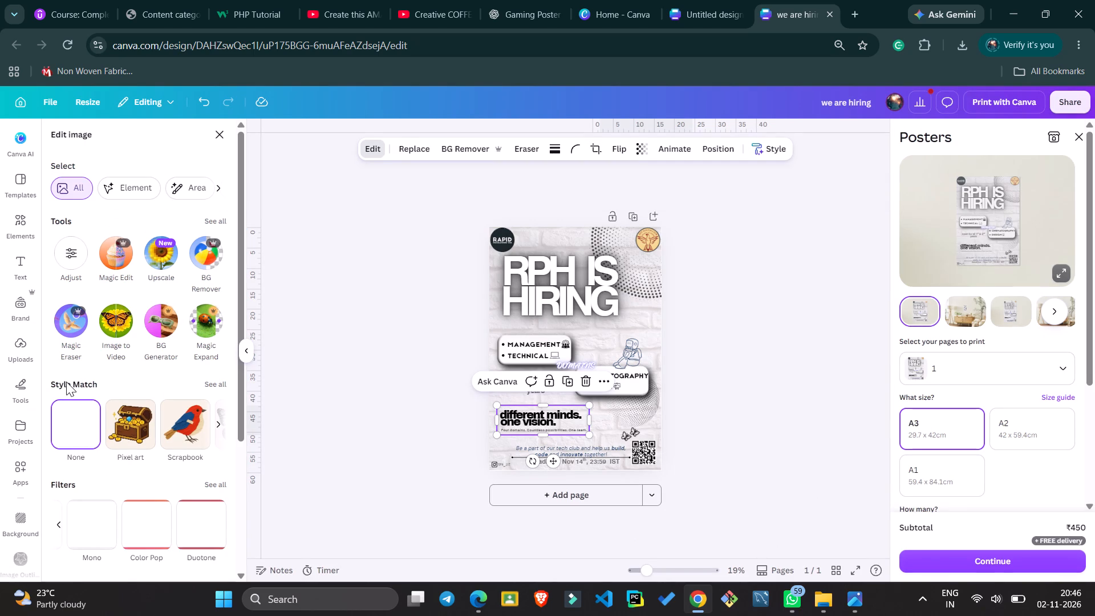
pyautogui.scroll(-1, 66, 382)
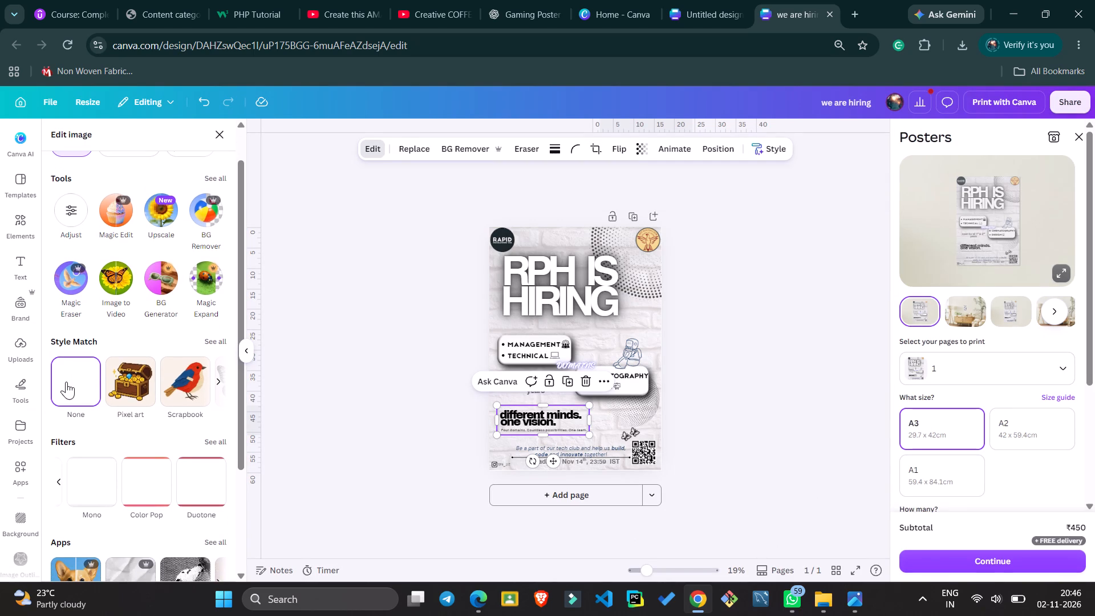
pyautogui.scroll(-1, 66, 382)
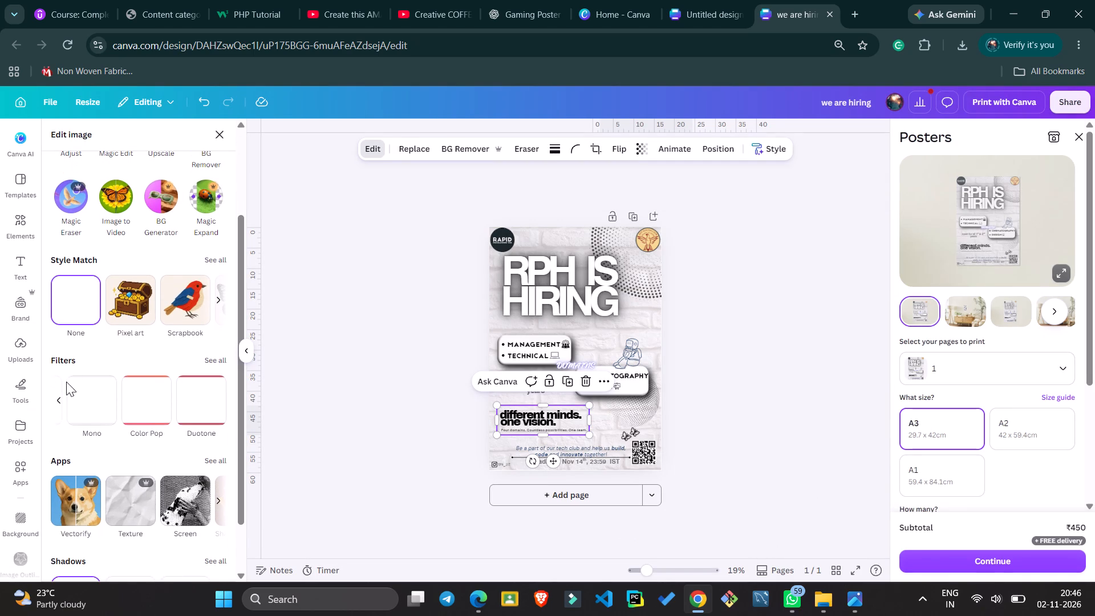
pyautogui.scroll(-1, 66, 382)
pyautogui.hscroll(-1, 148, 384)
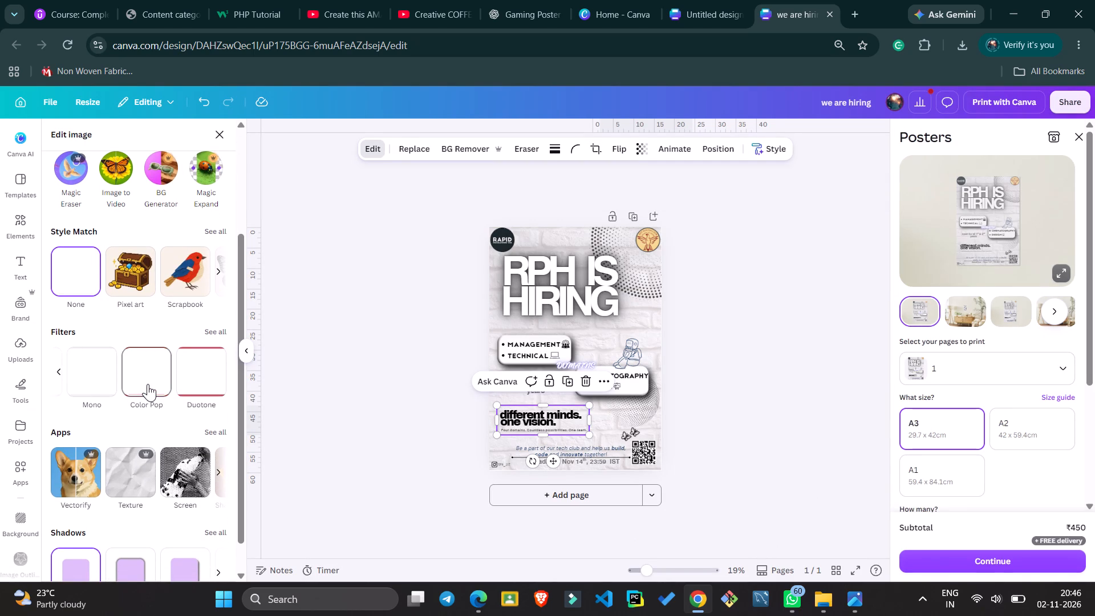
pyautogui.hscroll(-2, 148, 384)
pyautogui.click(59, 373)
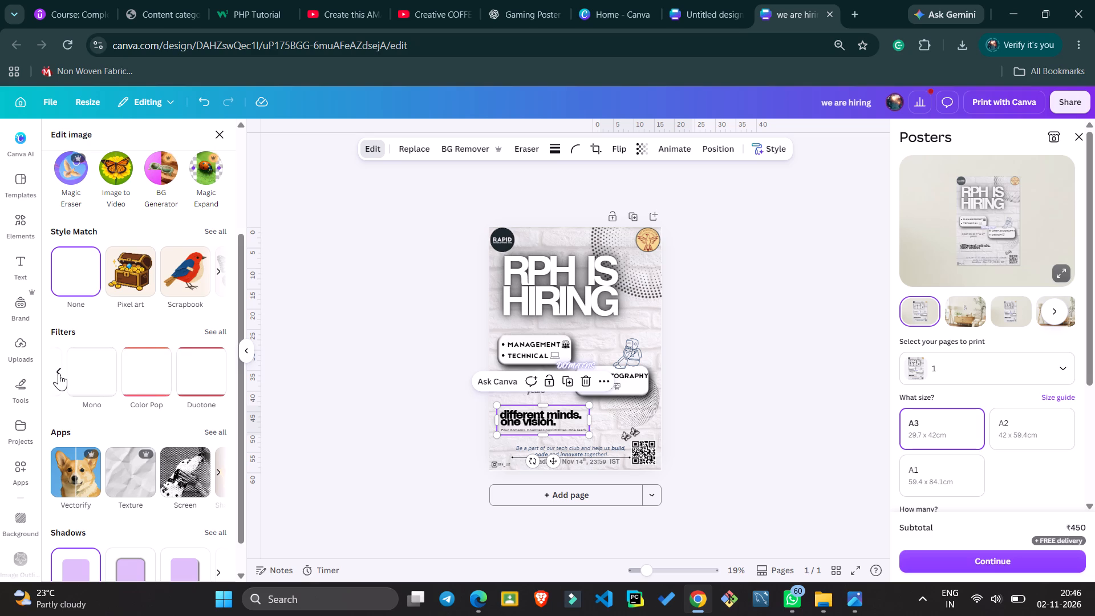
pyautogui.click(59, 373)
pyautogui.click(59, 373)
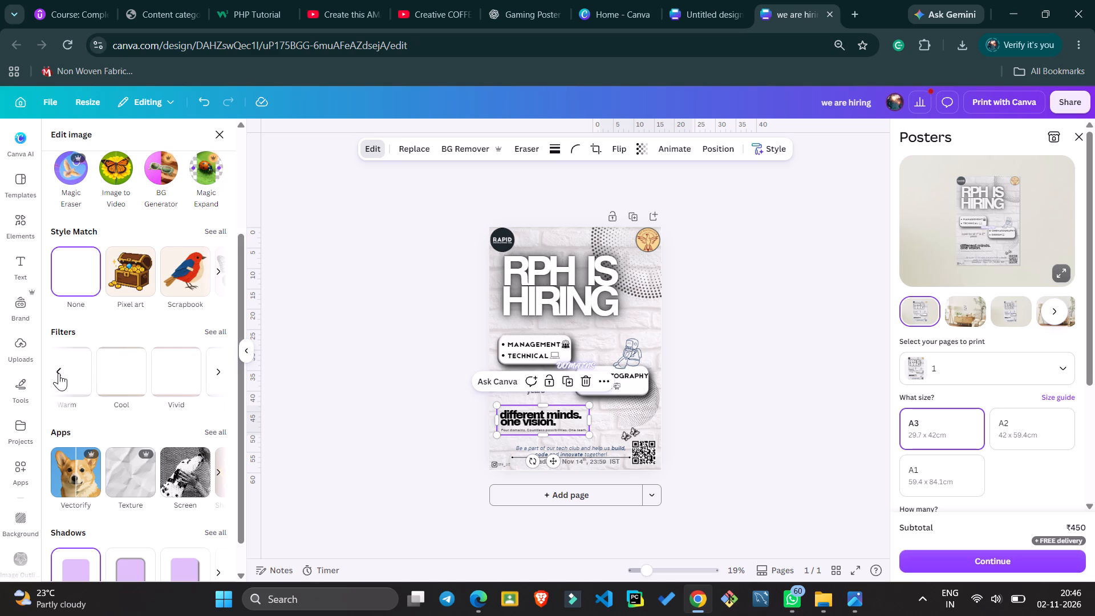
pyautogui.click(59, 373)
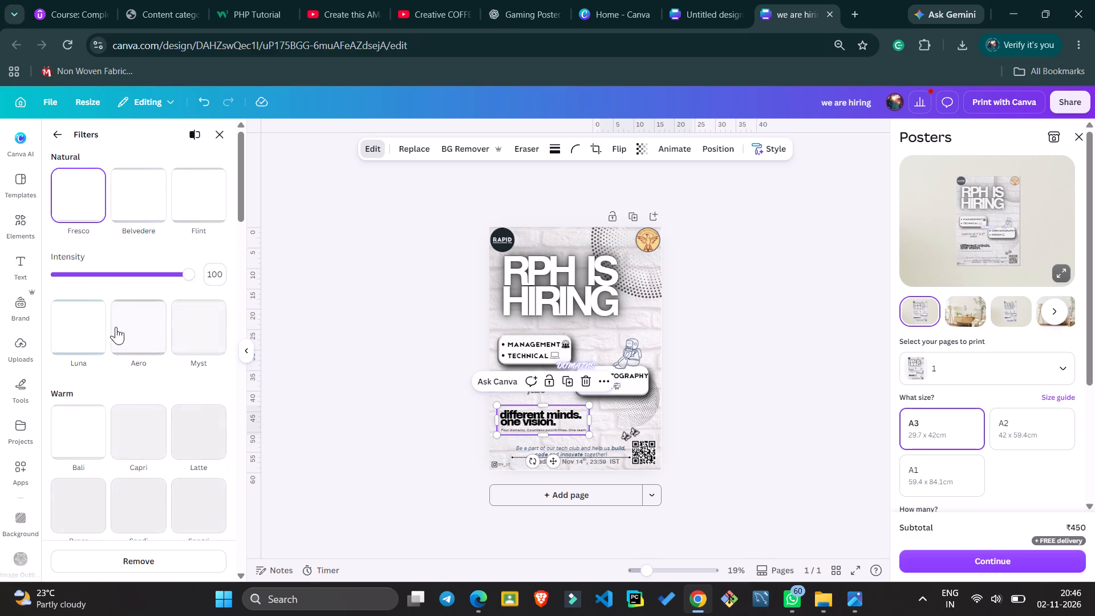
pyautogui.click(61, 127)
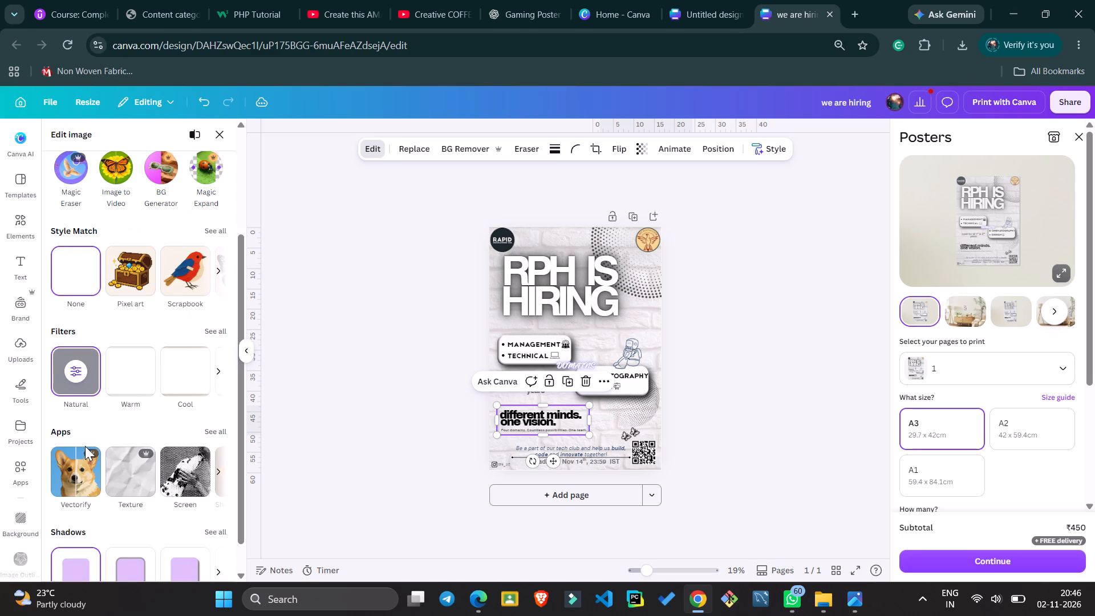
# Apply the Glow shadow effect to the frame graphic around the "different minds. one vision." text.
pyautogui.scroll(-2, 85, 446)
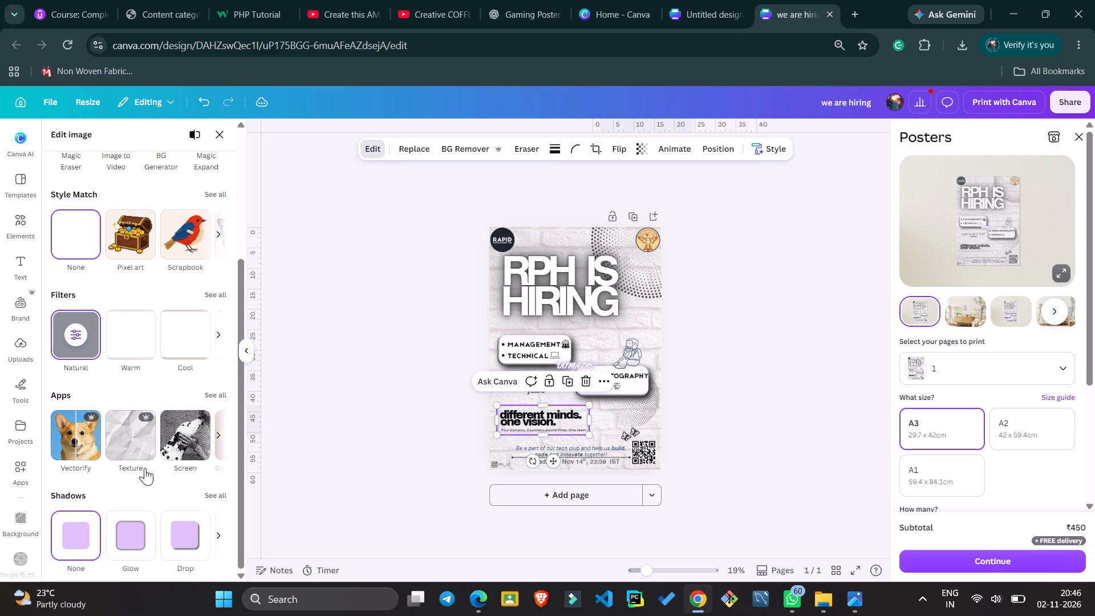
pyautogui.hscroll(-2, 145, 468)
pyautogui.scroll(-2, 145, 468)
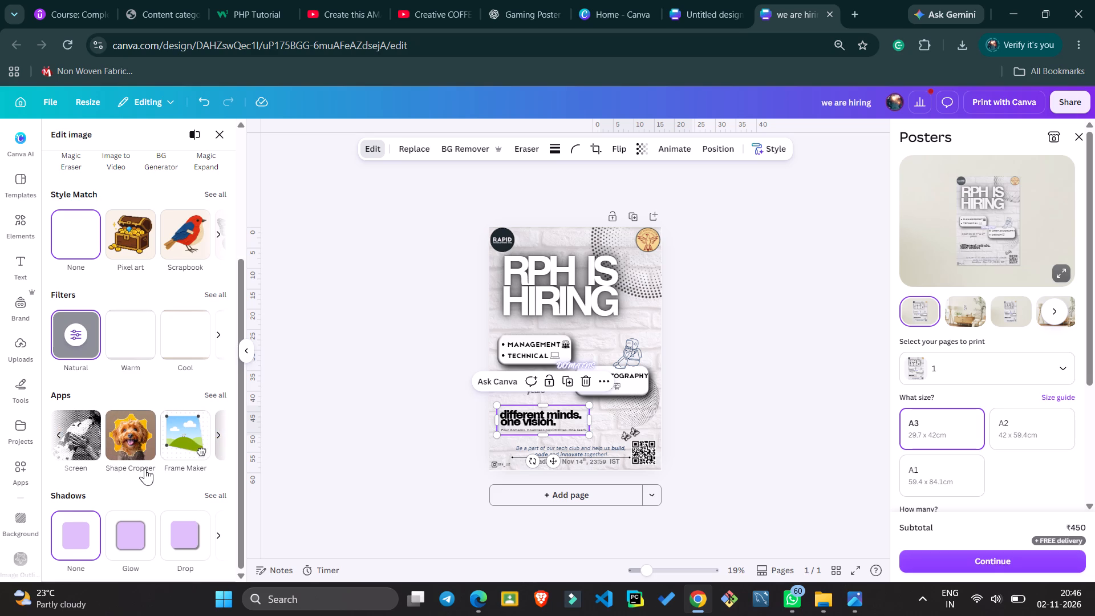
pyautogui.scroll(-1, 145, 468)
pyautogui.click(125, 556)
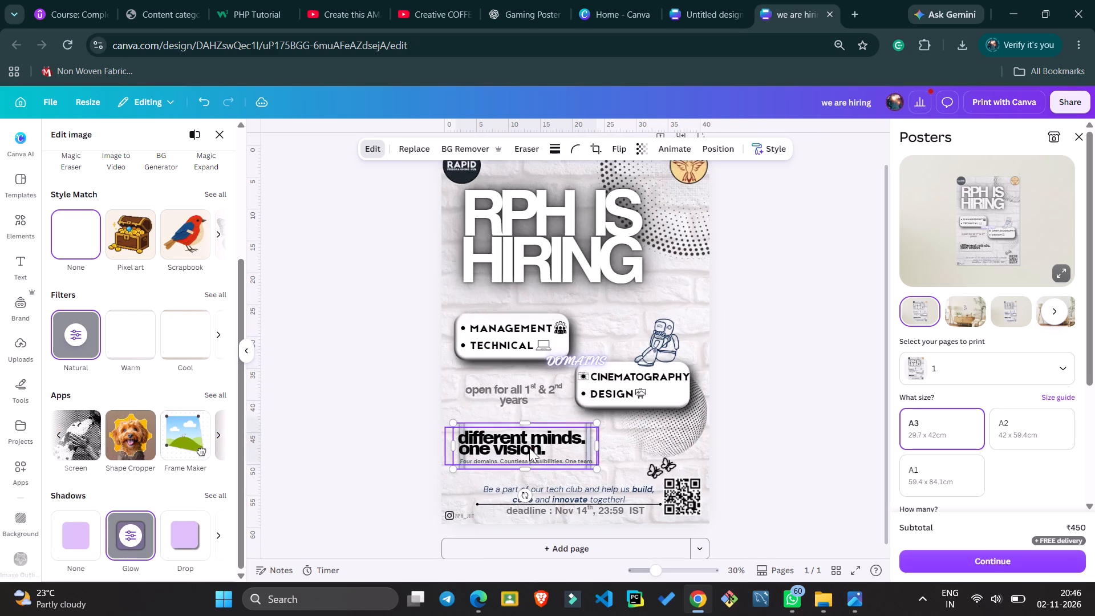
pyautogui.click(355, 403)
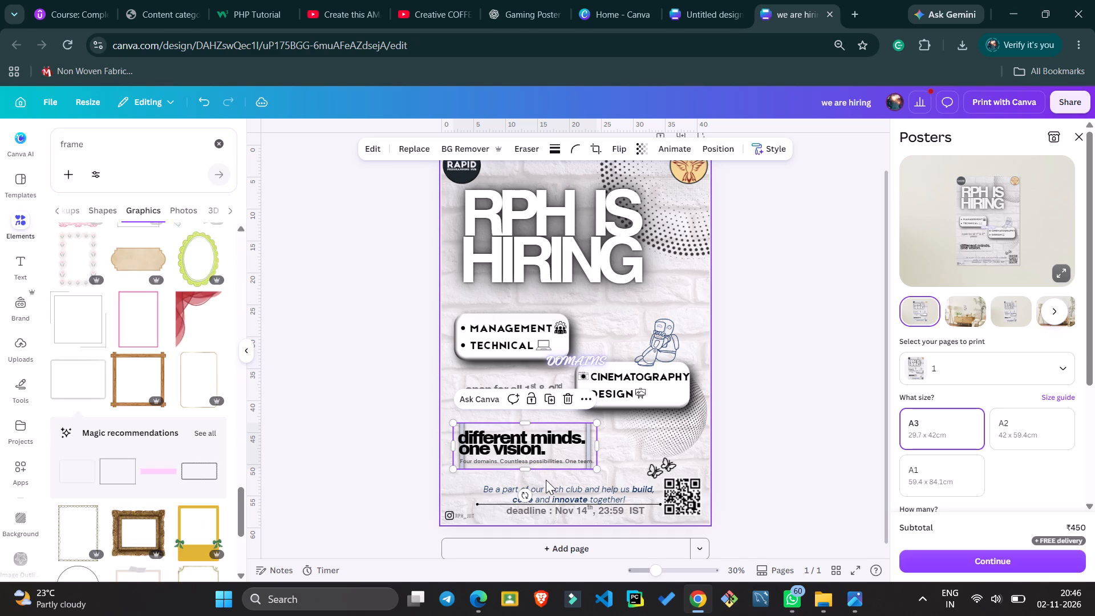
# Widen the glowing frame on both sides of the "different minds. one vision." text to about 25.7 wide by 7.2 high.
pyautogui.click(546, 480)
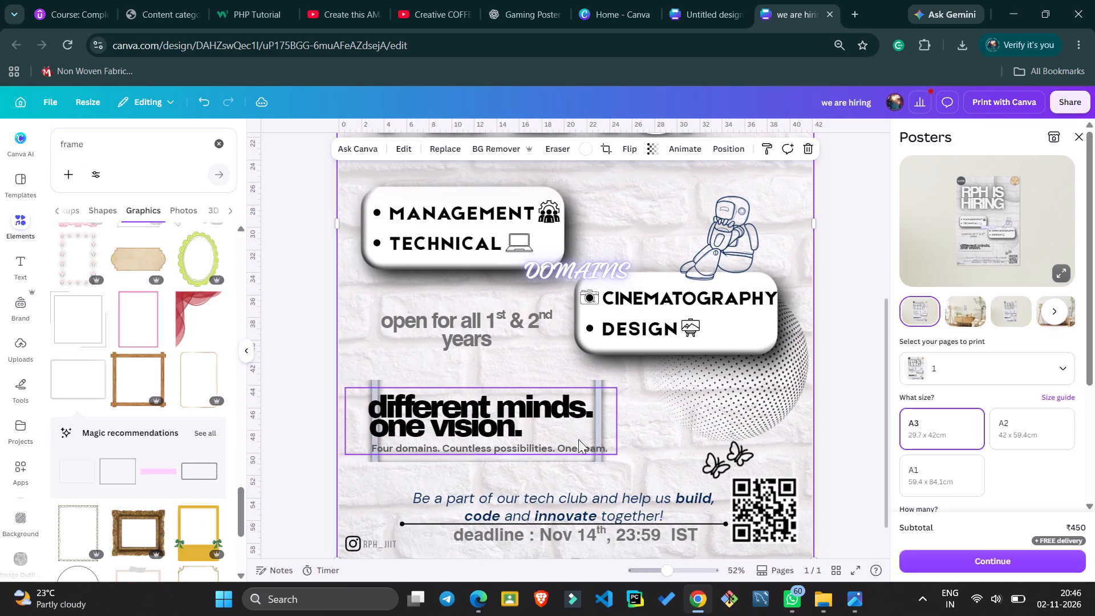
pyautogui.click(568, 460)
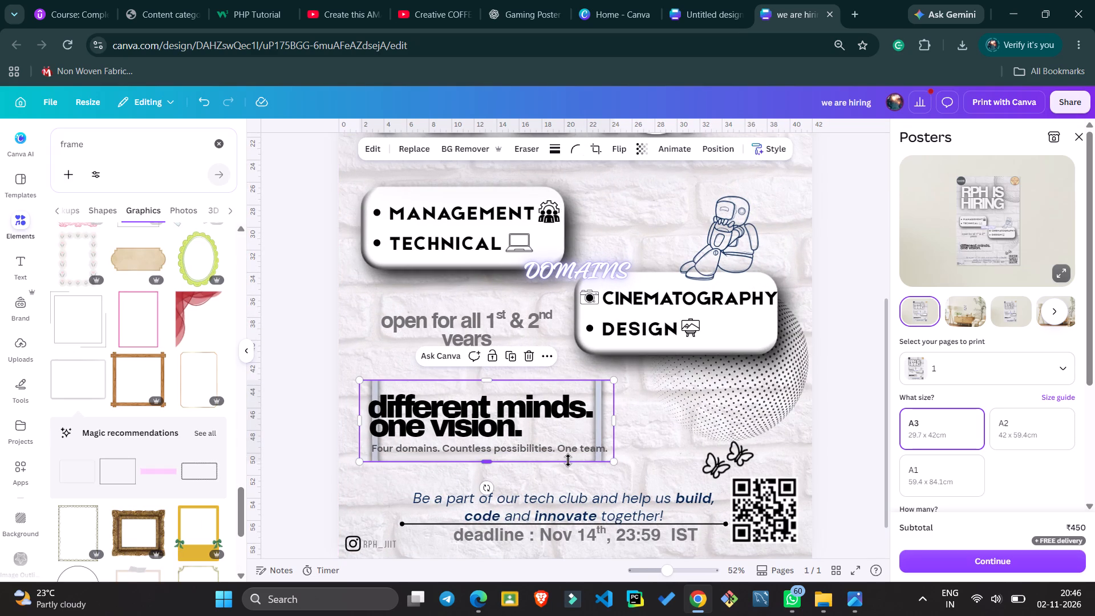
pyautogui.moveTo(614, 422); pyautogui.dragTo(628, 424)
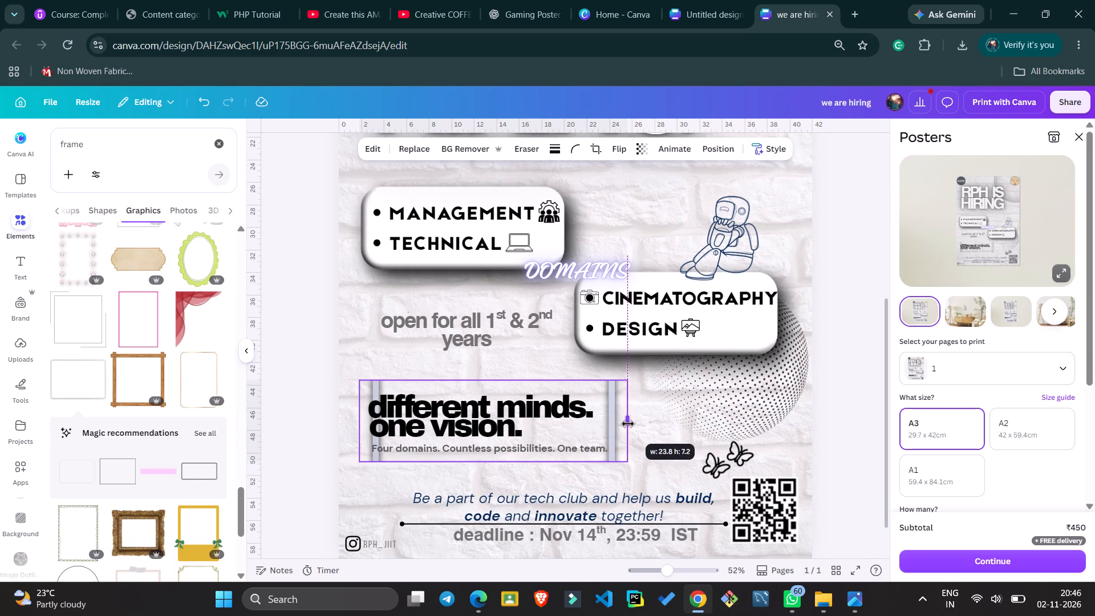
pyautogui.moveTo(628, 424); pyautogui.dragTo(632, 425)
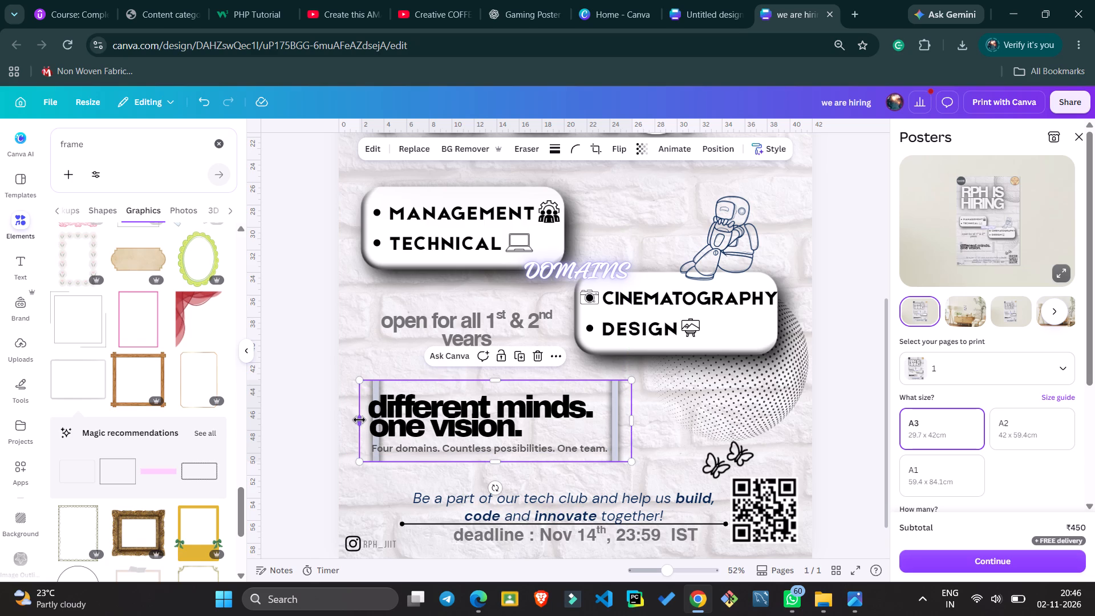
pyautogui.moveTo(359, 420); pyautogui.dragTo(340, 419)
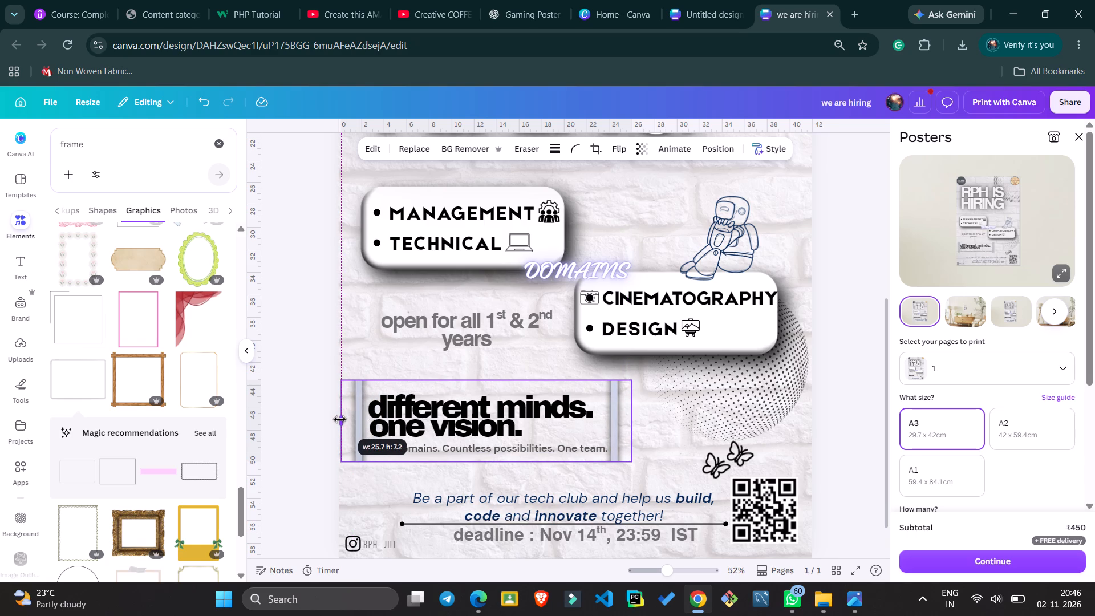
pyautogui.moveTo(340, 419); pyautogui.dragTo(340, 419)
pyautogui.click(351, 494)
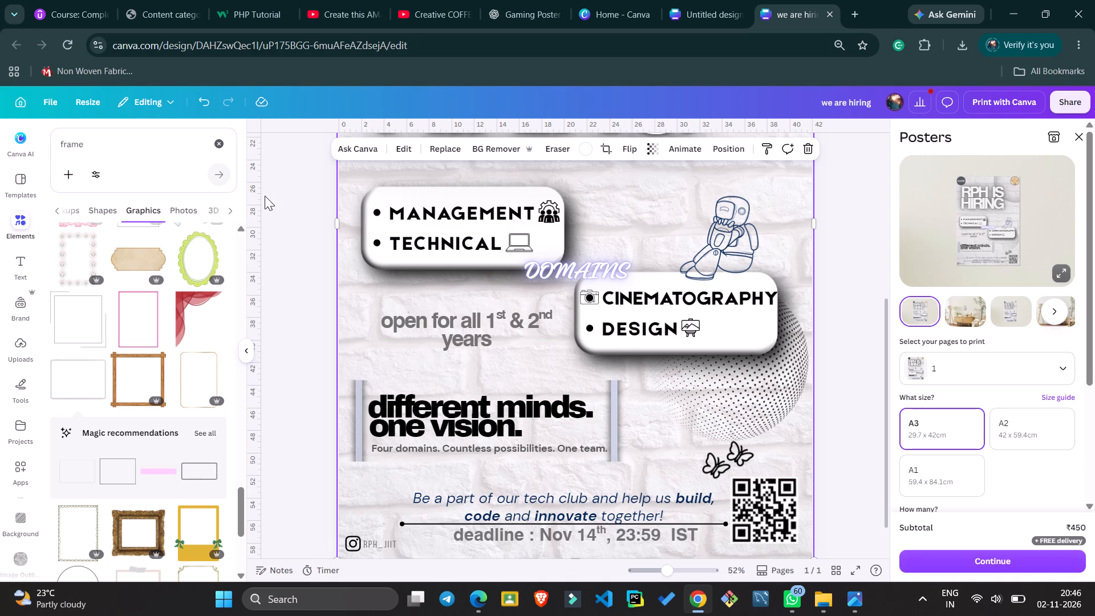
# Trim the upper edge of the frame around the "different minds. one vision." text slightly downward.
pyautogui.click(442, 382)
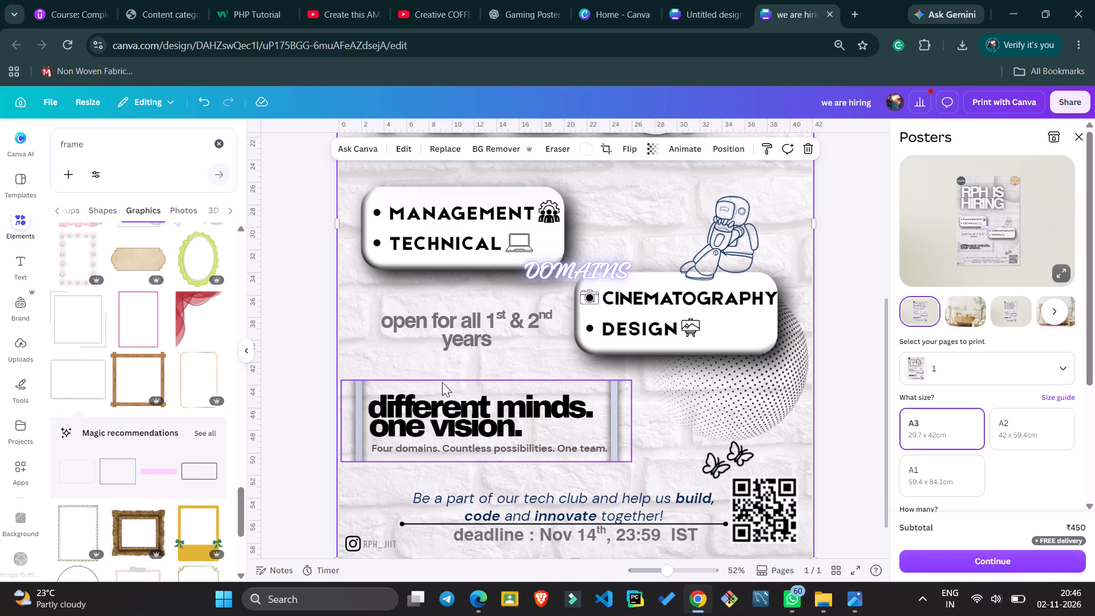
pyautogui.click(482, 379)
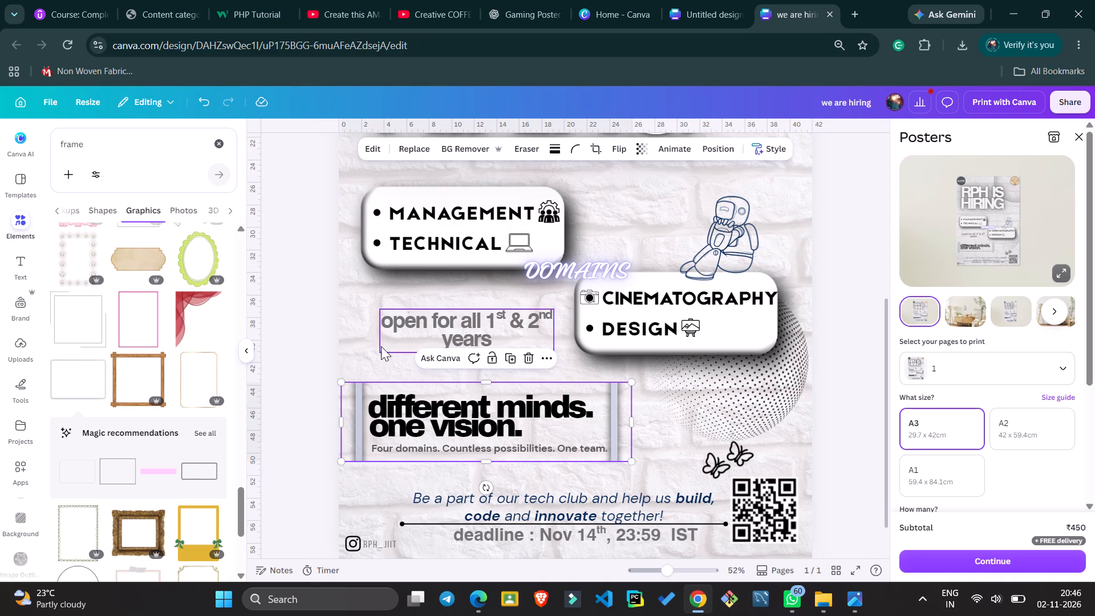
pyautogui.click(365, 351)
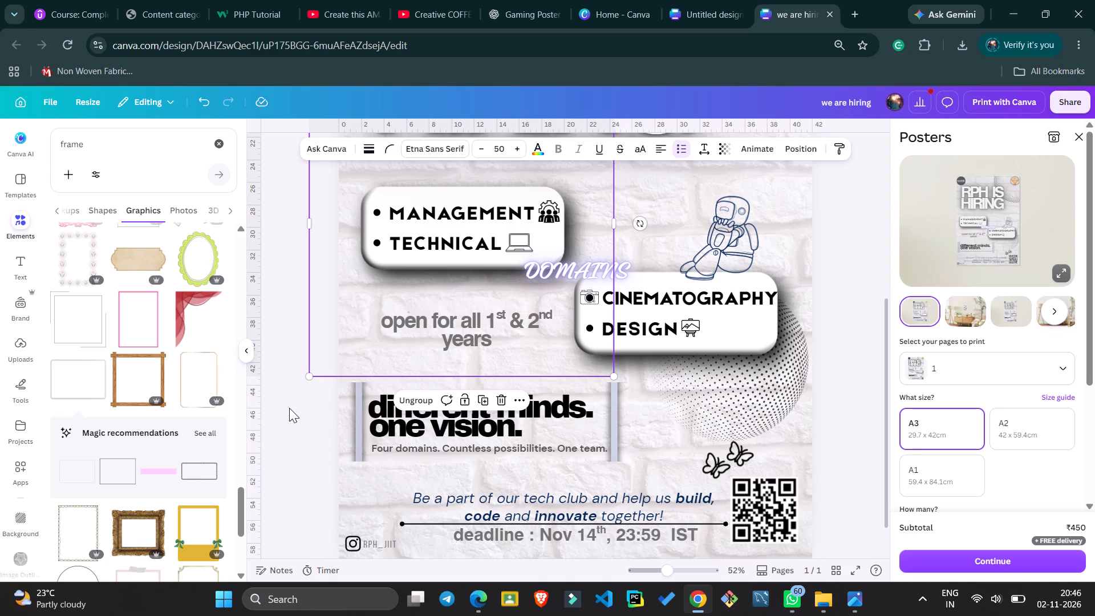
pyautogui.click(289, 408)
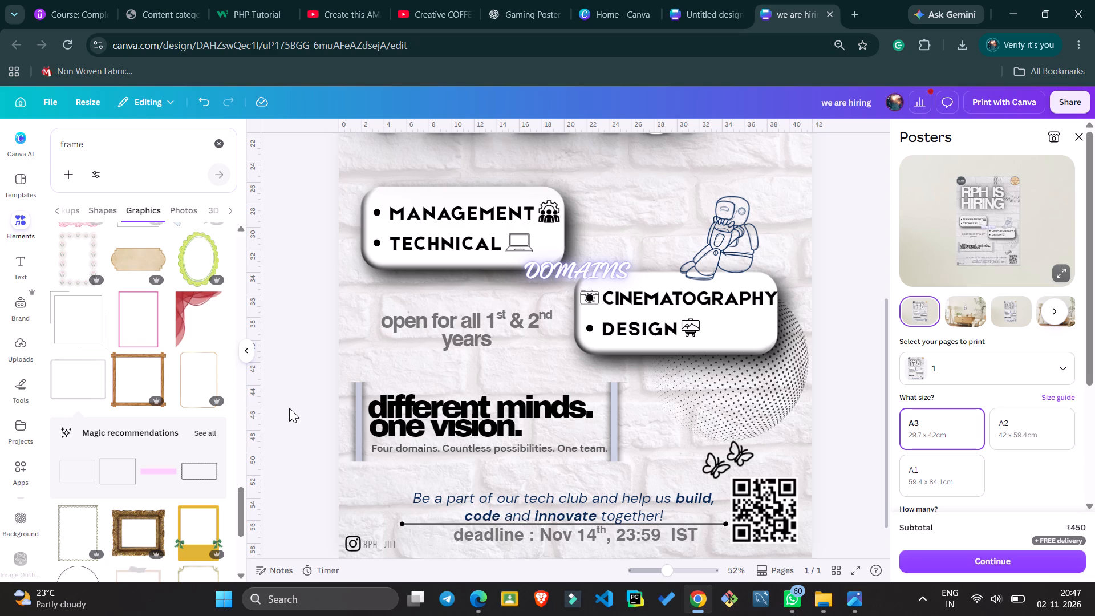
pyautogui.click(277, 383)
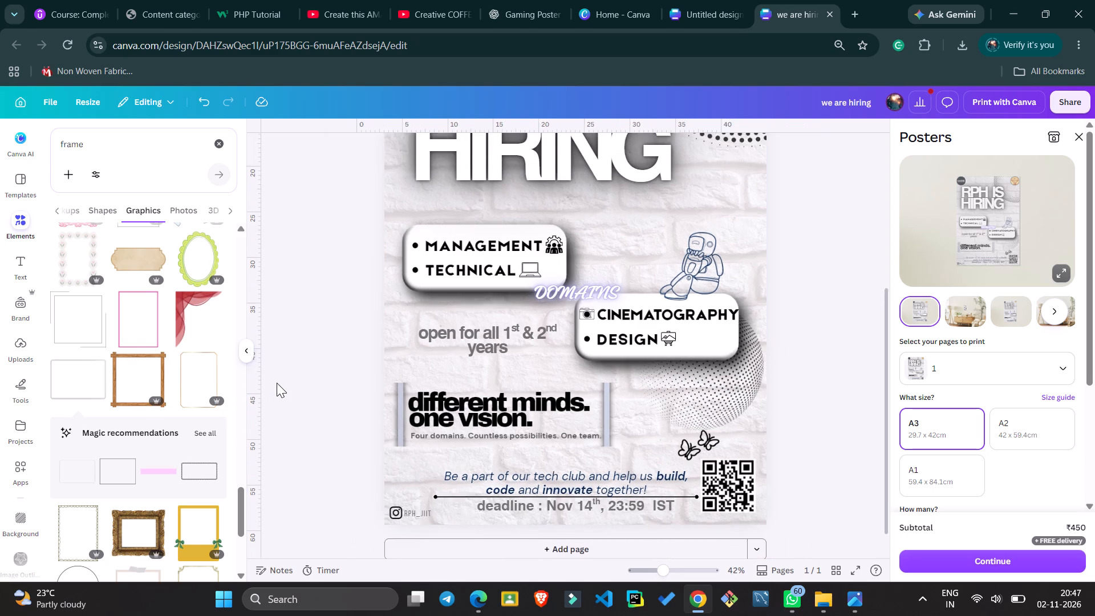
# Scale the "Be a part of our tech club" text down to size 32 and centre it horizontally on the poster, just above the divider line.
pyautogui.scroll(1, 277, 383)
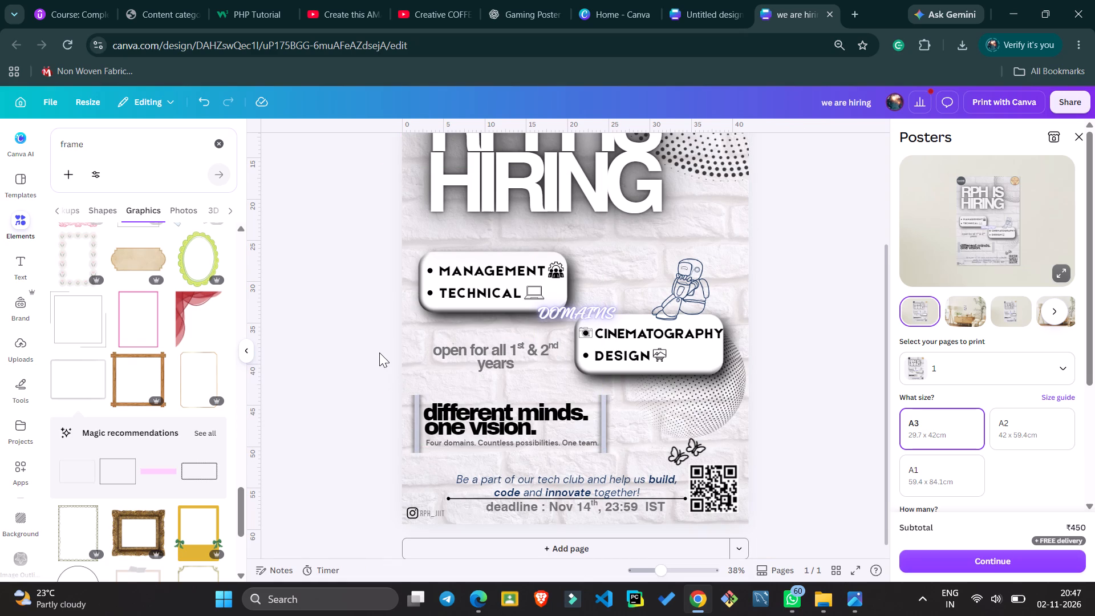
pyautogui.scroll(-2, 379, 352)
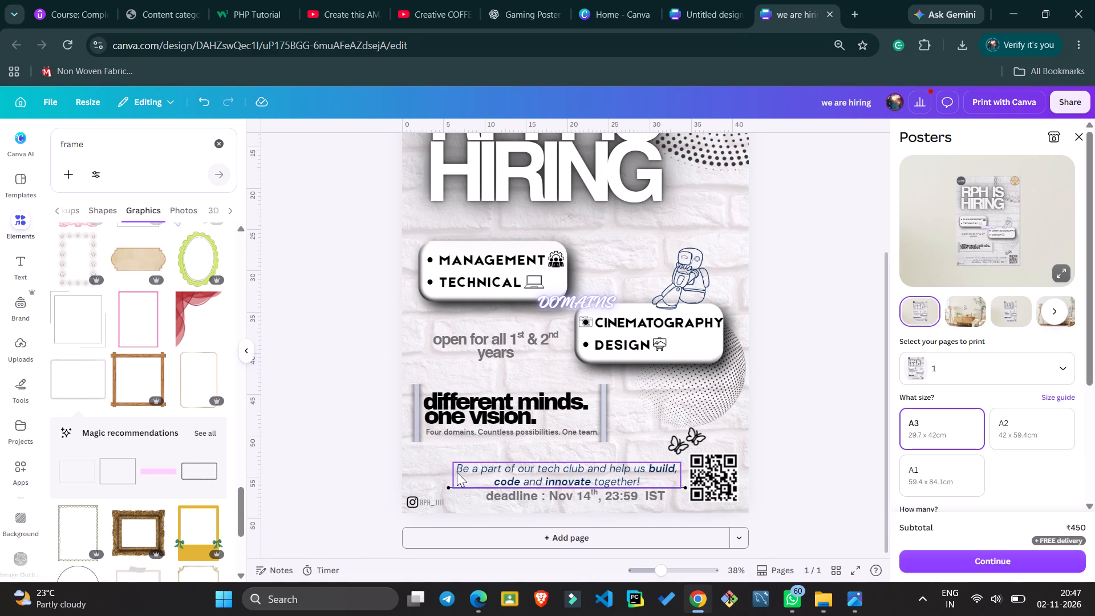
pyautogui.click(468, 472)
pyautogui.moveTo(451, 462); pyautogui.dragTo(481, 483)
pyautogui.moveTo(569, 476); pyautogui.dragTo(565, 475)
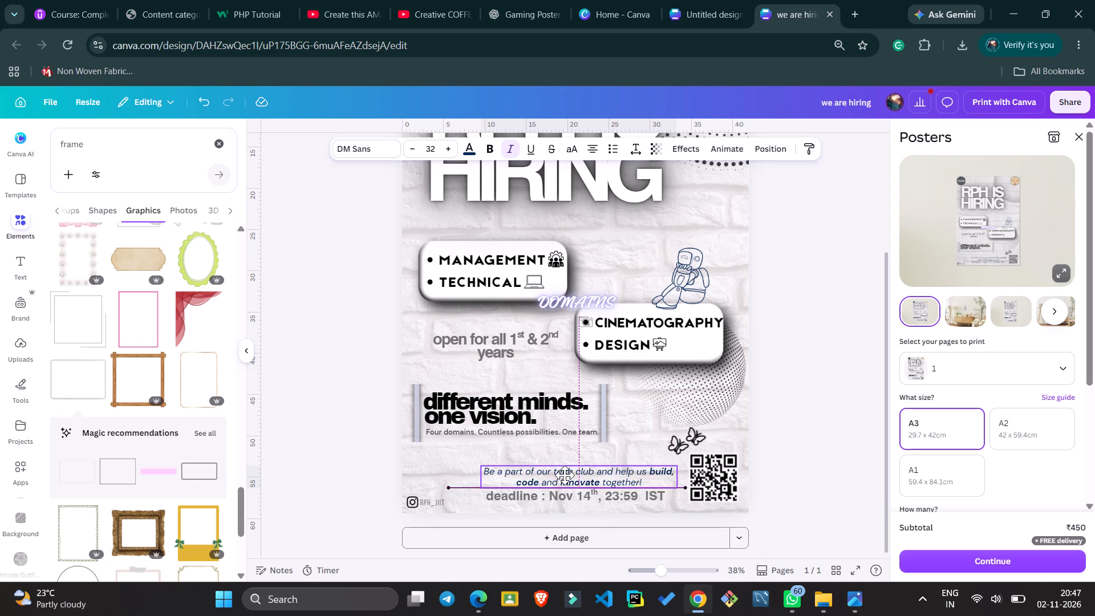
pyautogui.moveTo(565, 475); pyautogui.dragTo(562, 476)
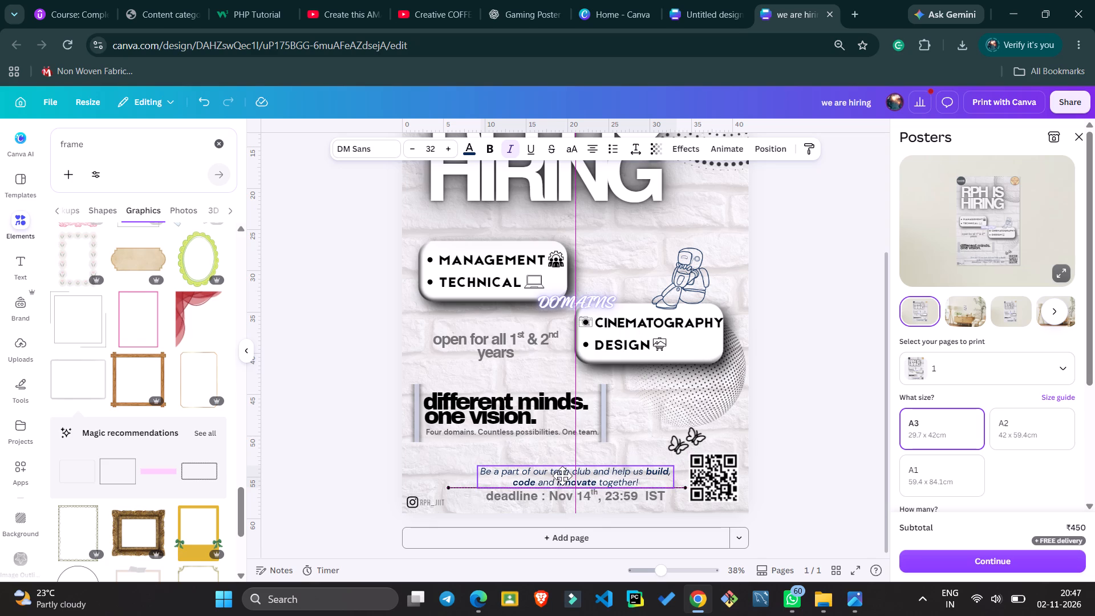
pyautogui.moveTo(562, 476); pyautogui.dragTo(562, 476)
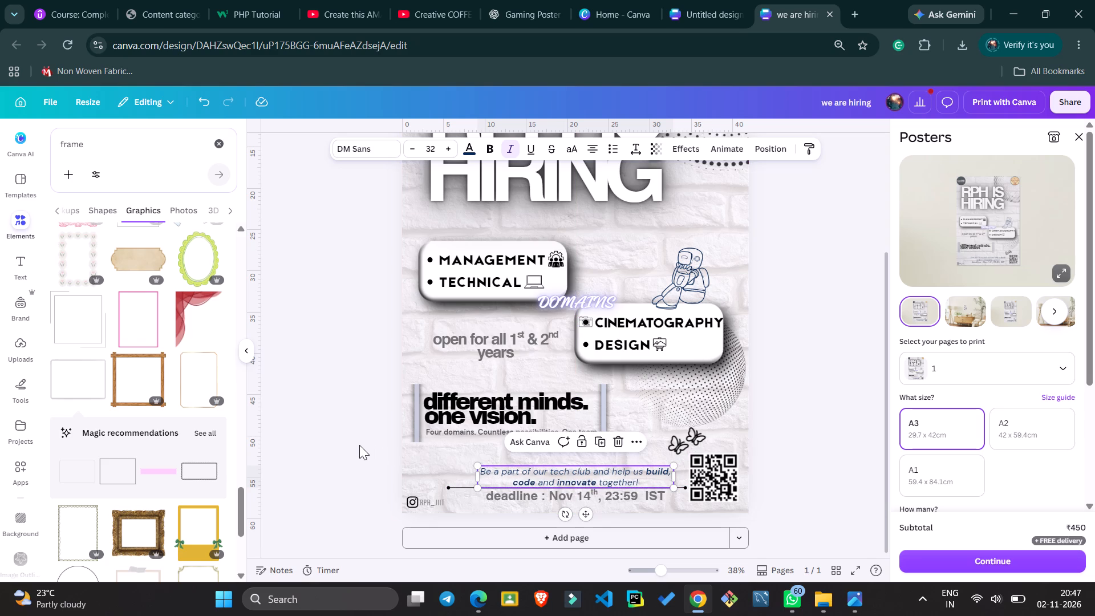
pyautogui.click(359, 445)
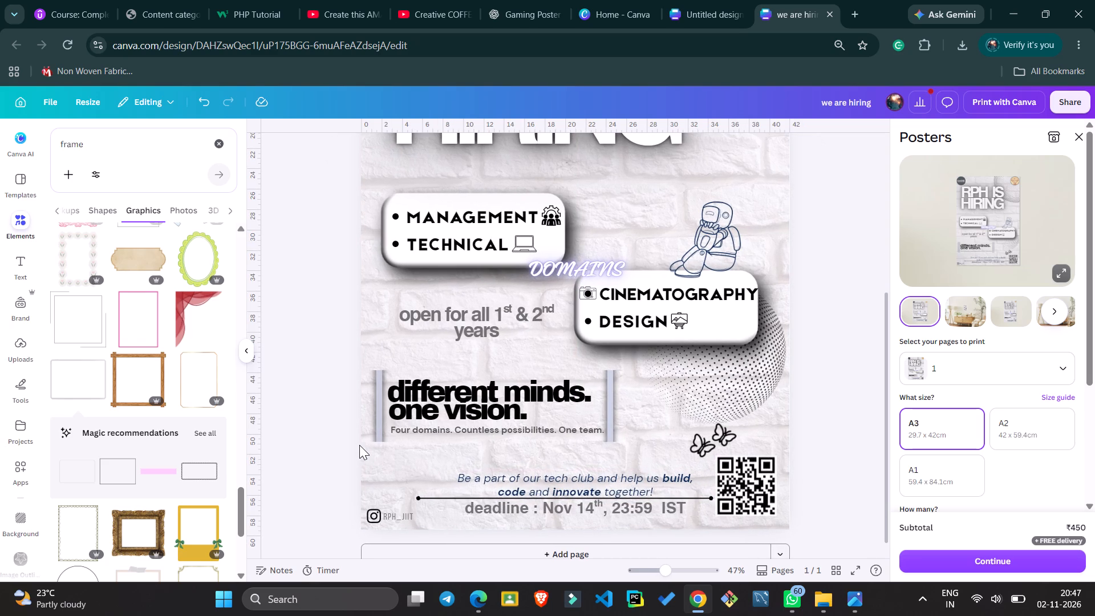
pyautogui.scroll(1, 448, 391)
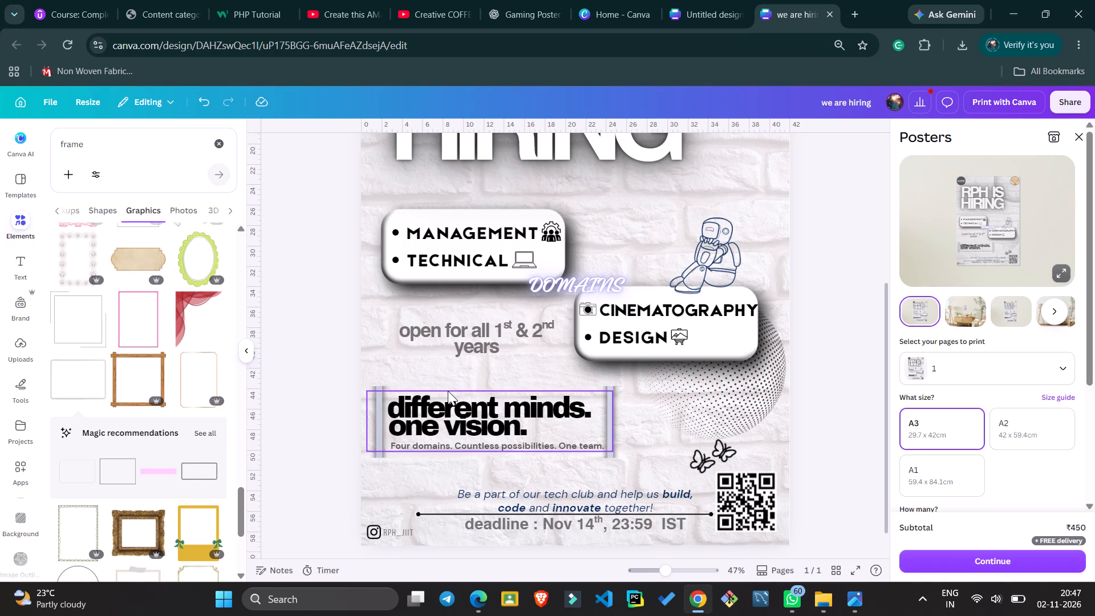
pyautogui.scroll(1, 448, 391)
pyautogui.click(539, 497)
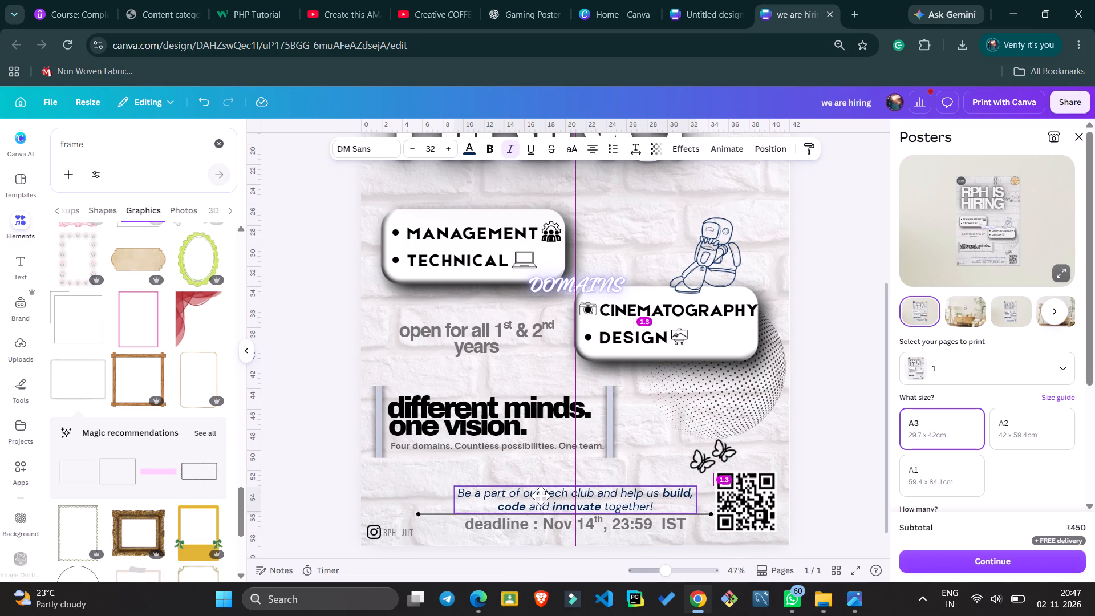
pyautogui.click(323, 431)
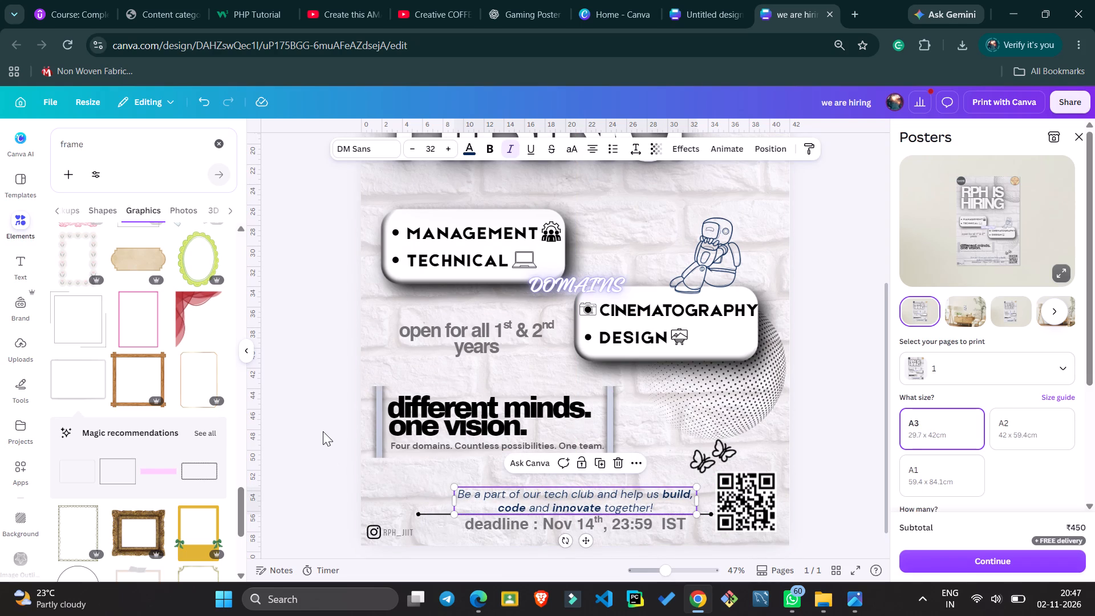
# Download the "we are hiring" poster as a high-quality PNG at size 3.125 (4,961 × 7,016 px).
pyautogui.scroll(2, 323, 431)
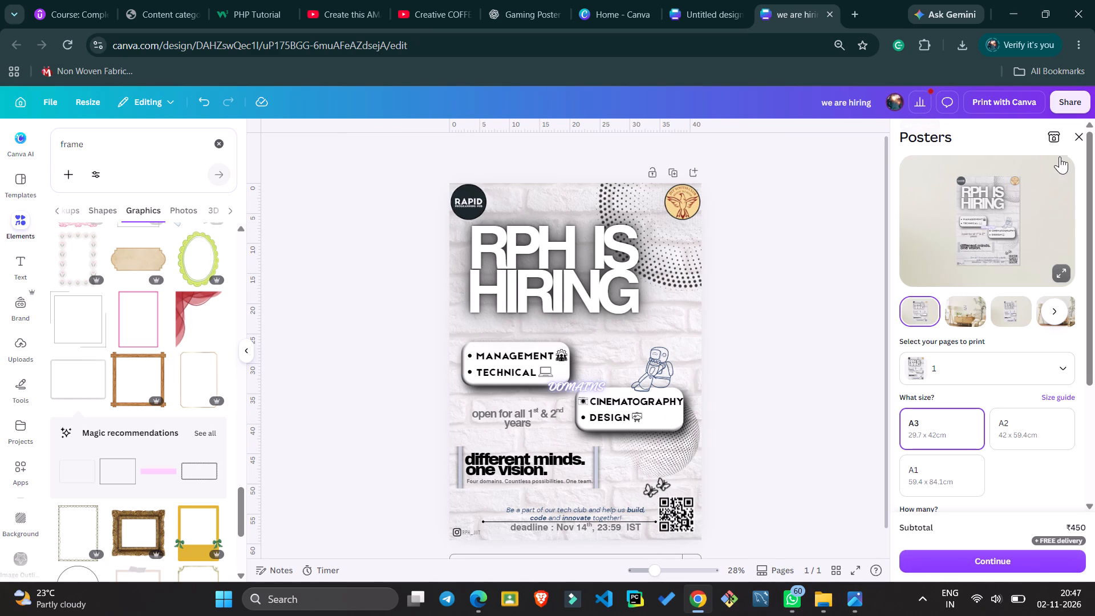
pyautogui.click(1076, 137)
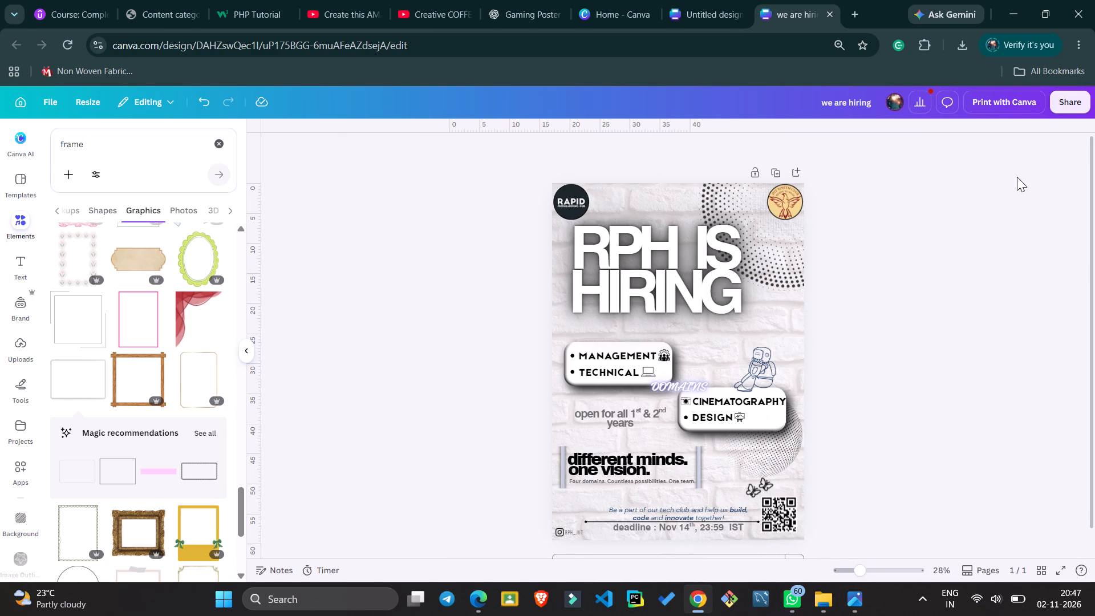
pyautogui.click(1060, 108)
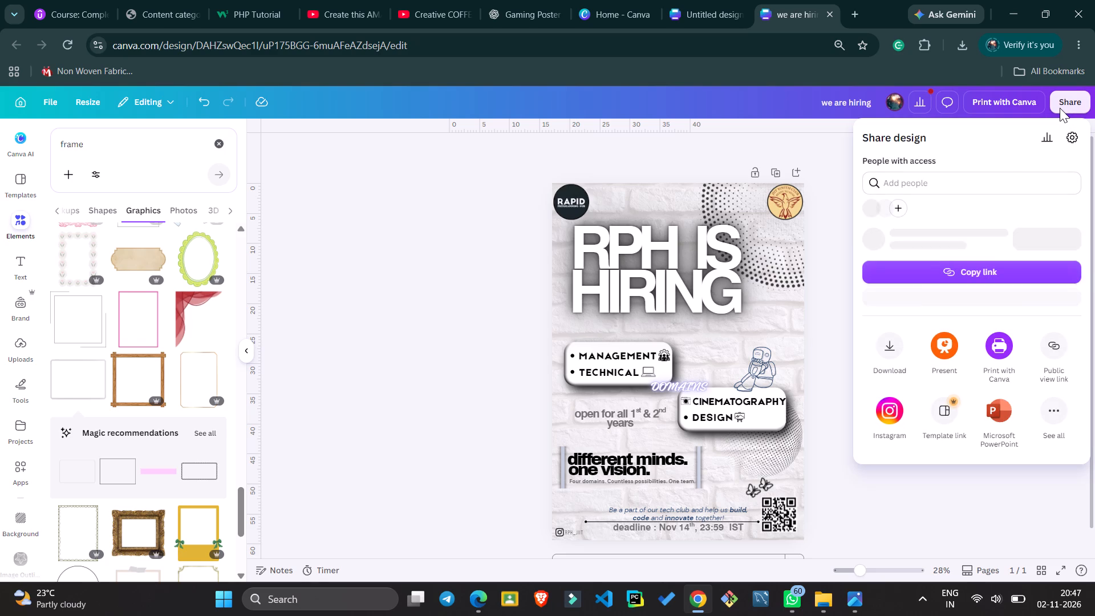
pyautogui.click(898, 368)
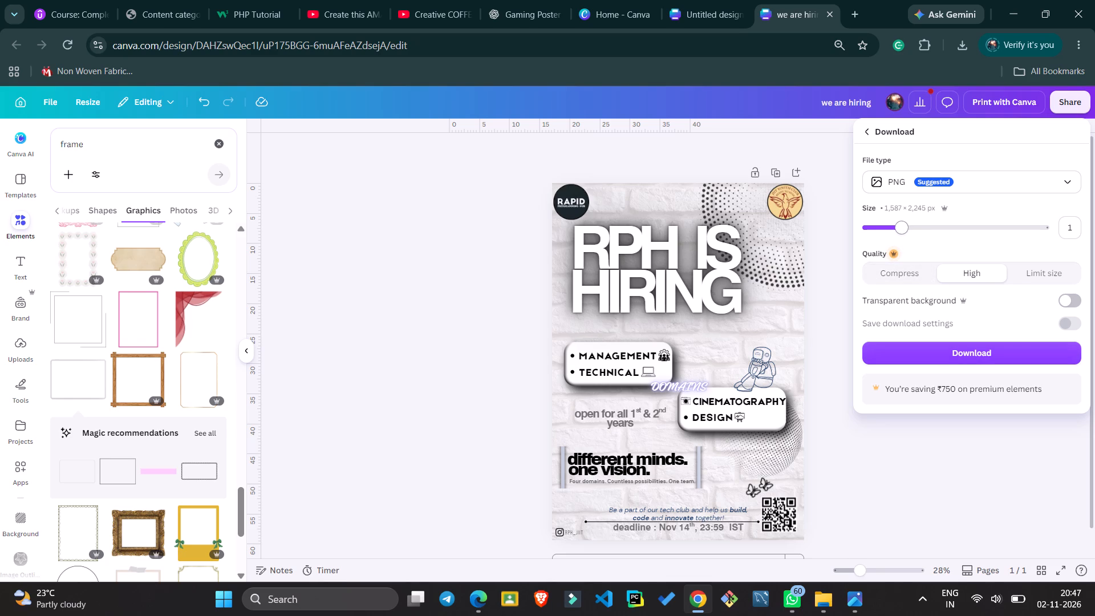
pyautogui.moveTo(906, 236); pyautogui.dragTo(1094, 281)
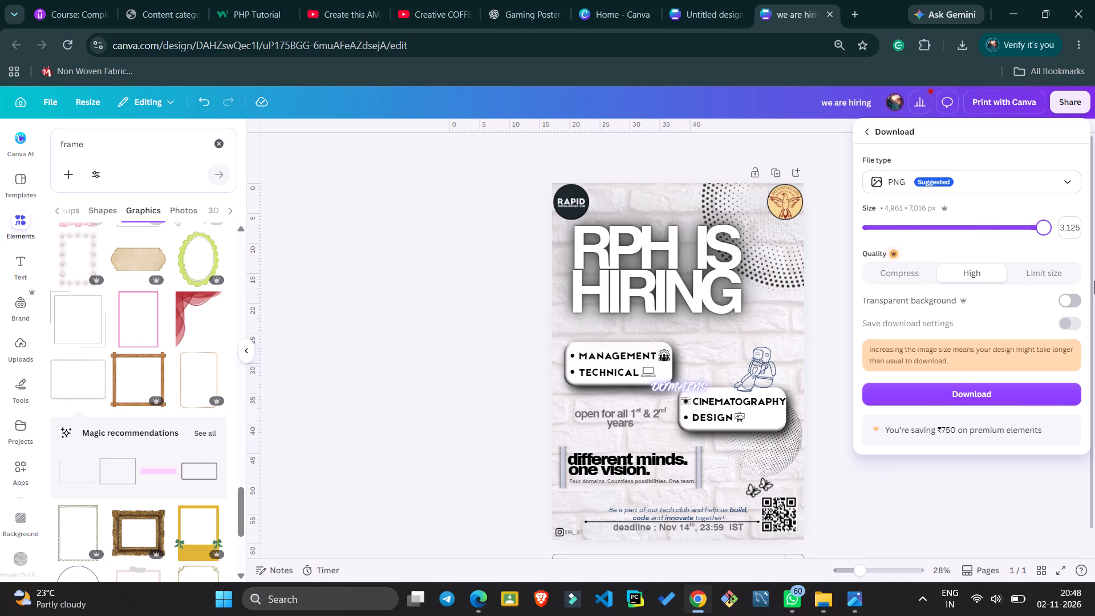
pyautogui.click(942, 397)
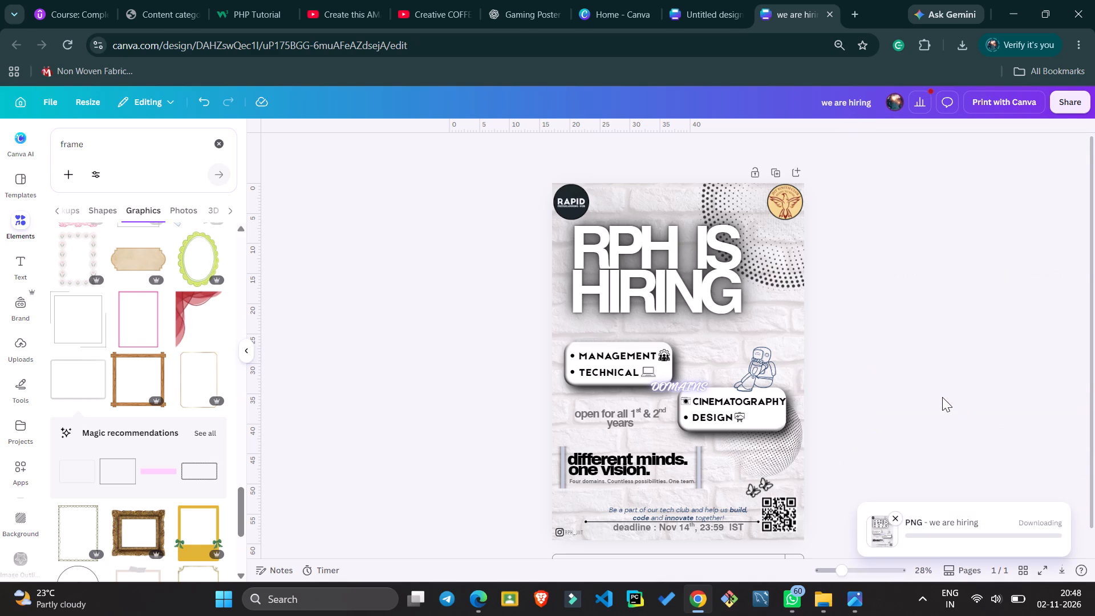
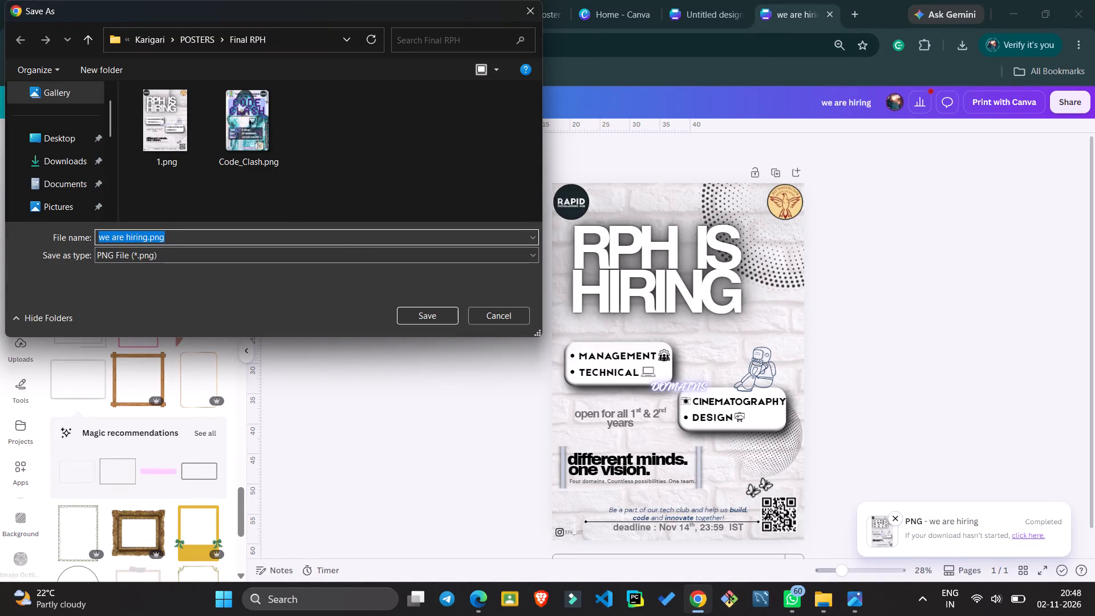
# Save the exported poster as "we are hiring.png" in the Final RPH folder.
pyautogui.press('Left')
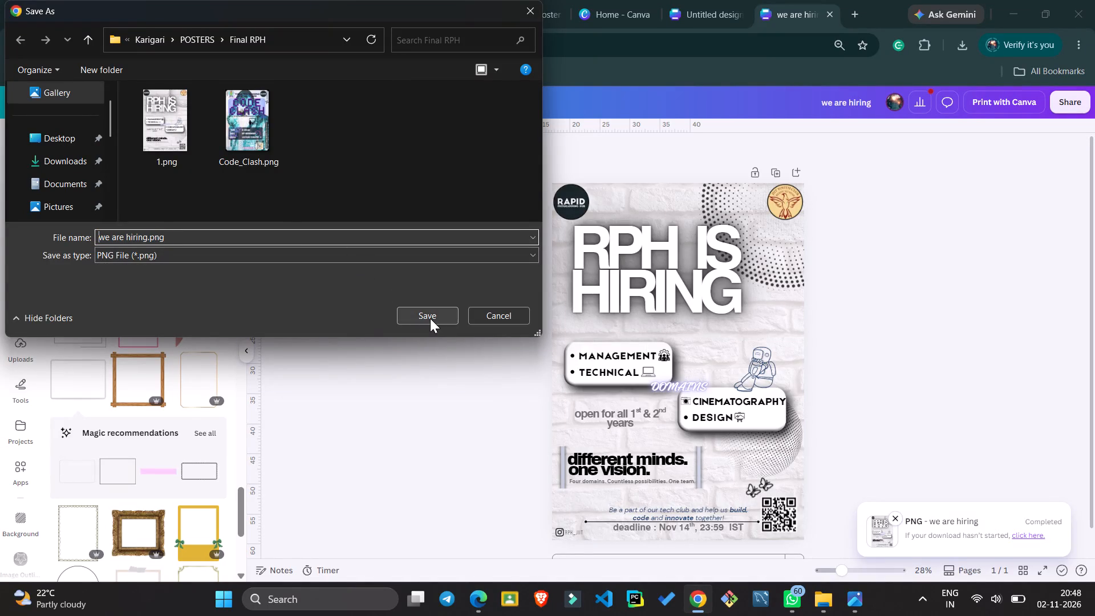
pyautogui.click(430, 318)
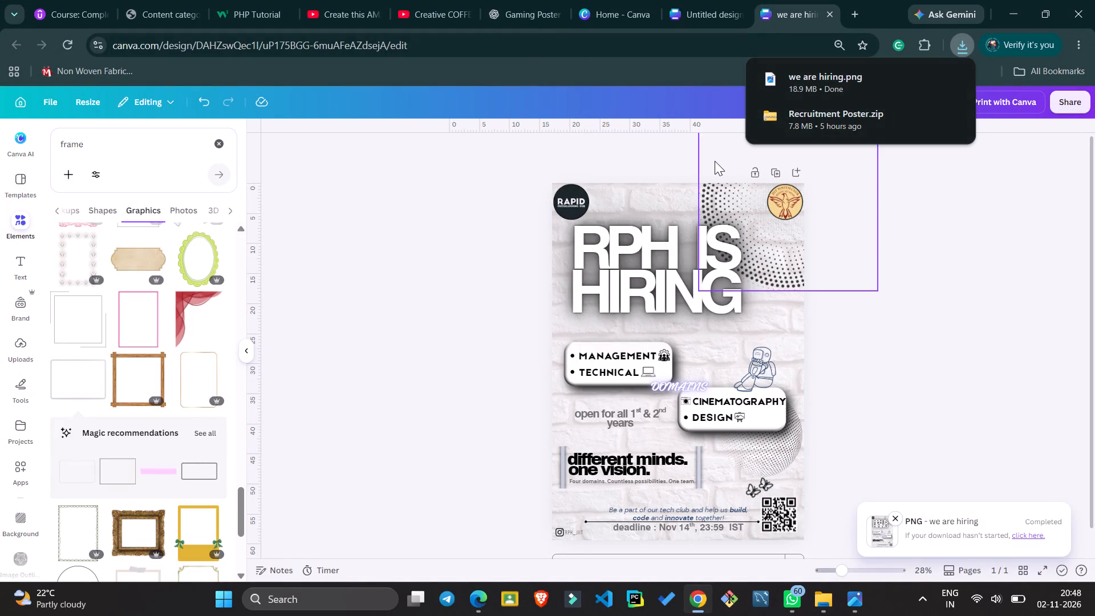
# Open the downloaded "we are hiring.png" in Photos, check the whole poster, and return to the Canva design.
pyautogui.click(799, 94)
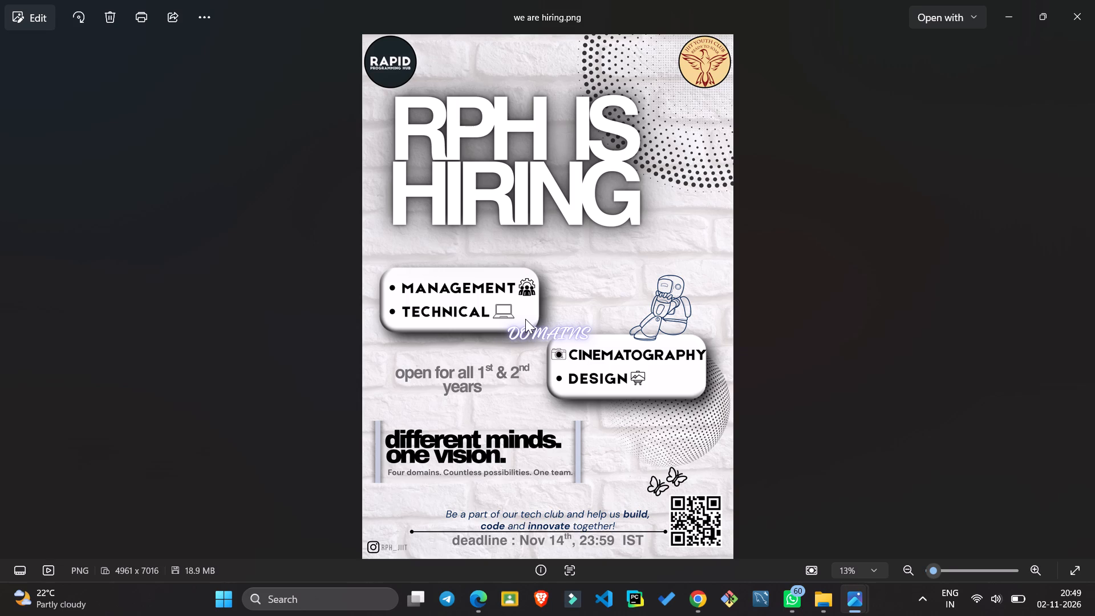
pyautogui.scroll(-1, 525, 319)
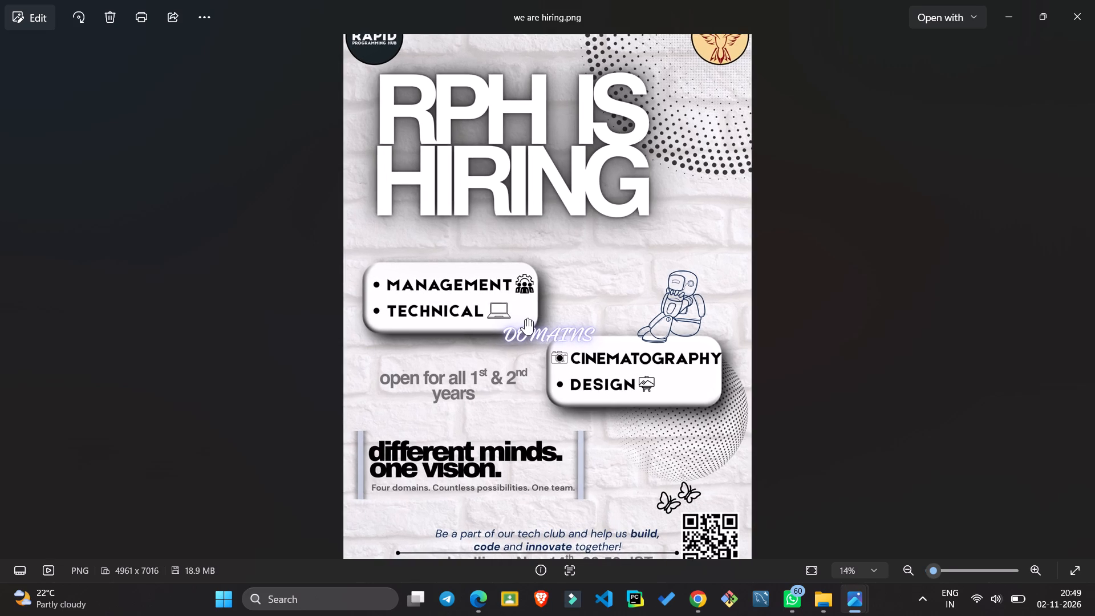
pyautogui.scroll(-1, 525, 319)
pyautogui.press('Escape')
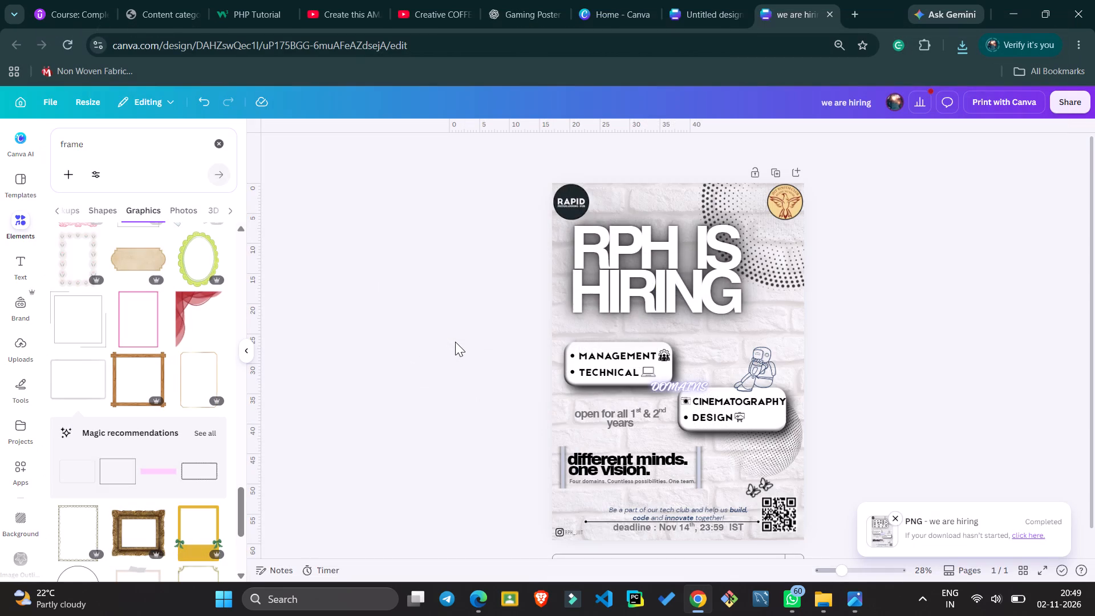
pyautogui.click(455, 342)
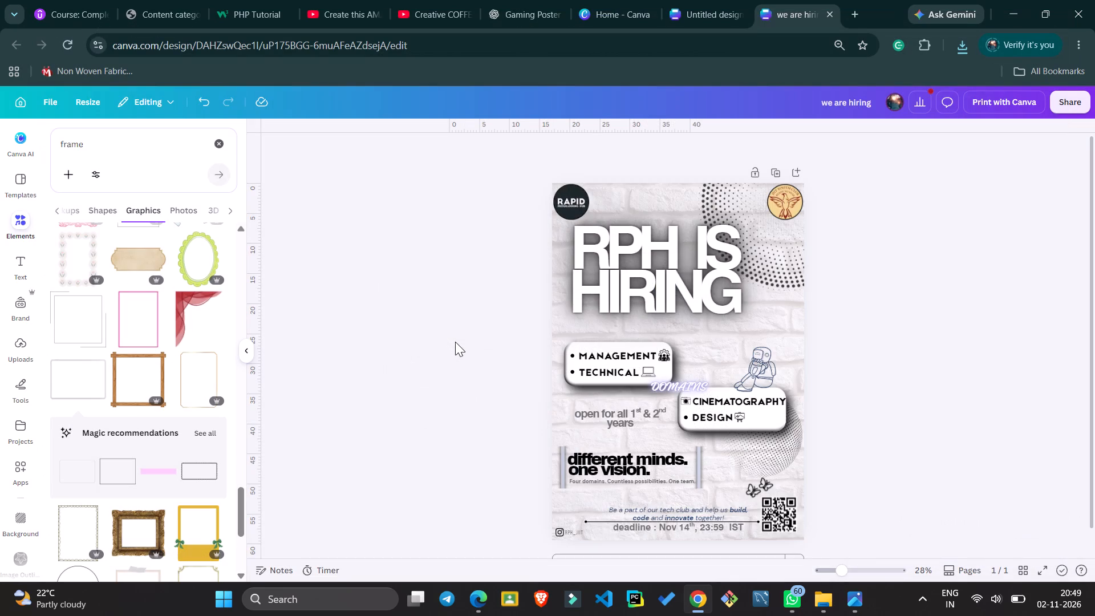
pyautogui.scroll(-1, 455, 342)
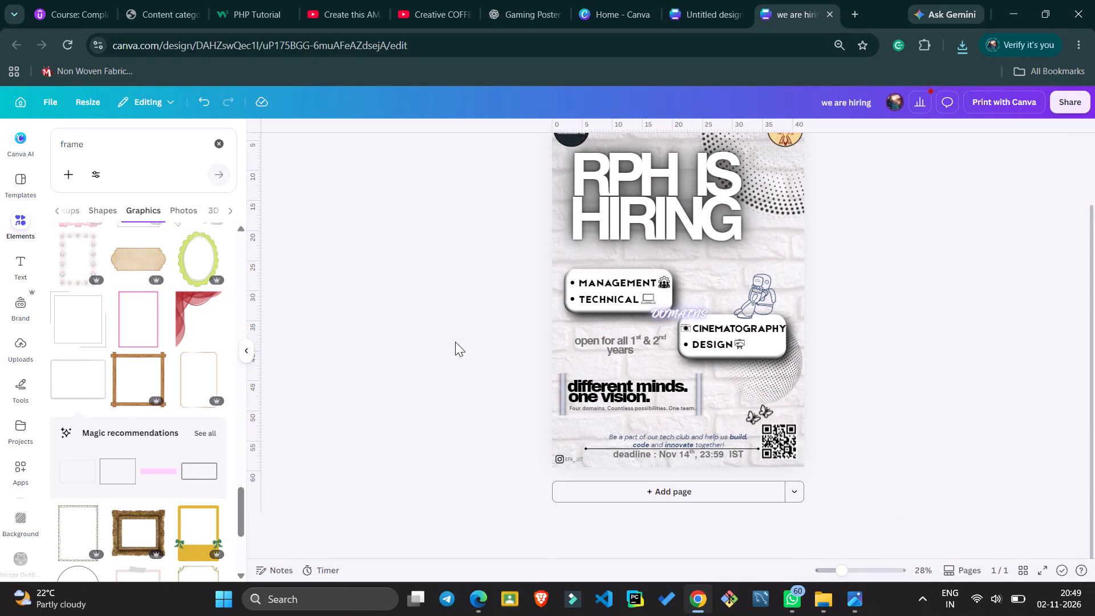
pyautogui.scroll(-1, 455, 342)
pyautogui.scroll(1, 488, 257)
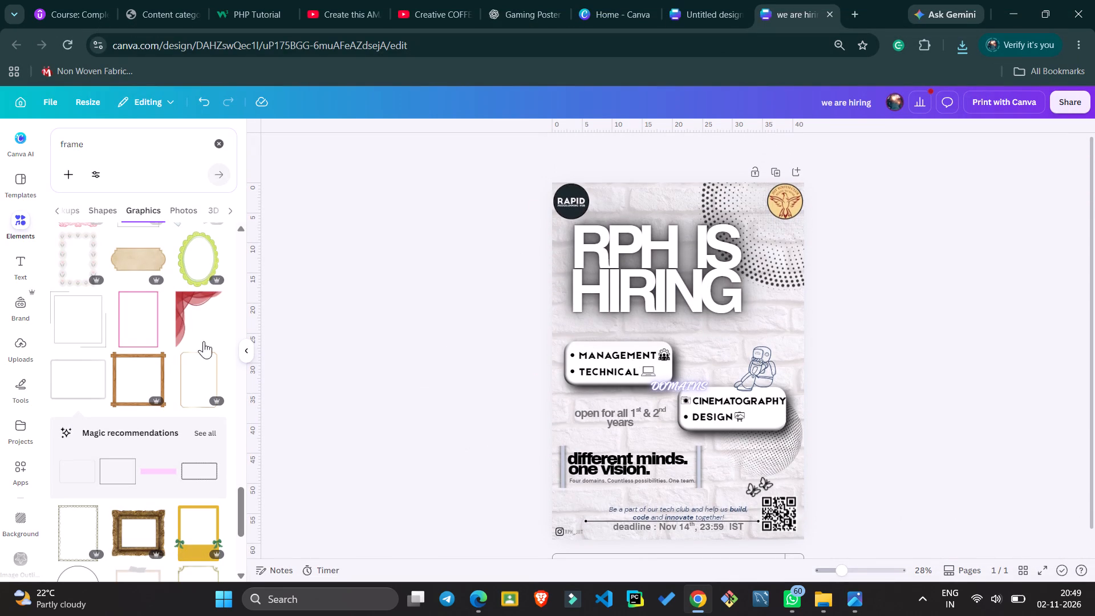
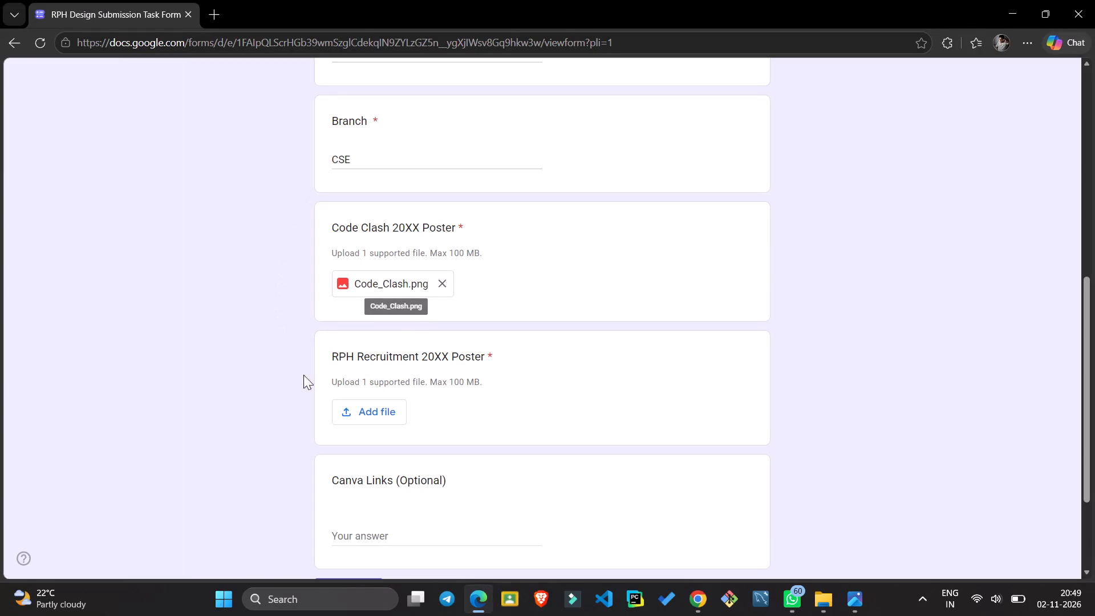
# Open the file upload for the RPH Recruitment 20XX Poster question and rename "we are hiring.png" in Final RPH to "Recruitment.png".
pyautogui.click(367, 420)
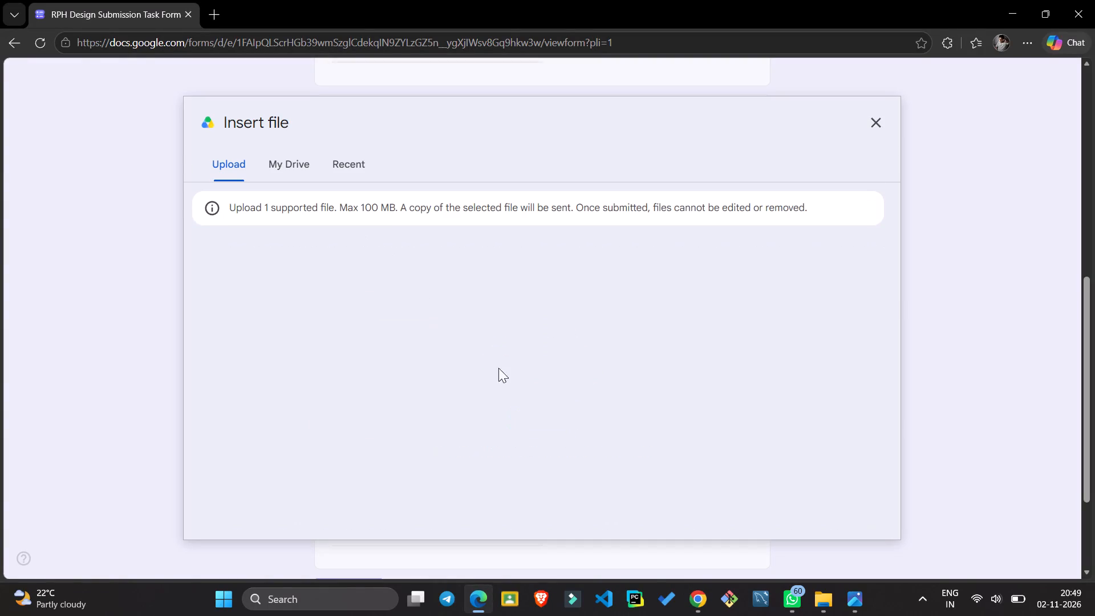
pyautogui.click(544, 418)
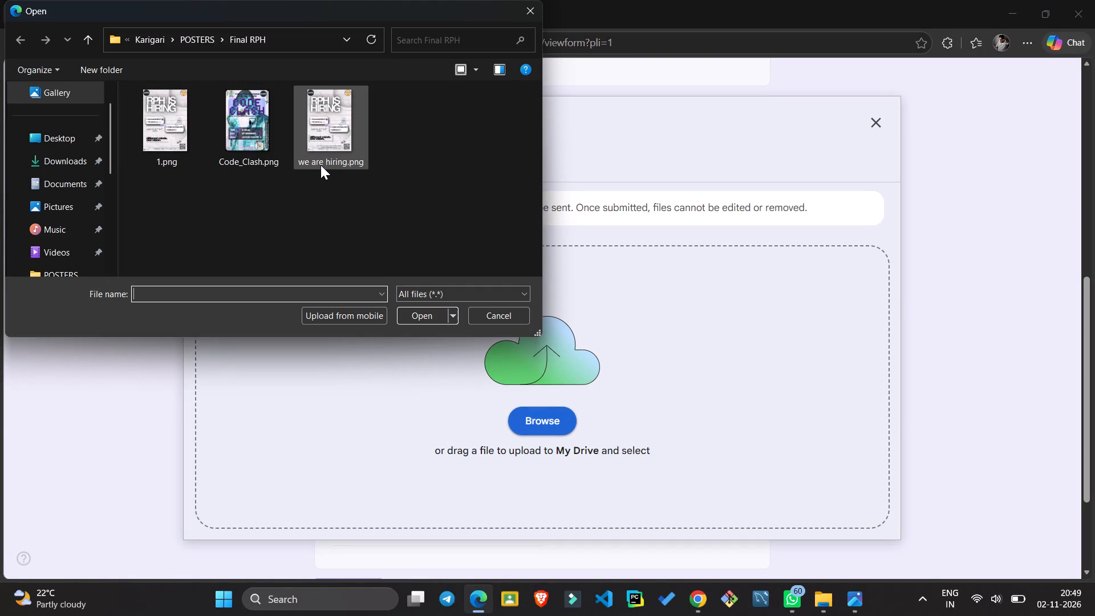
pyautogui.click(321, 165)
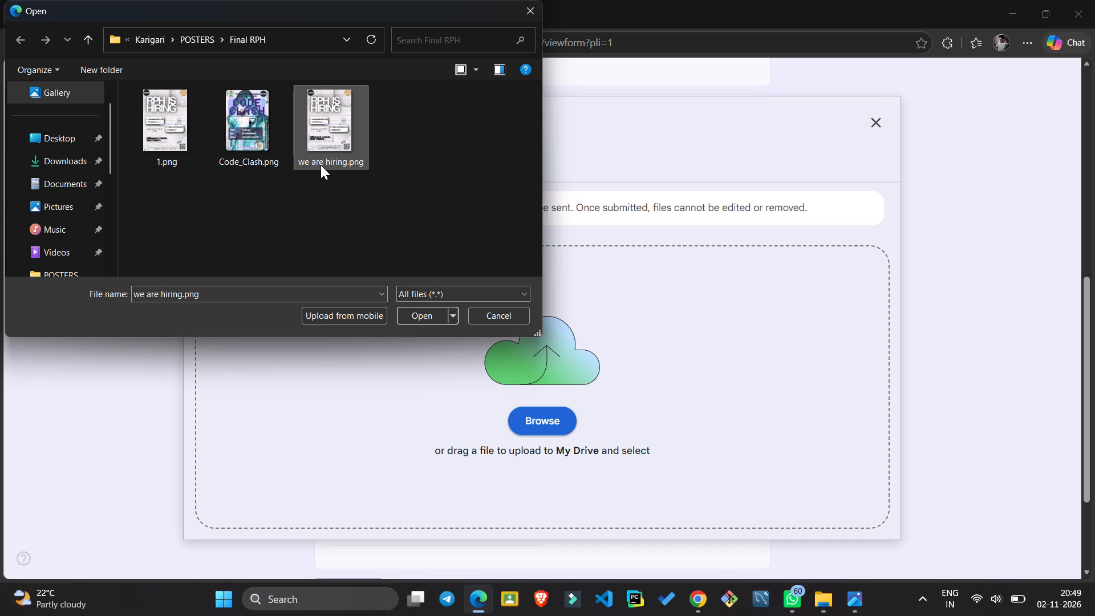
pyautogui.click(321, 165)
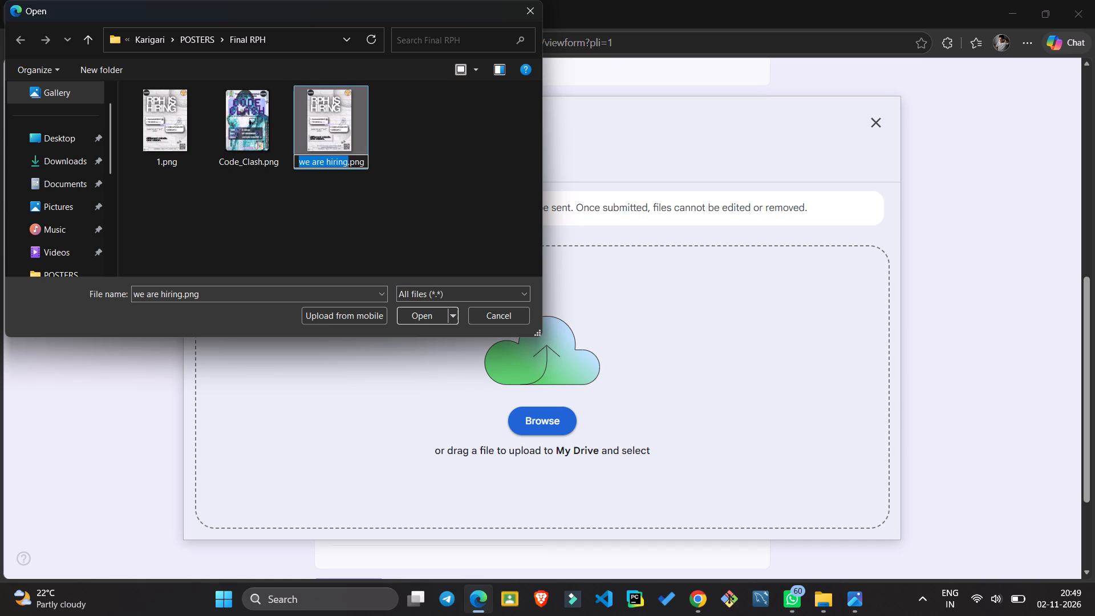
pyautogui.press('BackSpace')
pyautogui.write('RE')
pyautogui.press('BackSpace')
pyautogui.write('EC')
pyautogui.press('BackSpace')
pyautogui.press('BackSpace')
pyautogui.write('ecruitment')
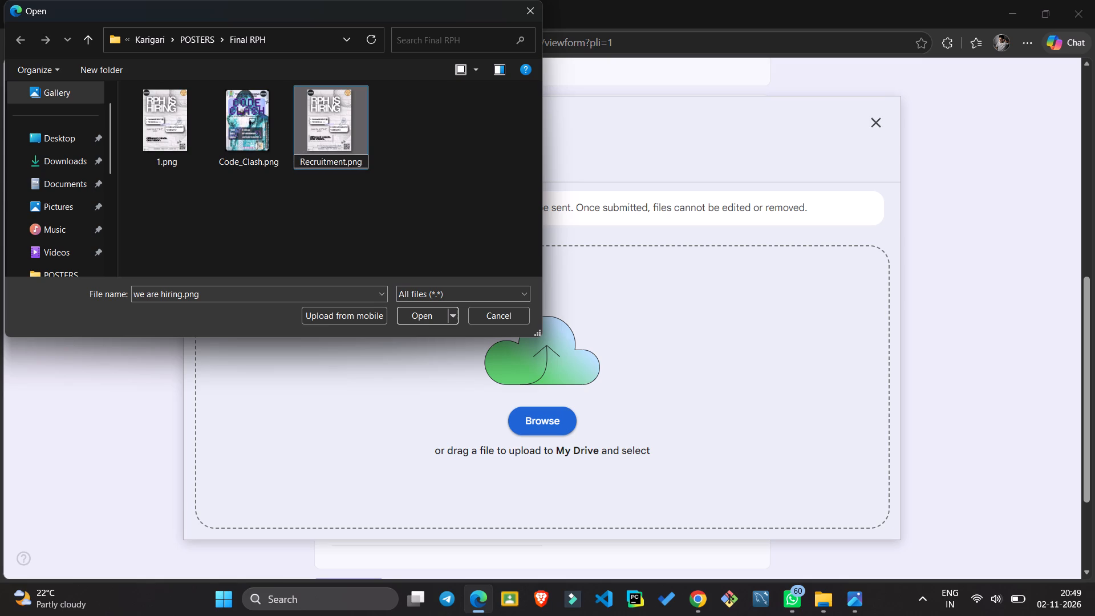
pyautogui.press('Return')
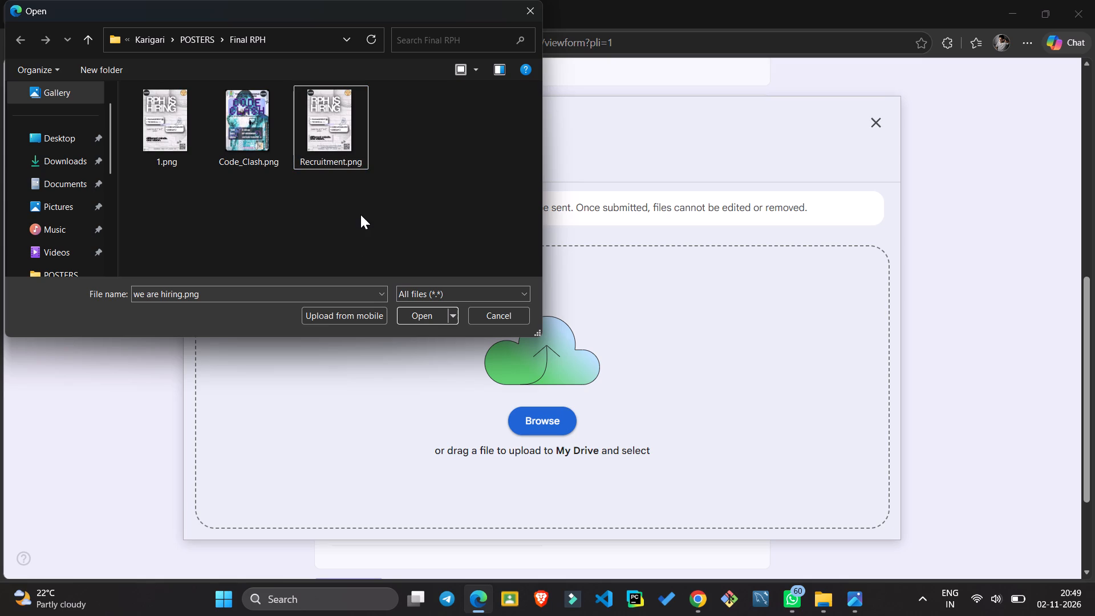
# Upload "Recruitment.png" as the answer to the RPH Recruitment 20XX Poster question.
pyautogui.click(326, 129)
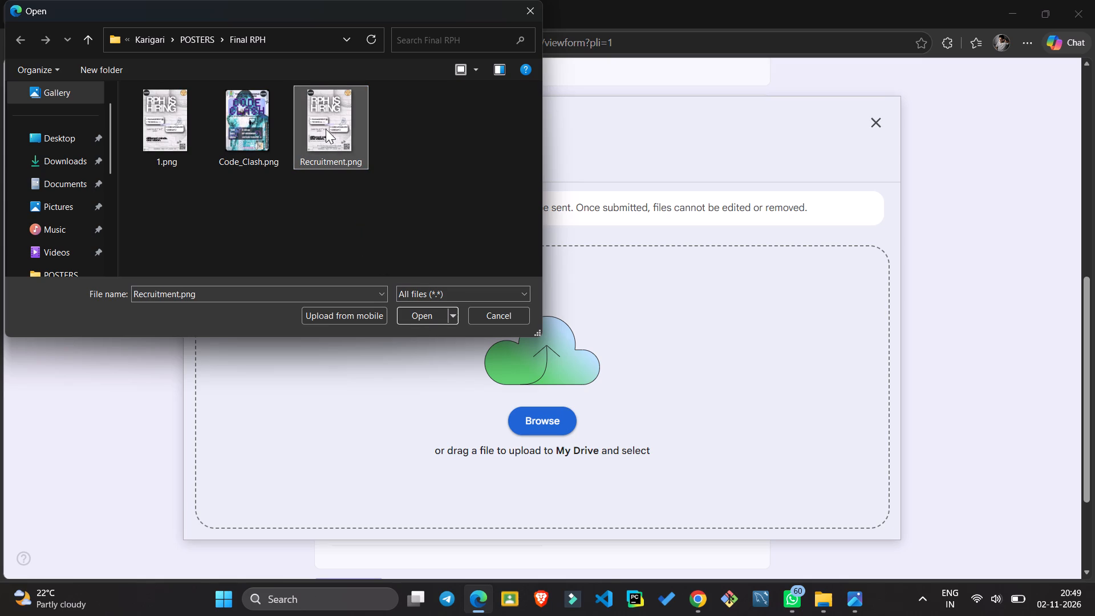
pyautogui.click(417, 319)
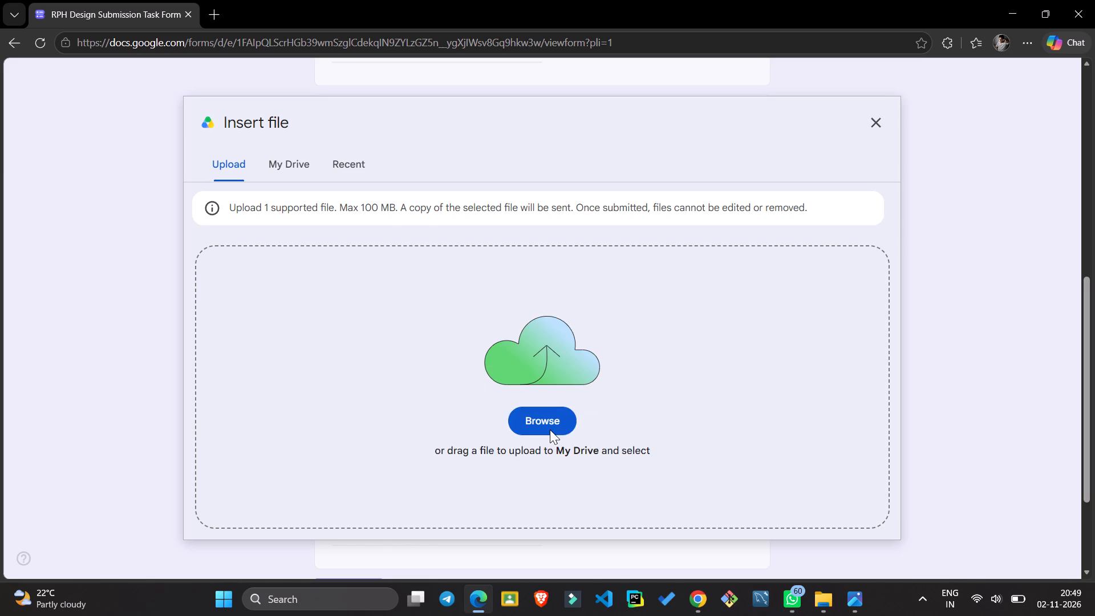
pyautogui.click(563, 390)
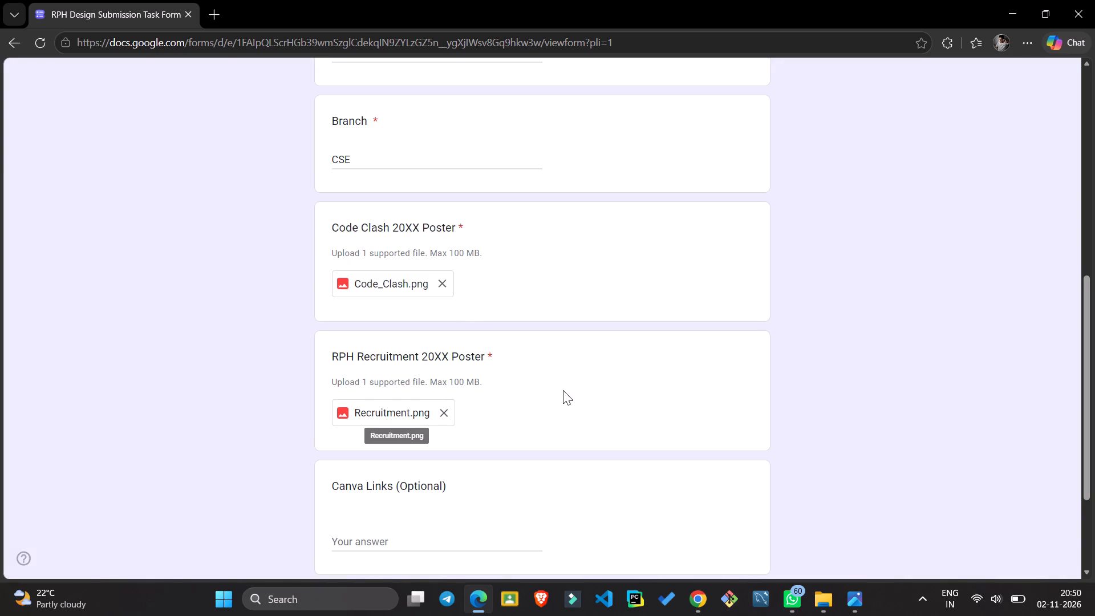
# Go to the optional Canva Links answer field at the end of the submission form.
pyautogui.scroll(-3, 563, 390)
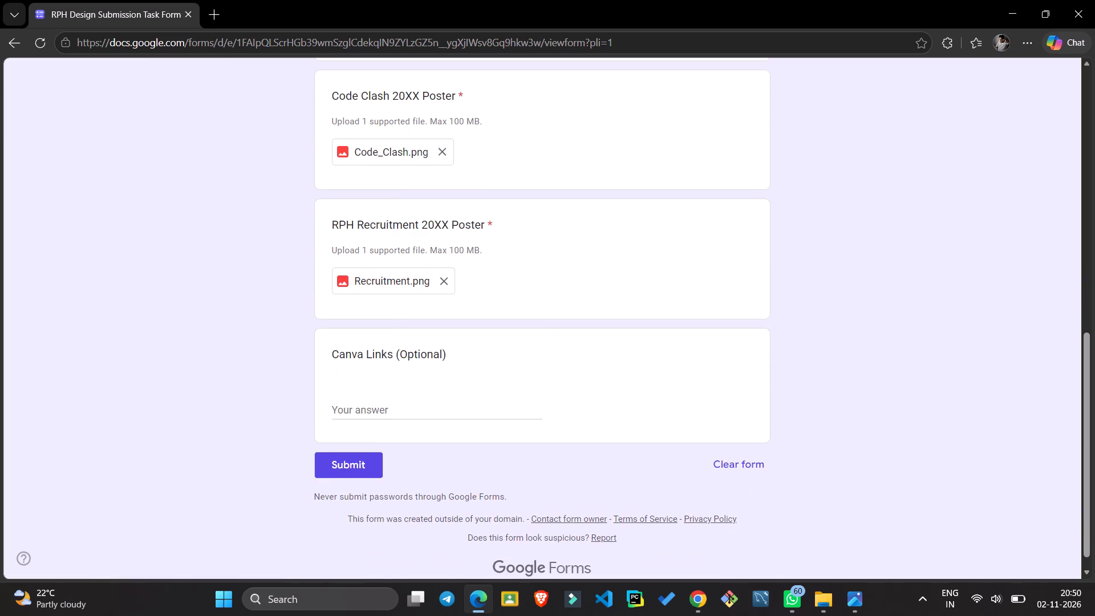
pyautogui.click(461, 410)
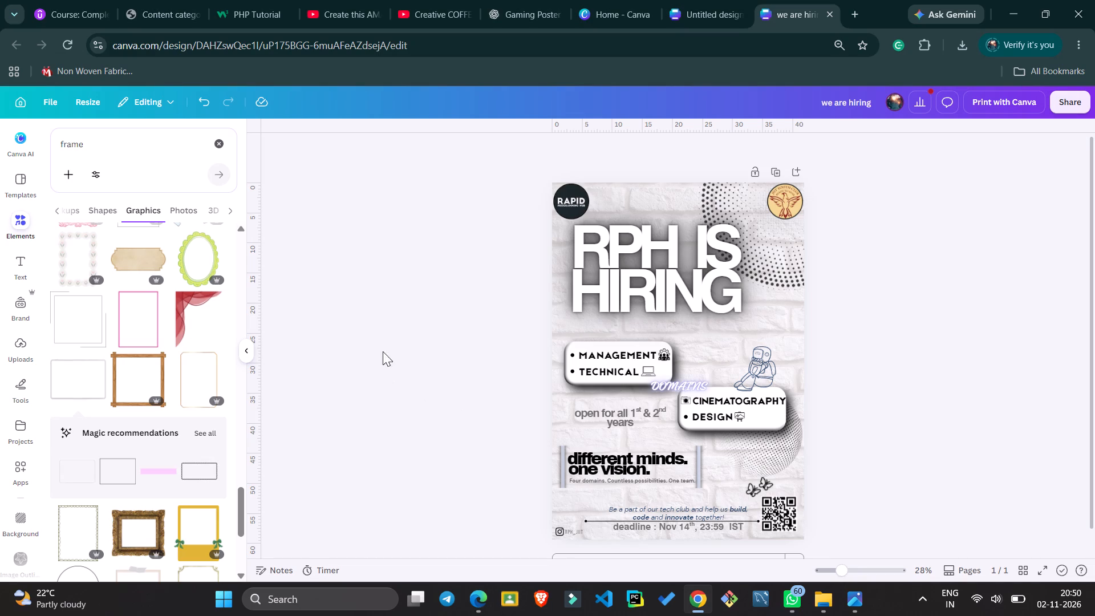
# In the Canva "we are hiring" design, examine the poster's layout from the logos and title down to the deadline and QR code.
pyautogui.click(471, 309)
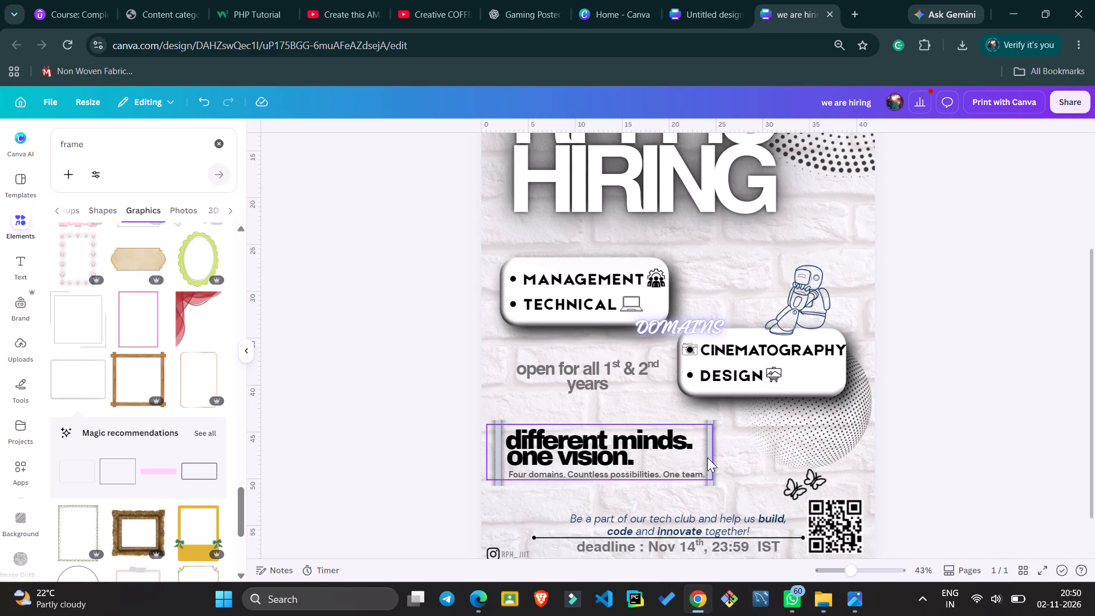
pyautogui.click(362, 276)
pyautogui.scroll(3, 362, 276)
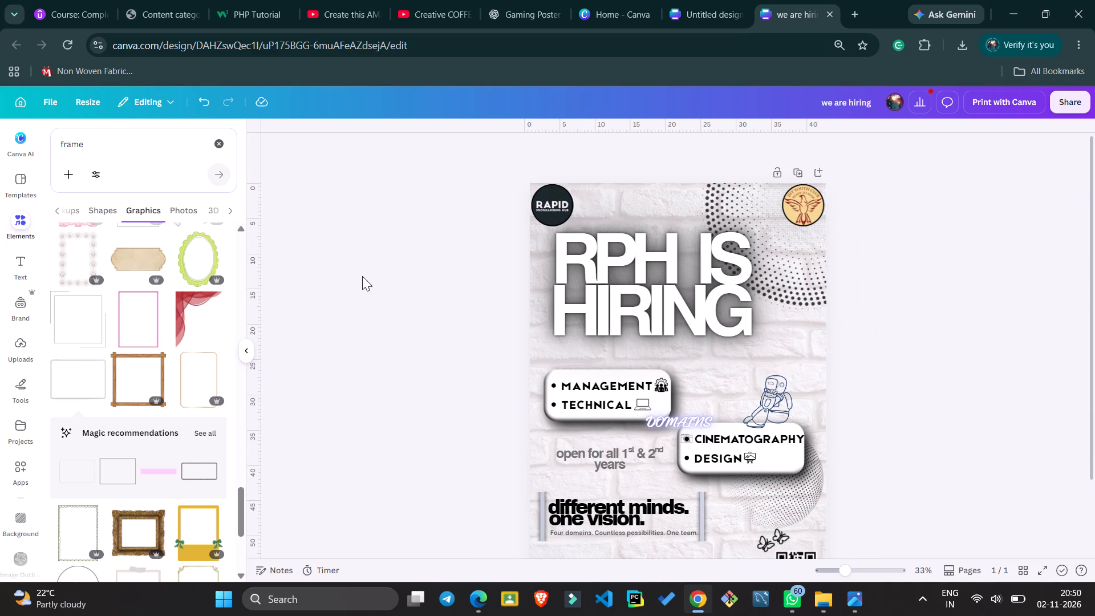
pyautogui.click(391, 346)
pyautogui.scroll(-1, 391, 346)
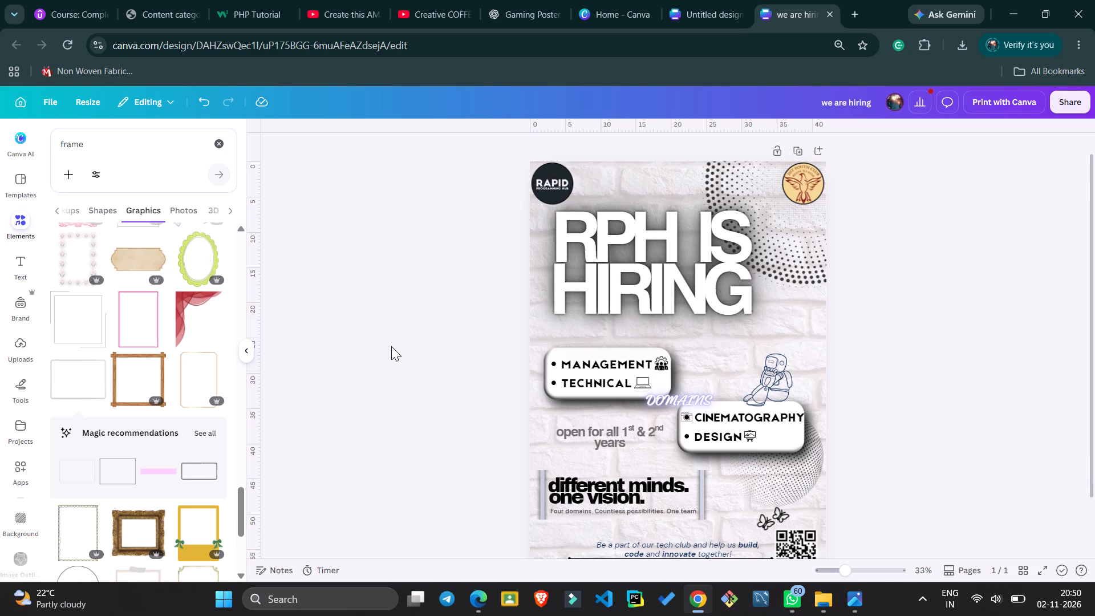
pyautogui.scroll(-1, 391, 346)
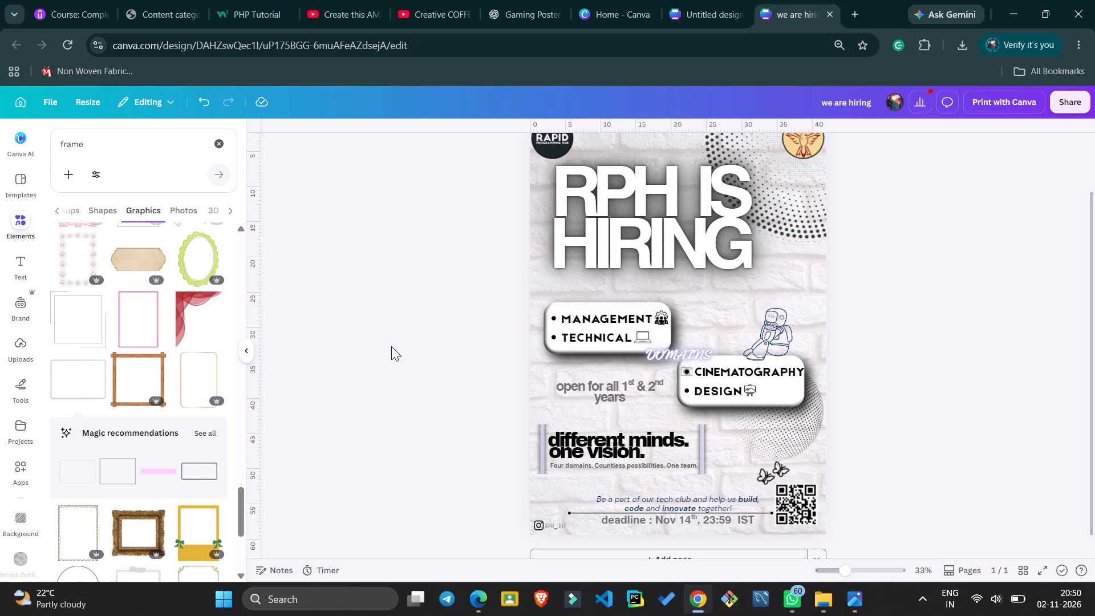
pyautogui.scroll(2, 391, 346)
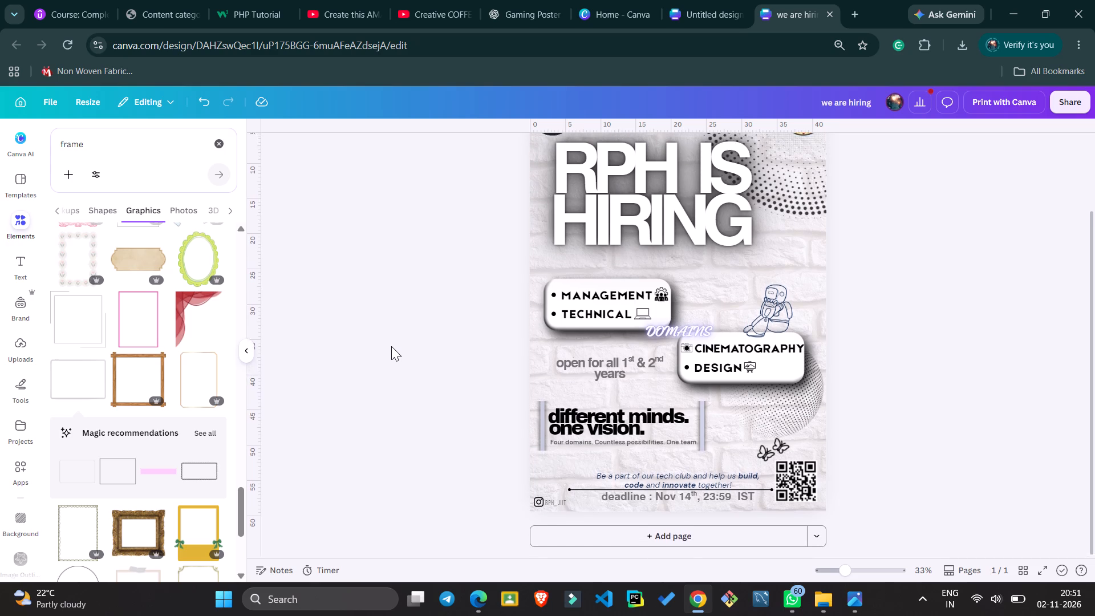
pyautogui.scroll(1, 391, 346)
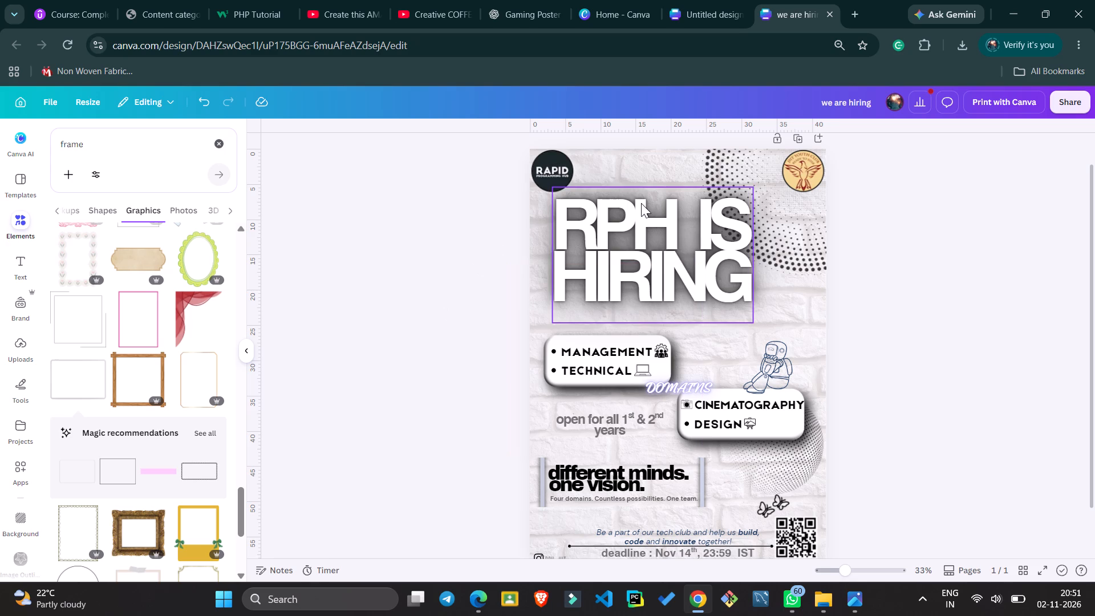
pyautogui.click(654, 166)
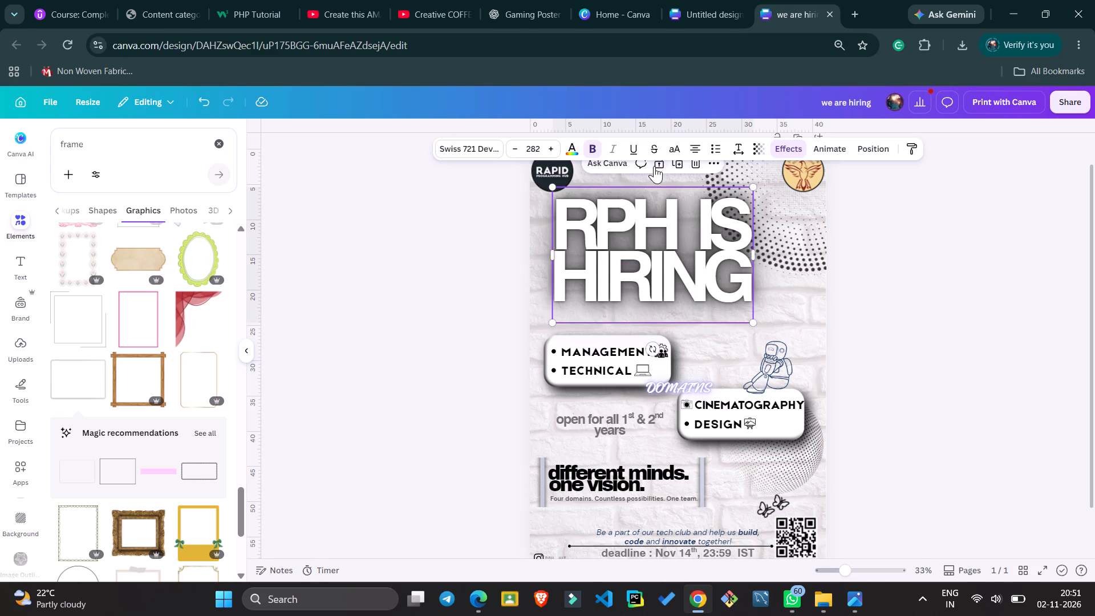
pyautogui.click(579, 175)
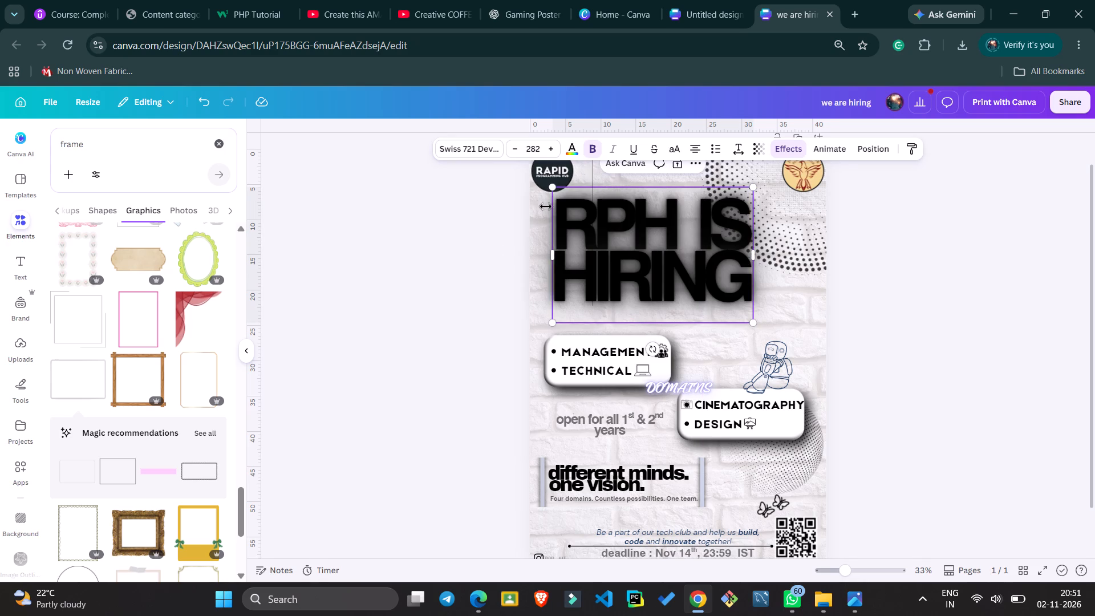
pyautogui.click(533, 218)
pyautogui.click(401, 259)
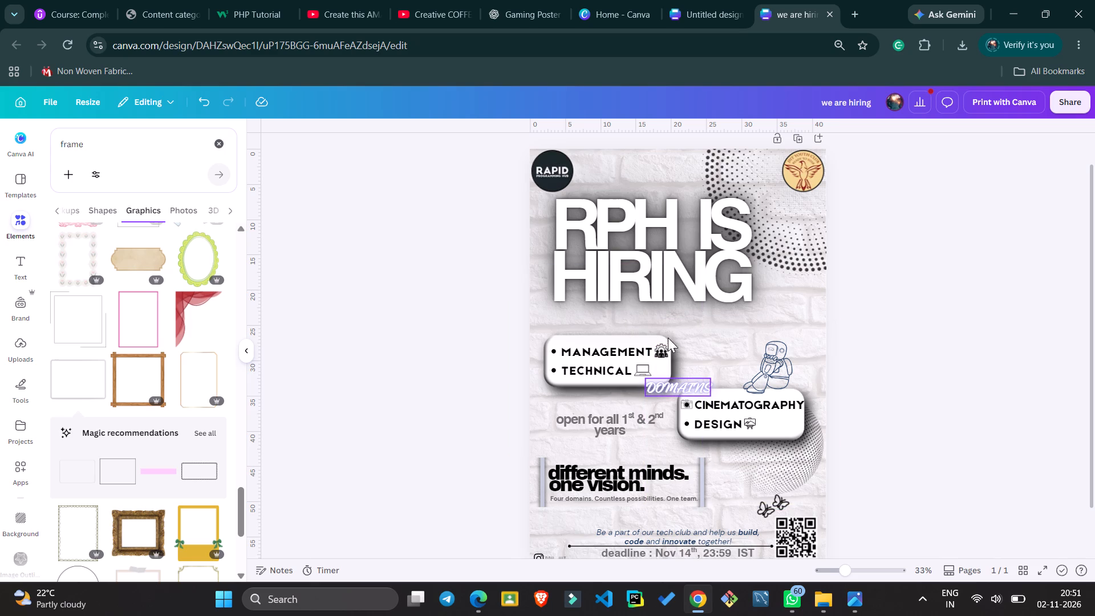
pyautogui.click(700, 334)
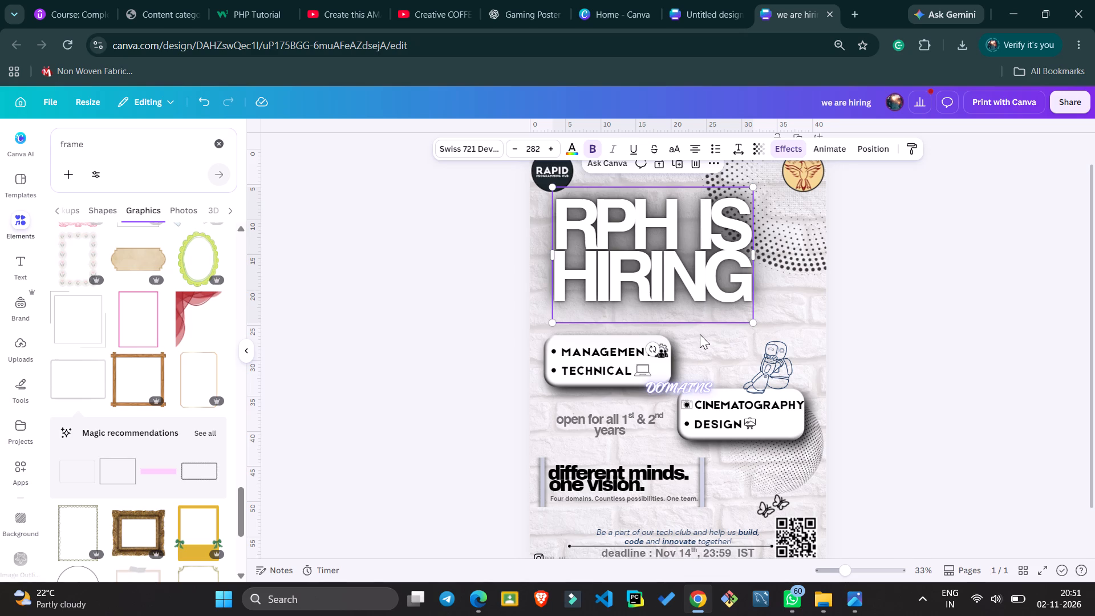
pyautogui.click(512, 201)
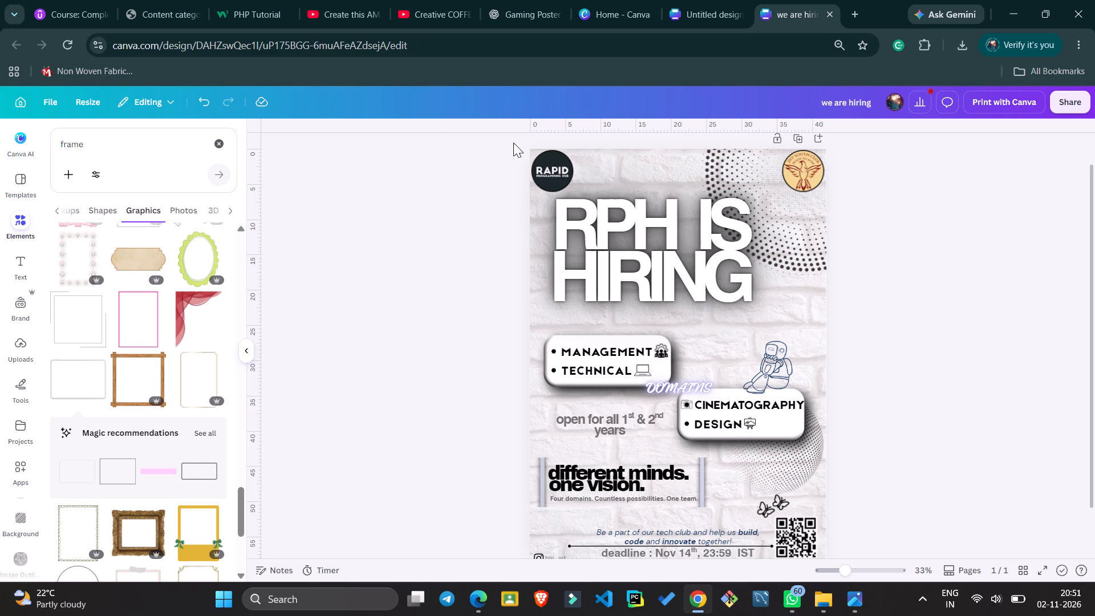
pyautogui.scroll(1, 513, 143)
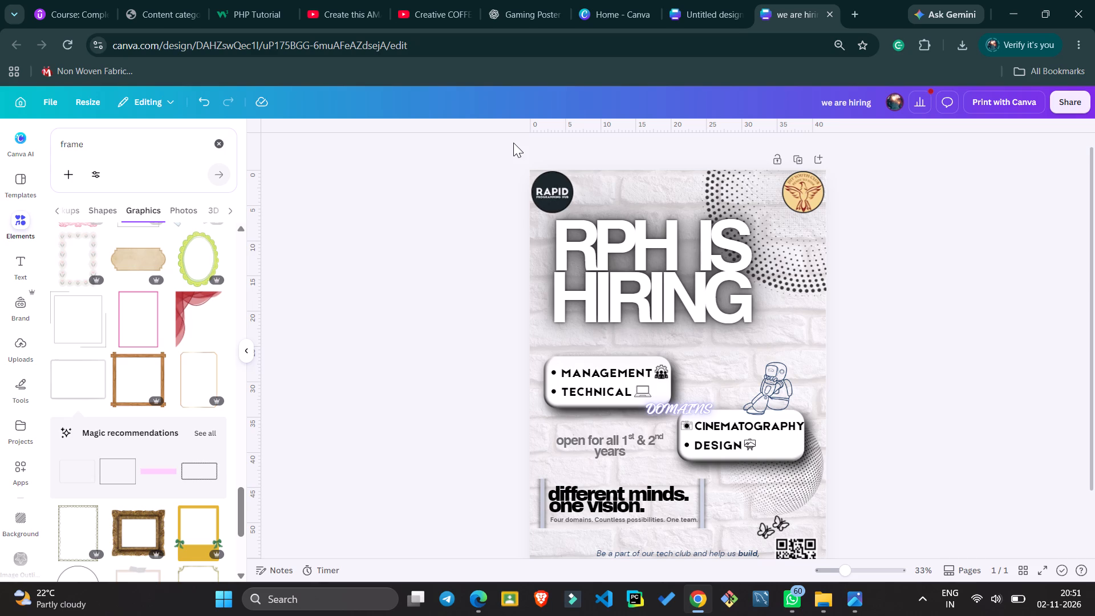
pyautogui.scroll(-1, 513, 143)
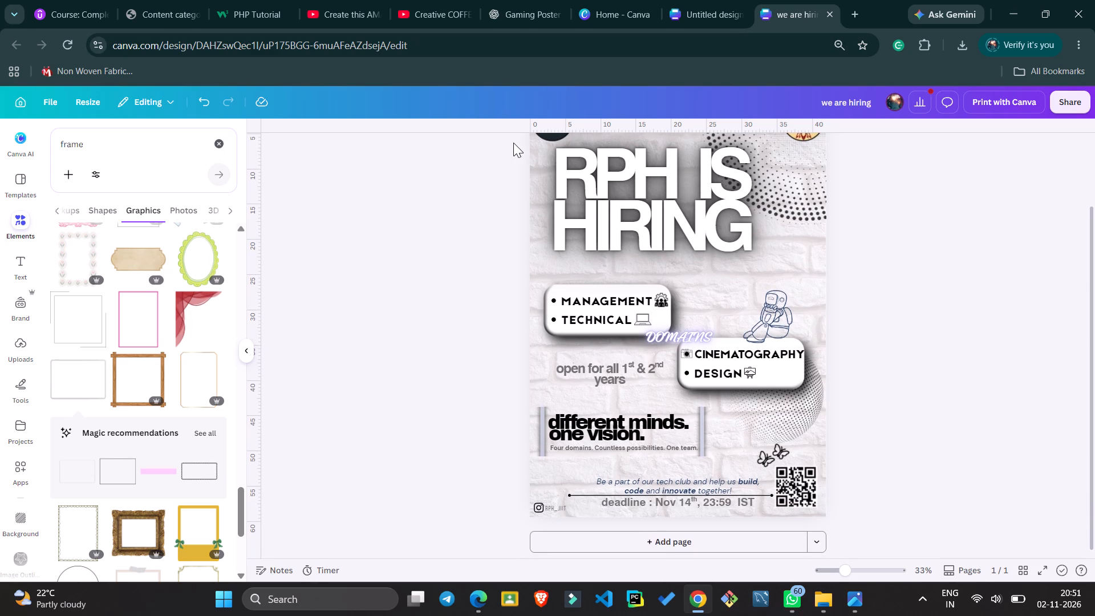
pyautogui.scroll(-1, 513, 143)
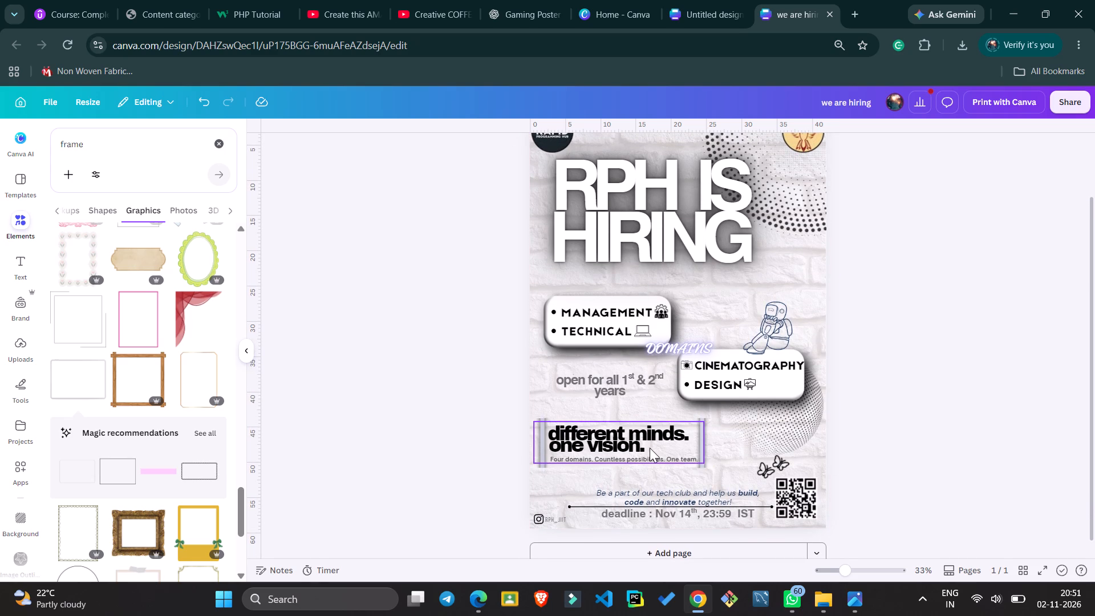
# Enlarge the "different minds. one vision." text group to about 24.7 wide by 6.1 high and centre it between its vertical bars.
pyautogui.click(648, 447)
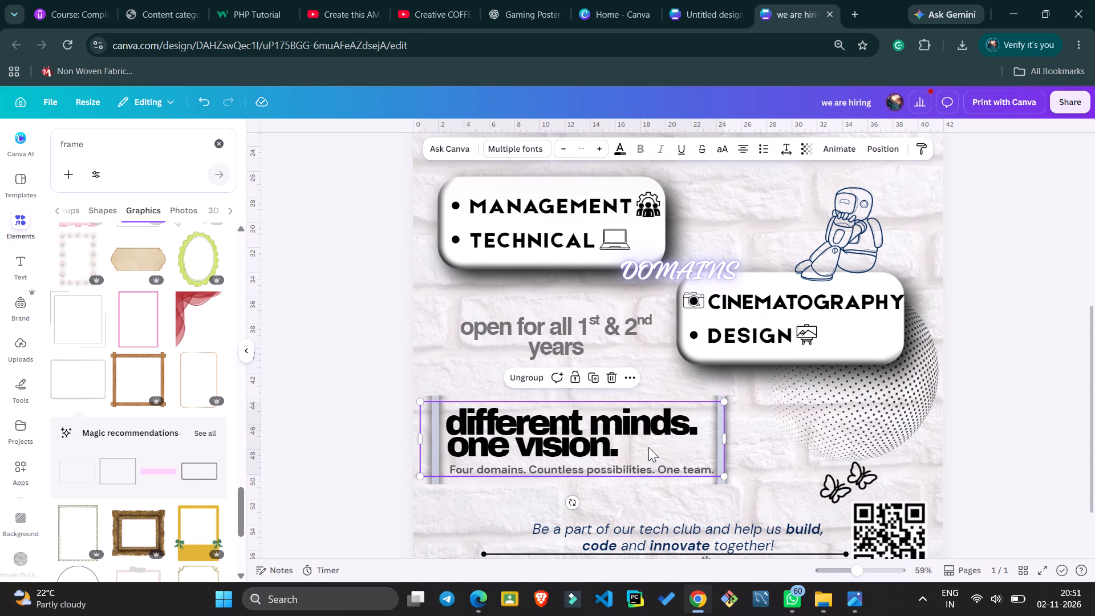
pyautogui.moveTo(724, 476); pyautogui.dragTo(732, 481)
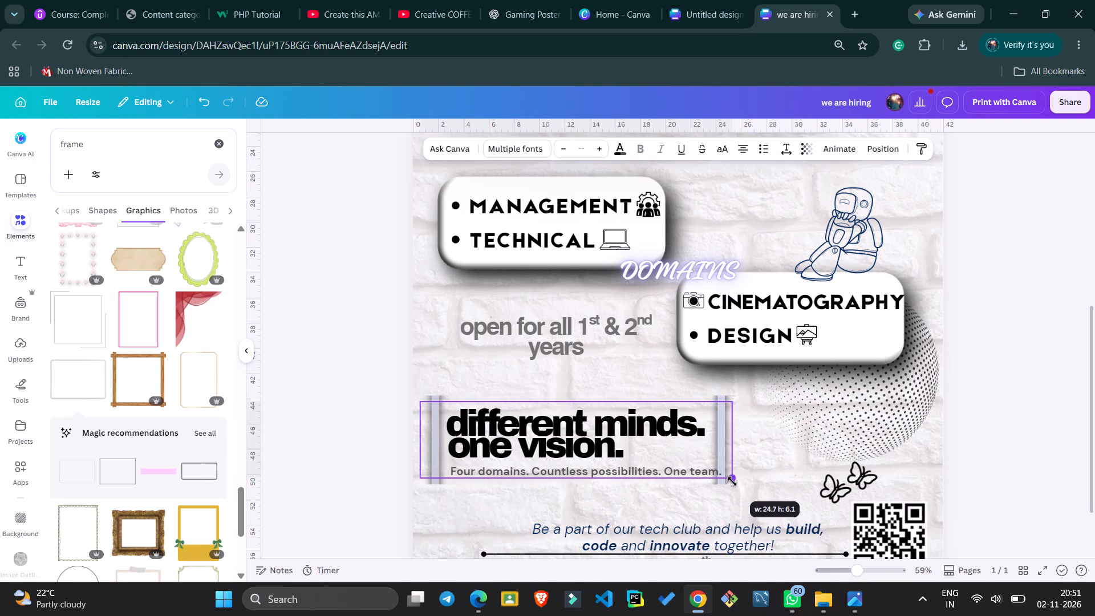
pyautogui.moveTo(732, 481); pyautogui.dragTo(732, 480)
pyautogui.click(678, 460)
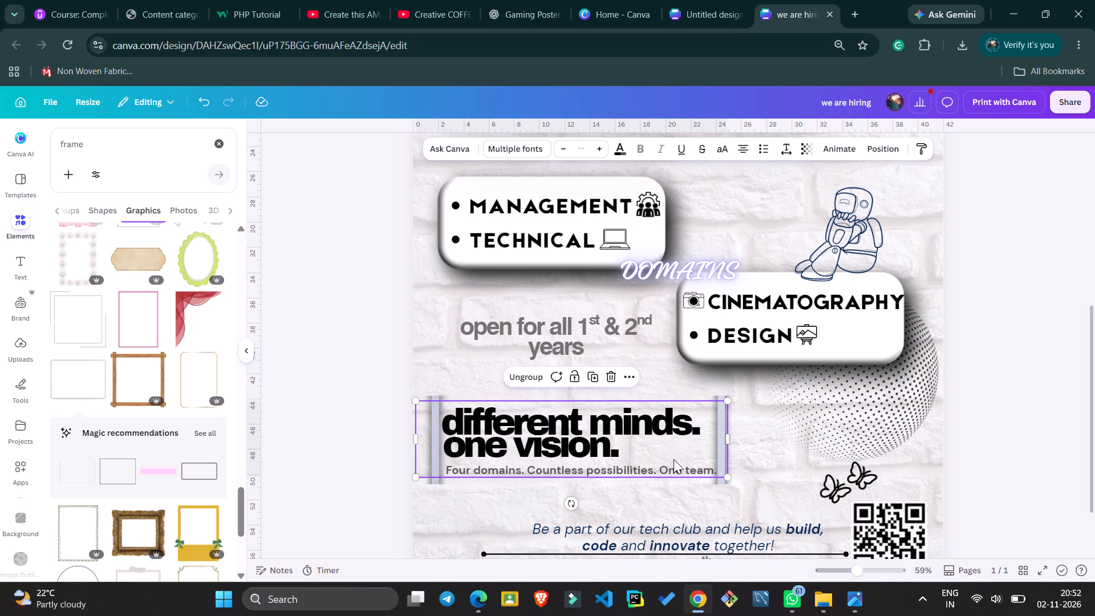
pyautogui.click(424, 390)
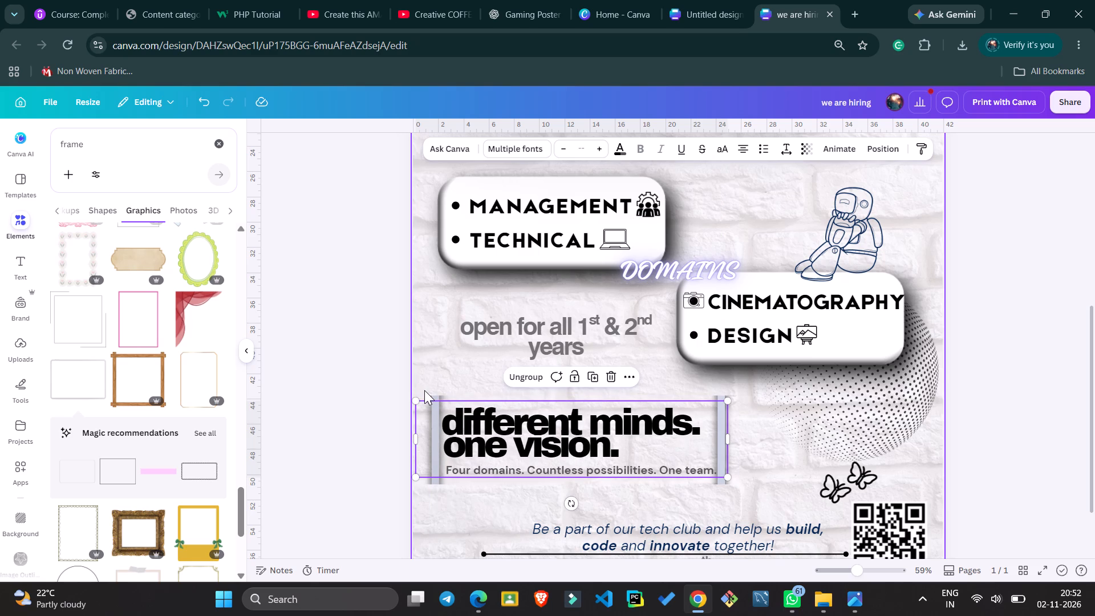
pyautogui.click(367, 373)
# Check the revised poster, start its high-quality PNG download at size 3.125, and check the download status.
pyautogui.scroll(-1, 367, 373)
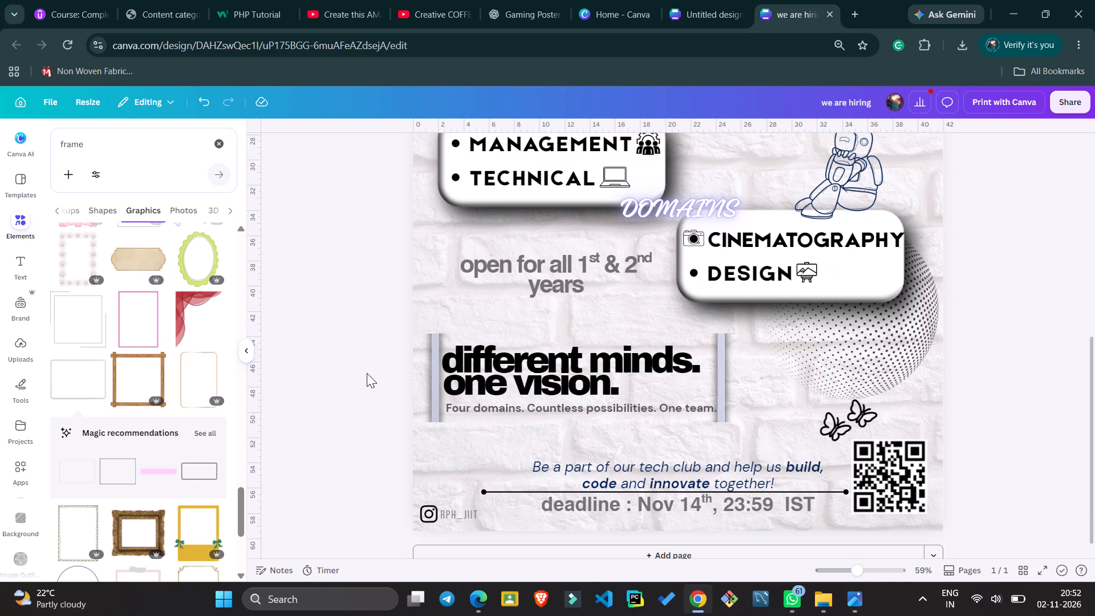
pyautogui.scroll(-1, 367, 373)
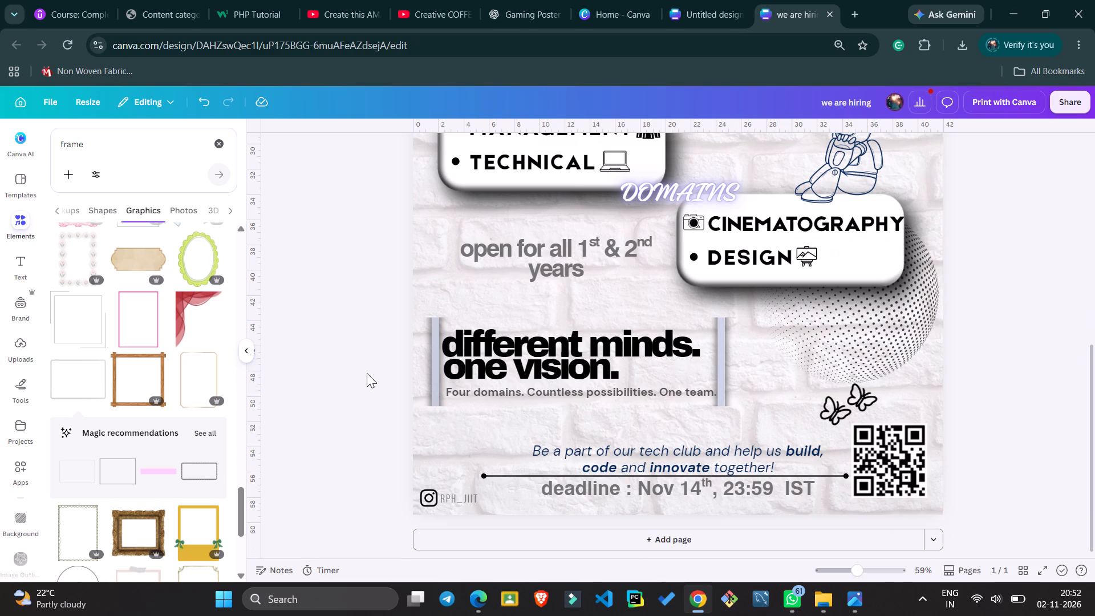
pyautogui.scroll(2, 367, 373)
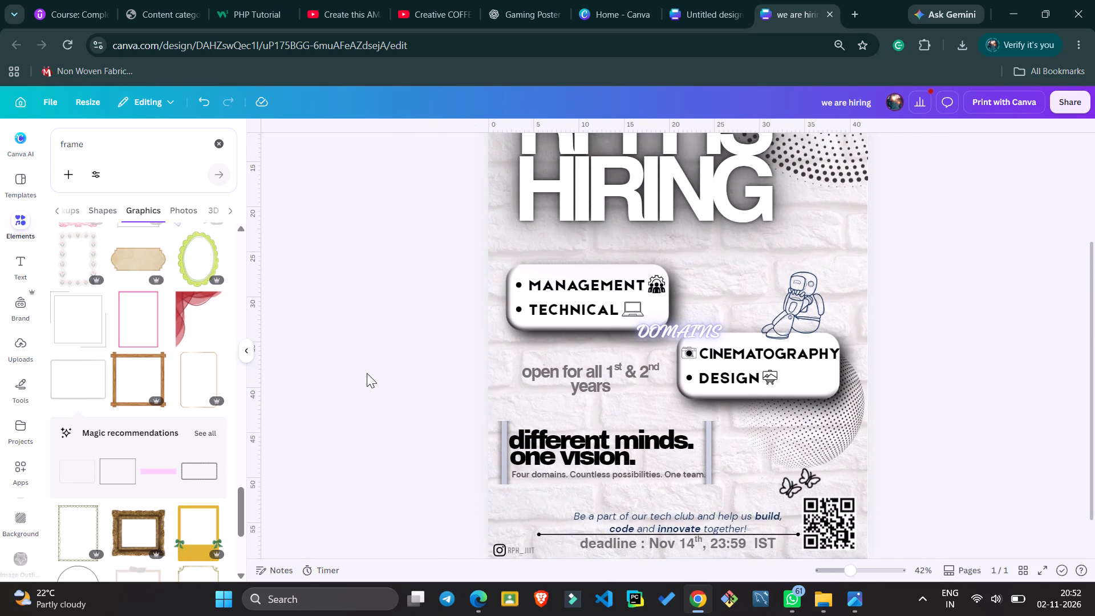
pyautogui.scroll(1, 367, 373)
pyautogui.scroll(-1, 367, 373)
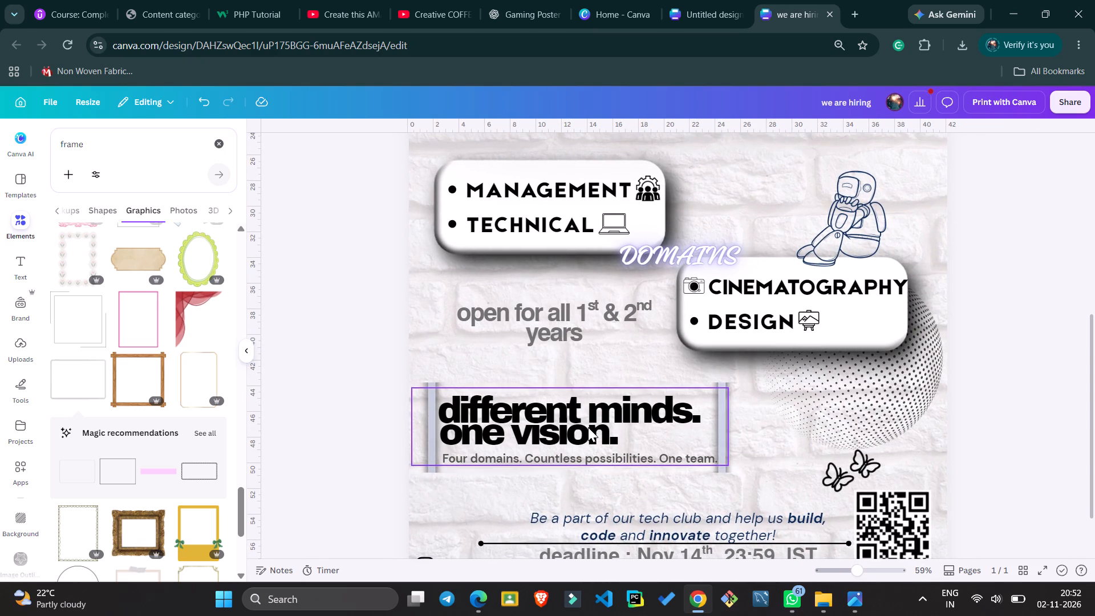
pyautogui.click(1062, 108)
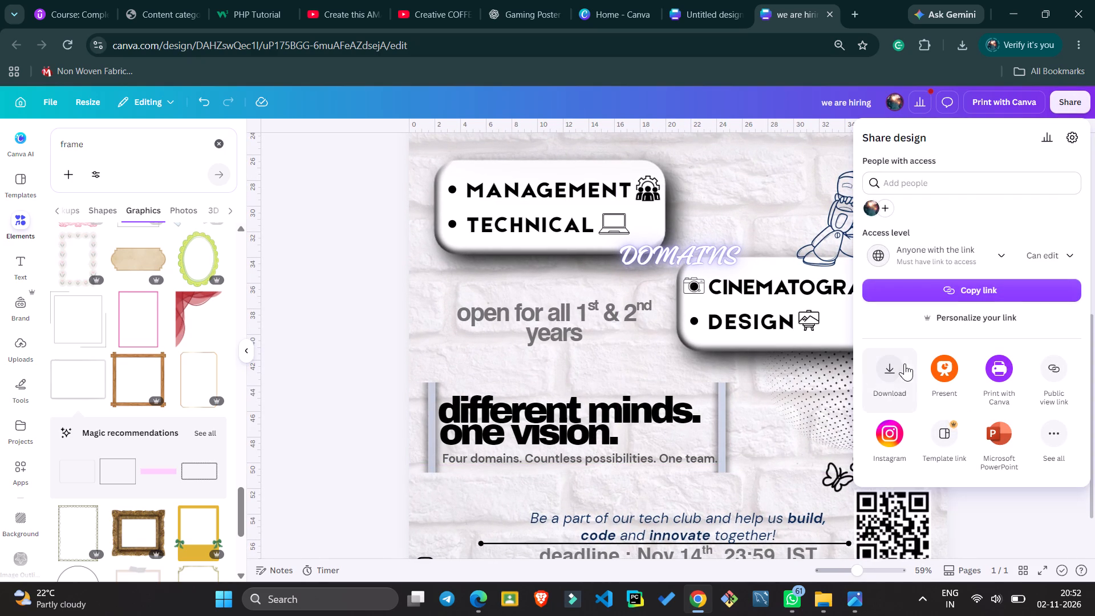
pyautogui.click(896, 370)
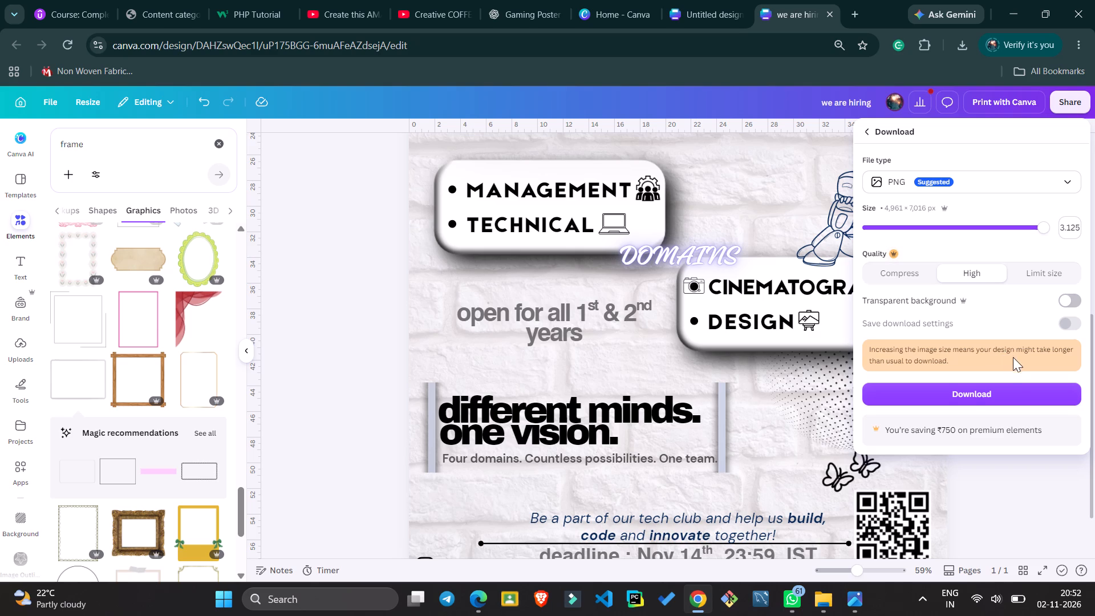
pyautogui.click(987, 404)
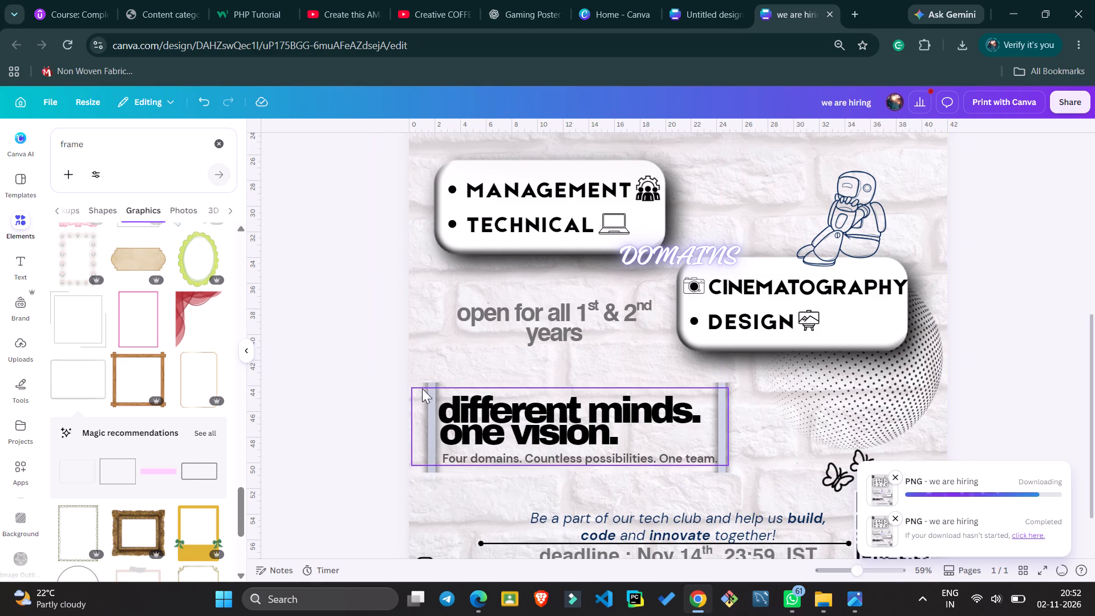
pyautogui.click(359, 399)
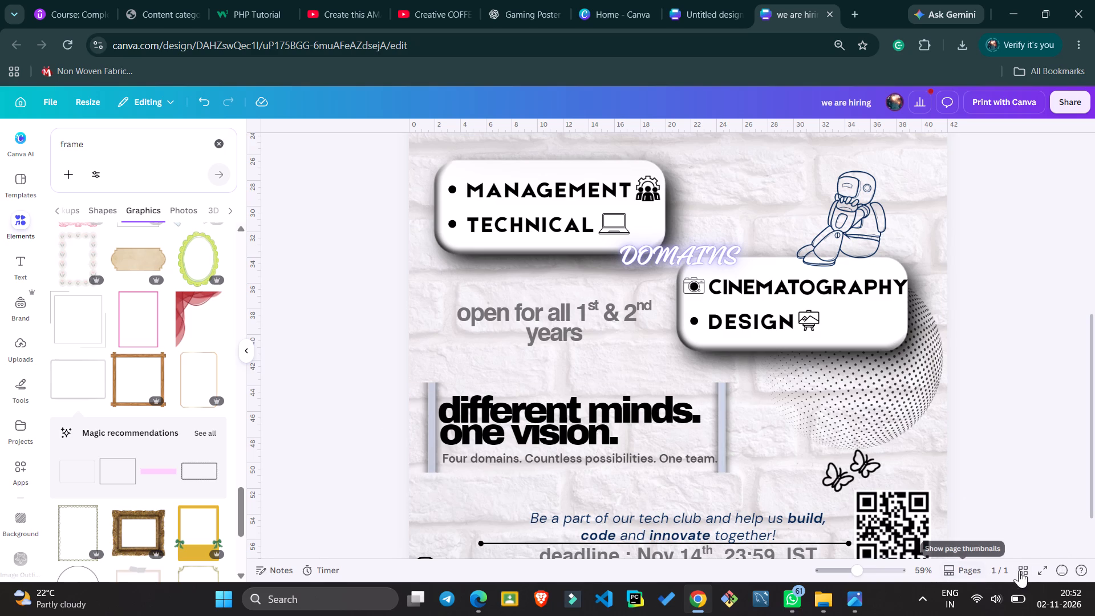
pyautogui.click(1065, 569)
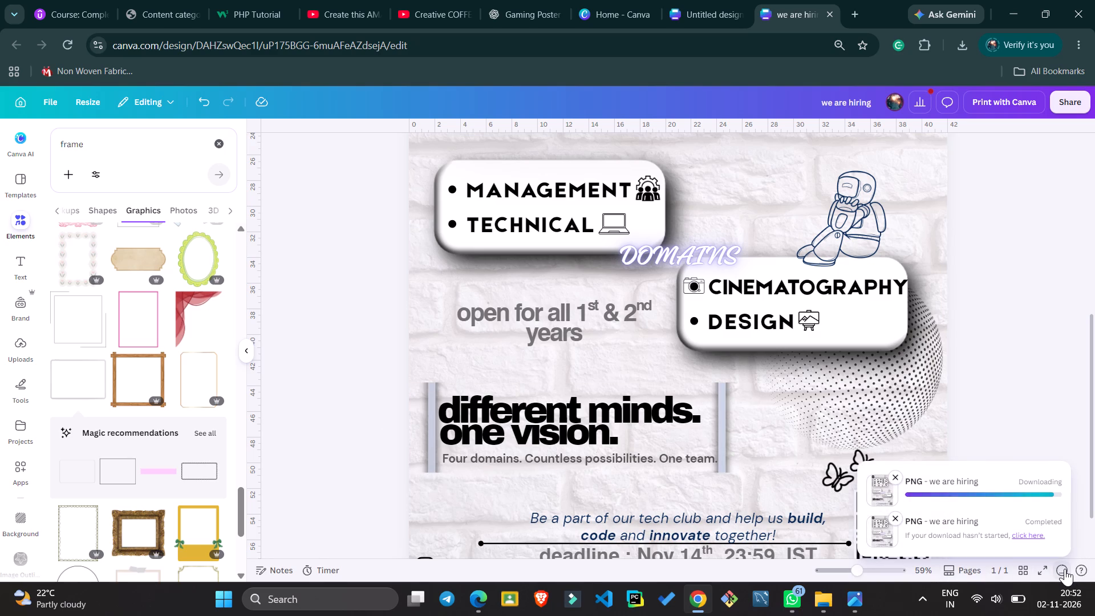
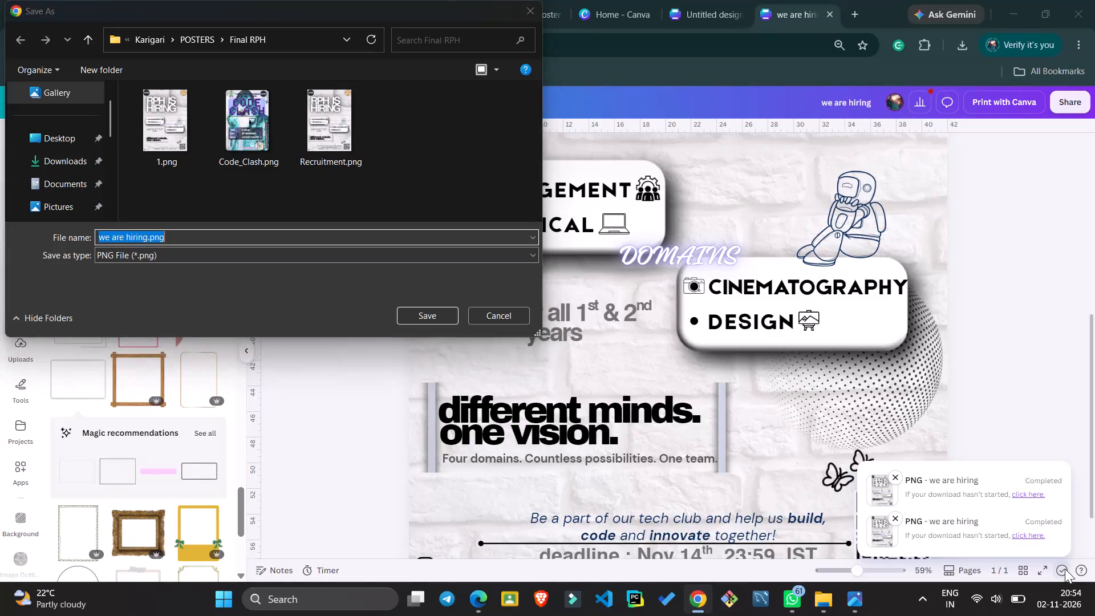
# Name the downloaded poster RECRUITMENT.png, try to save it in the Final RPH folder, and decline replacing the existing file.
pyautogui.click(1065, 569)
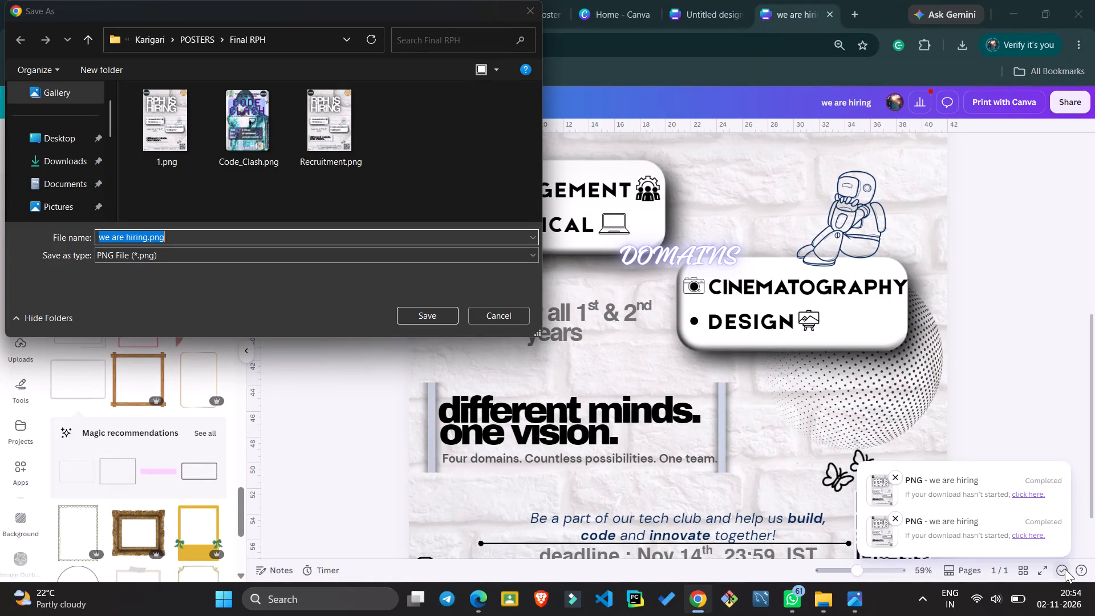
pyautogui.press('Left')
pyautogui.press('Right')
pyautogui.press('Left')
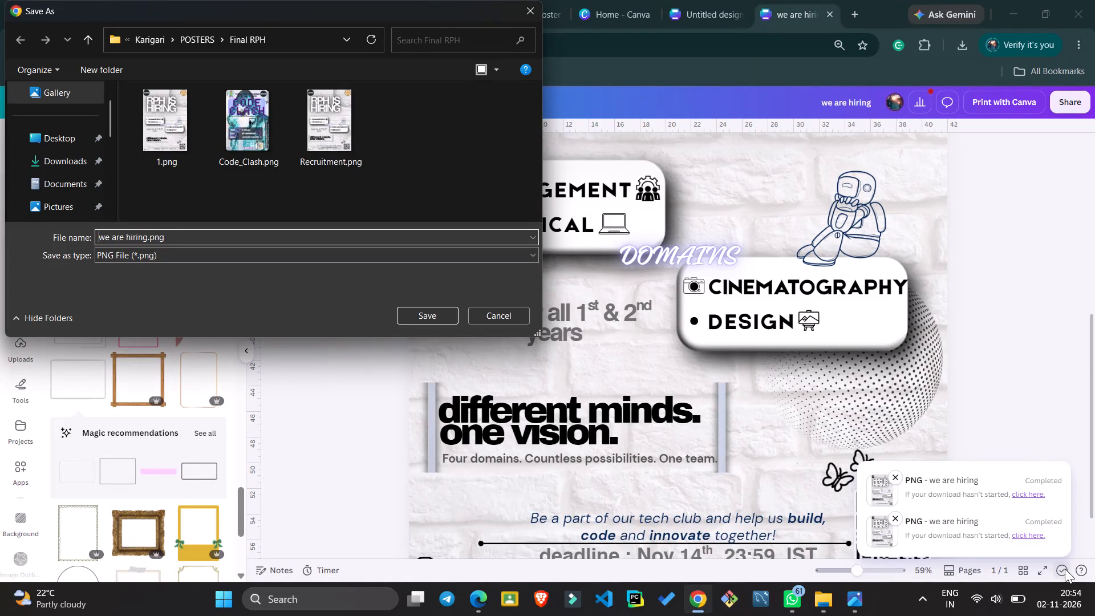
pyautogui.press('Delete')
pyautogui.press('Delete')
pyautogui.press('Delete')
pyautogui.press('Delete')
pyautogui.press('Delete')
pyautogui.press('Delete')
pyautogui.press('Delete')
pyautogui.press('Delete')
pyautogui.press('Delete')
pyautogui.press('Delete')
pyautogui.press('Delete')
pyautogui.press('Delete')
pyautogui.press('Delete')
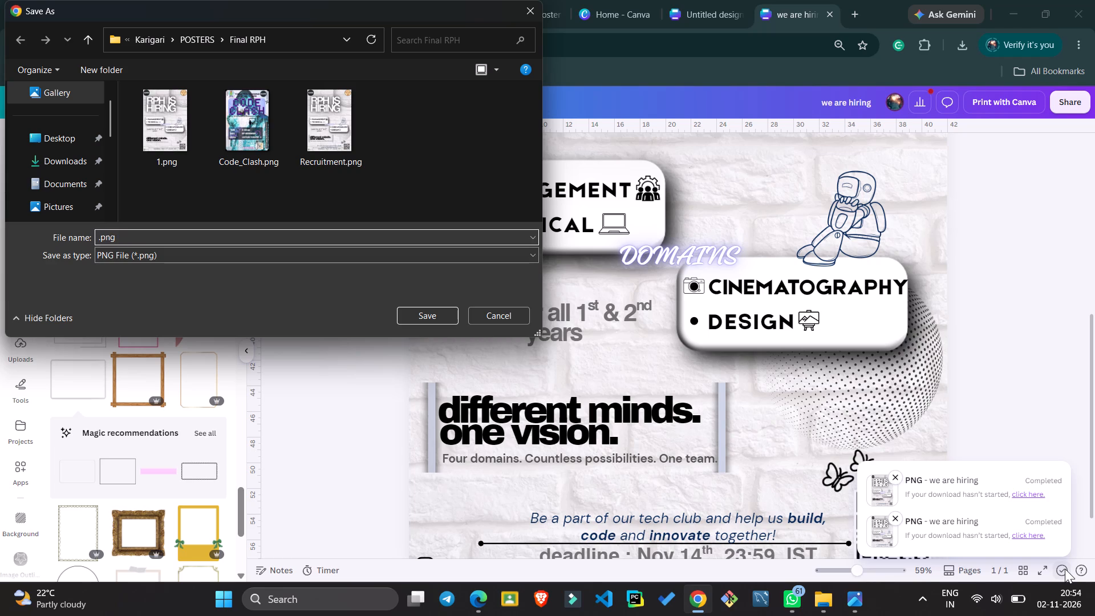
pyautogui.write('Re')
pyautogui.press('BackSpace')
pyautogui.write('ECRUITMENT')
pyautogui.press('Return')
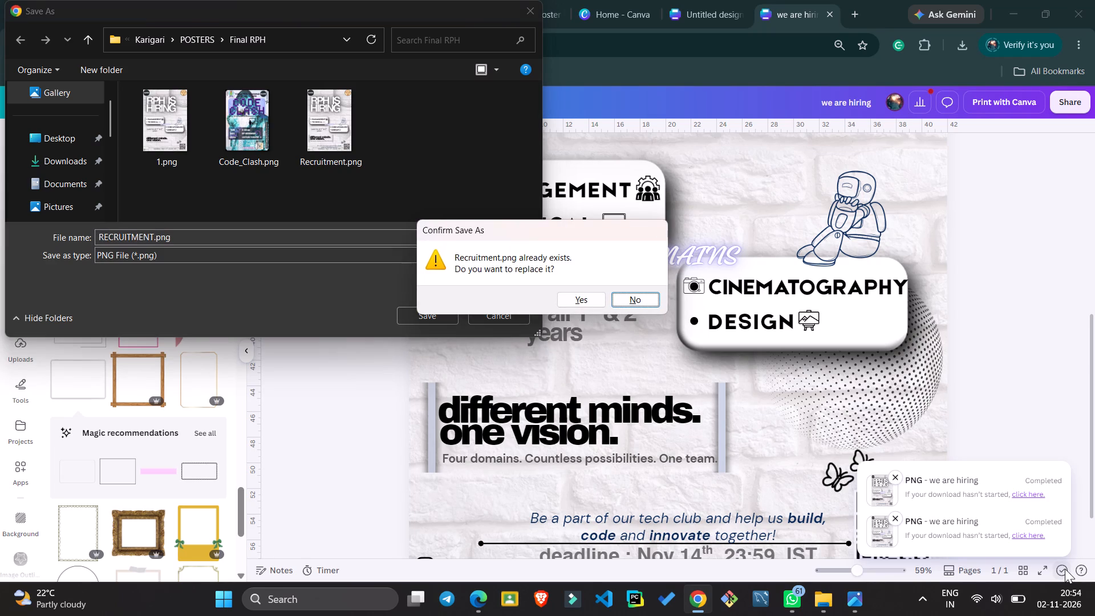
pyautogui.press('Return')
# Add the suffix _1 to the file name and save the poster as RECRUITMENT_1.png in the Final RPH folder.
pyautogui.press('Left')
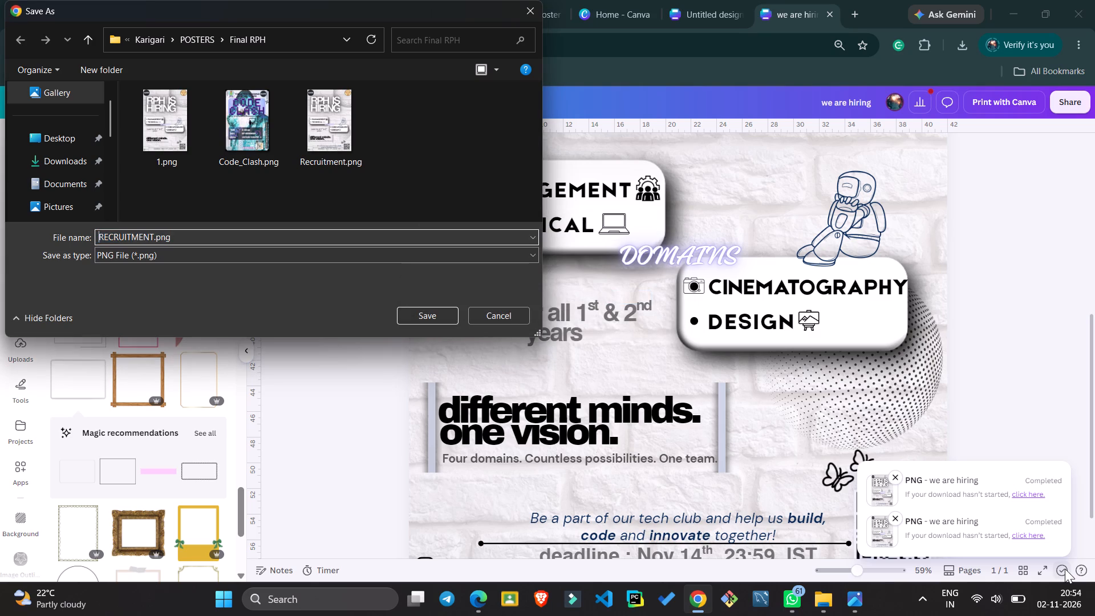
pyautogui.press('Right')
pyautogui.press('Right')
pyautogui.press('Right')
pyautogui.press('Right')
pyautogui.press('Right')
pyautogui.press('Right')
pyautogui.press('Right')
pyautogui.press('Right')
pyautogui.press('Right')
pyautogui.press('Right')
pyautogui.press('Right')
pyautogui.hotkey('shift', '_')
pyautogui.press('1')
pyautogui.press('Return')
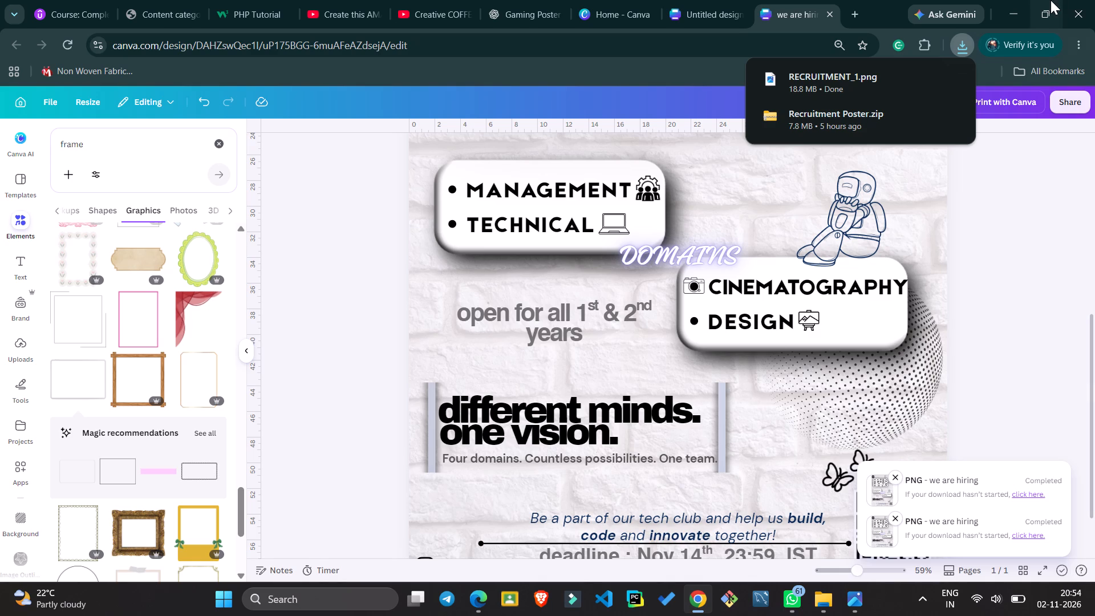
# Open the downloaded RECRUITMENT_1.png, examine the whole poster and its details, and close the image.
pyautogui.click(853, 76)
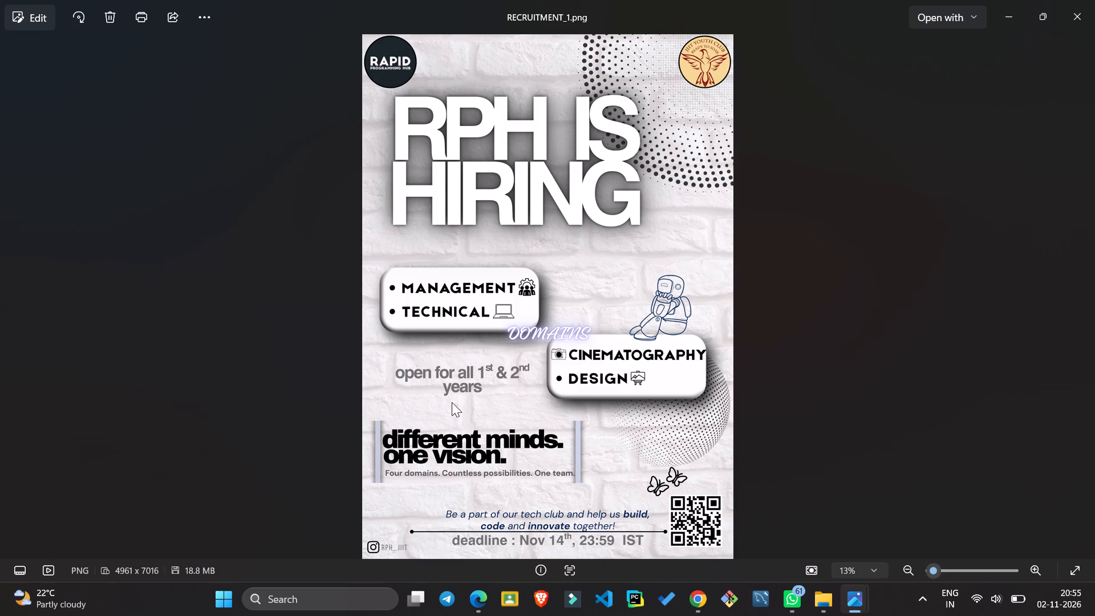
pyautogui.scroll(1, 470, 190)
pyautogui.scroll(-9, 470, 190)
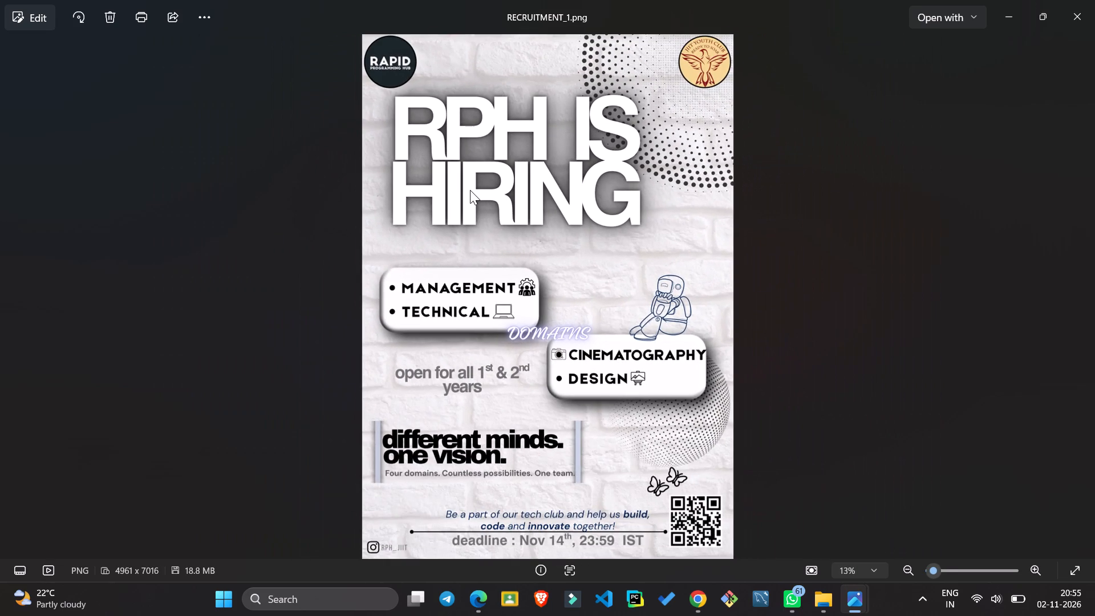
pyautogui.scroll(-3, 470, 190)
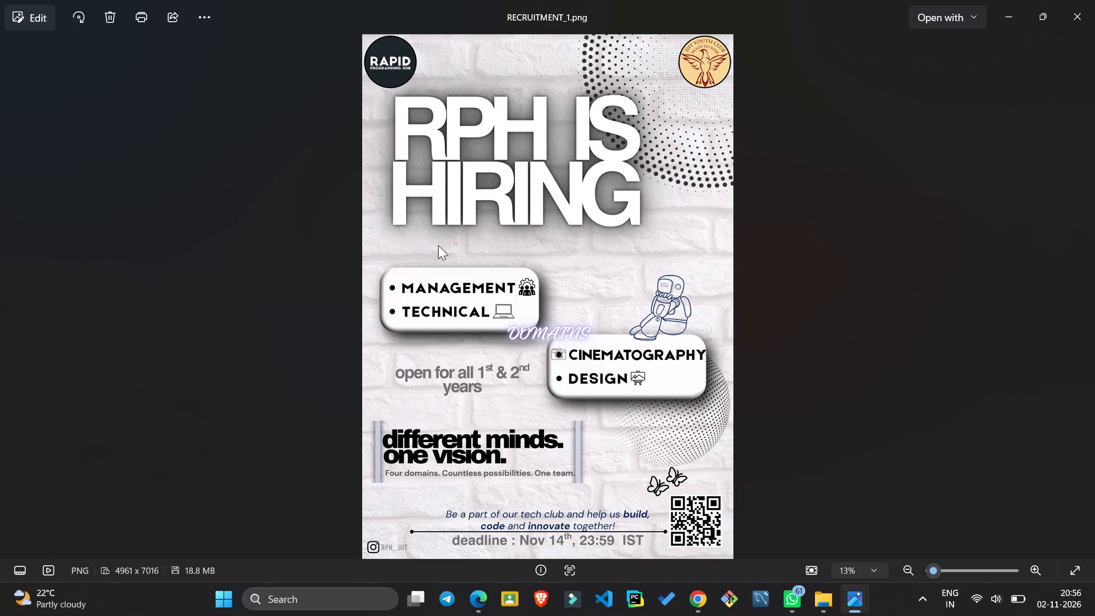
pyautogui.scroll(1, 444, 242)
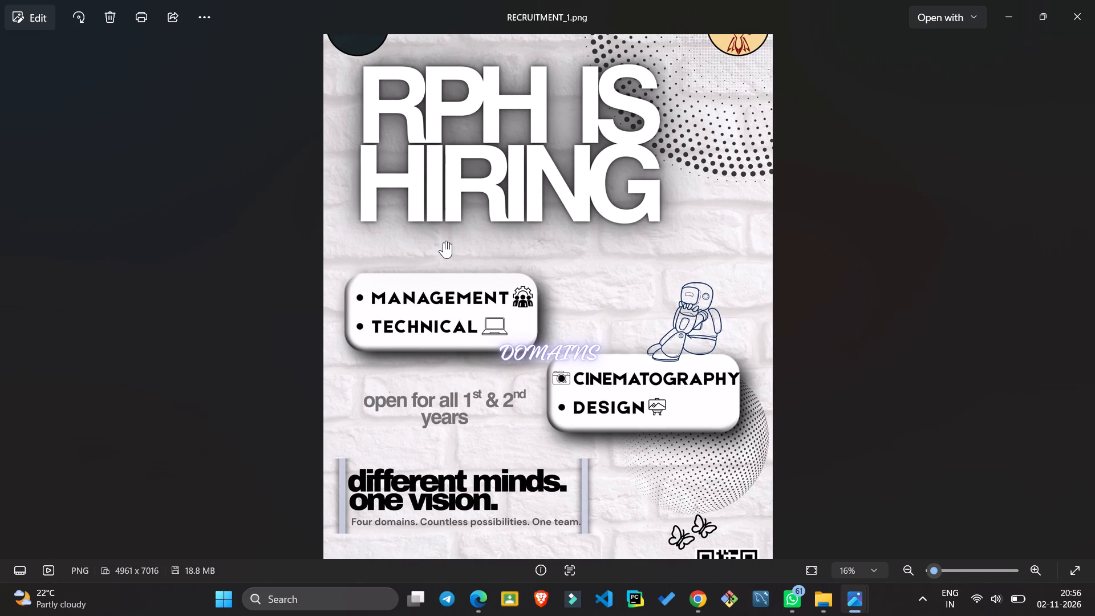
pyautogui.scroll(-3, 444, 242)
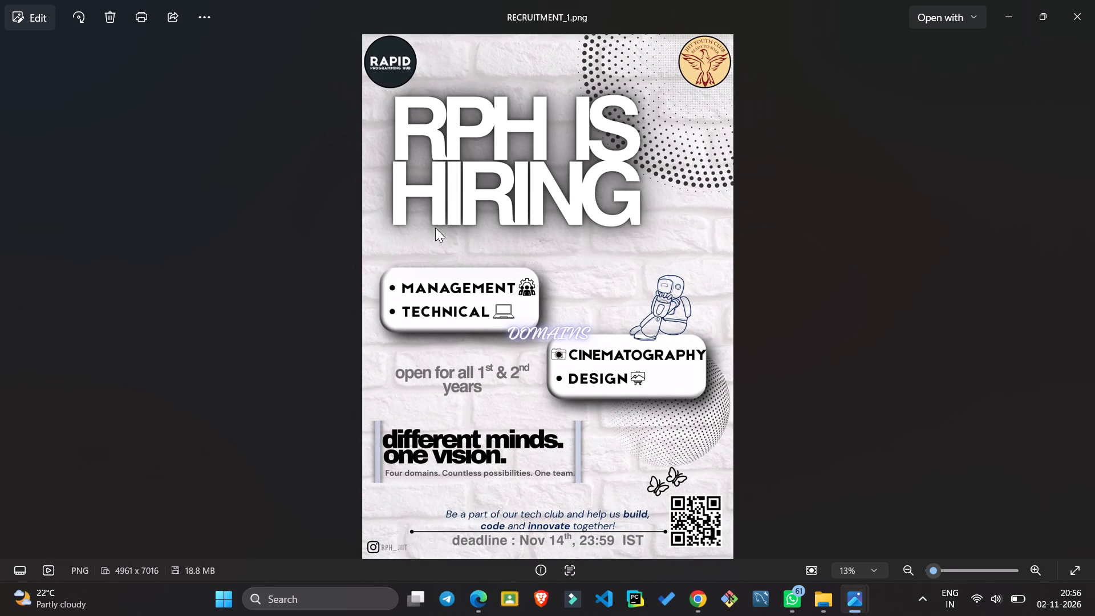
pyautogui.press('Escape')
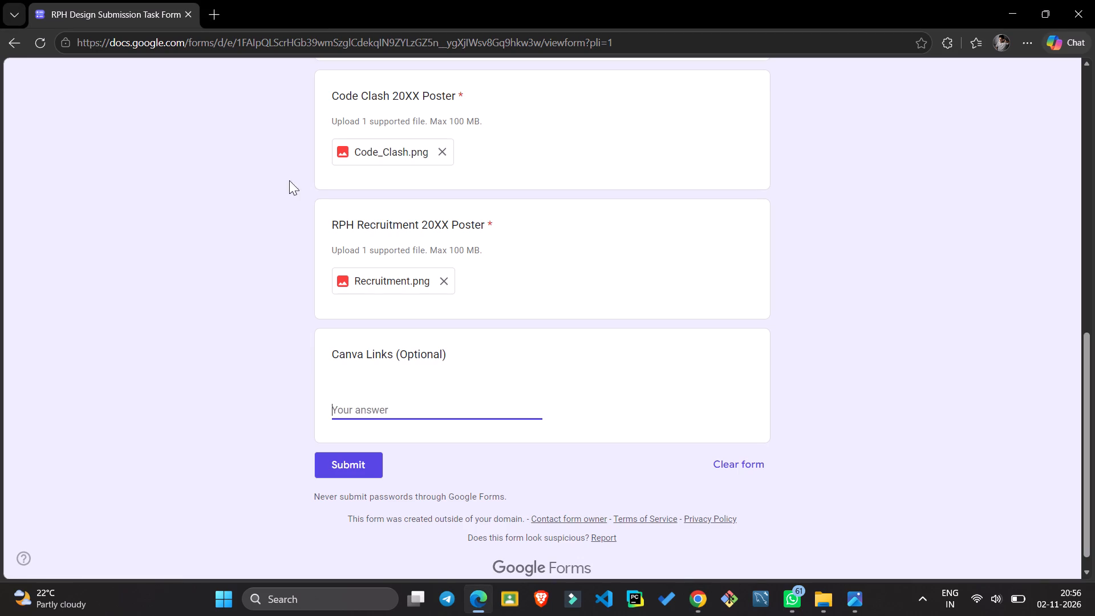
# In the submission form, replace the RPH Recruitment 20XX Poster upload with RECRUITMENT_1.png from the Final RPH folder.
pyautogui.click(443, 284)
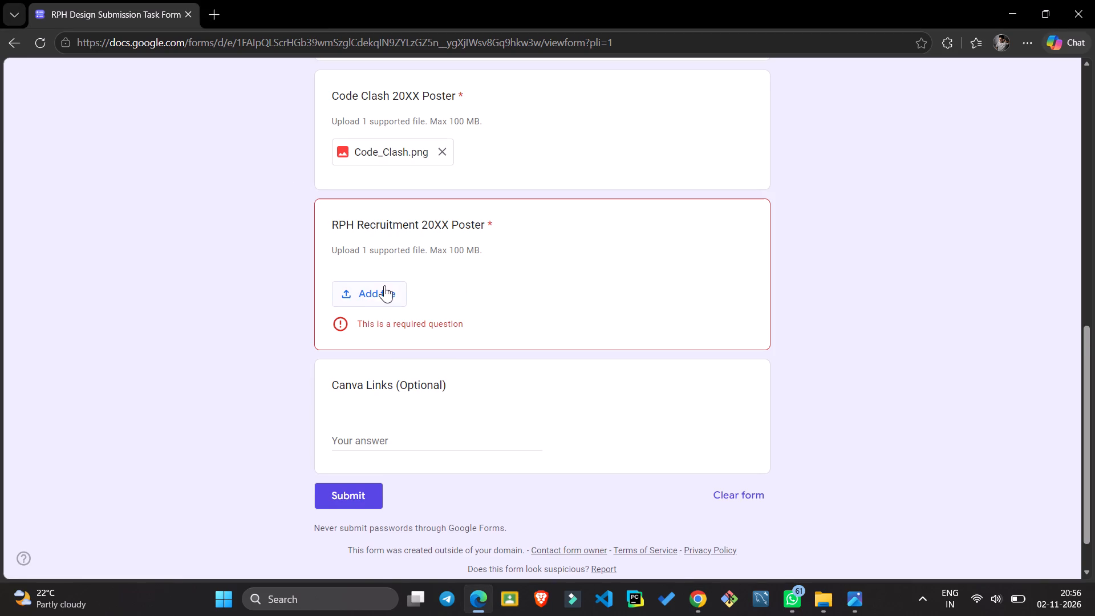
pyautogui.click(372, 285)
pyautogui.press('Up')
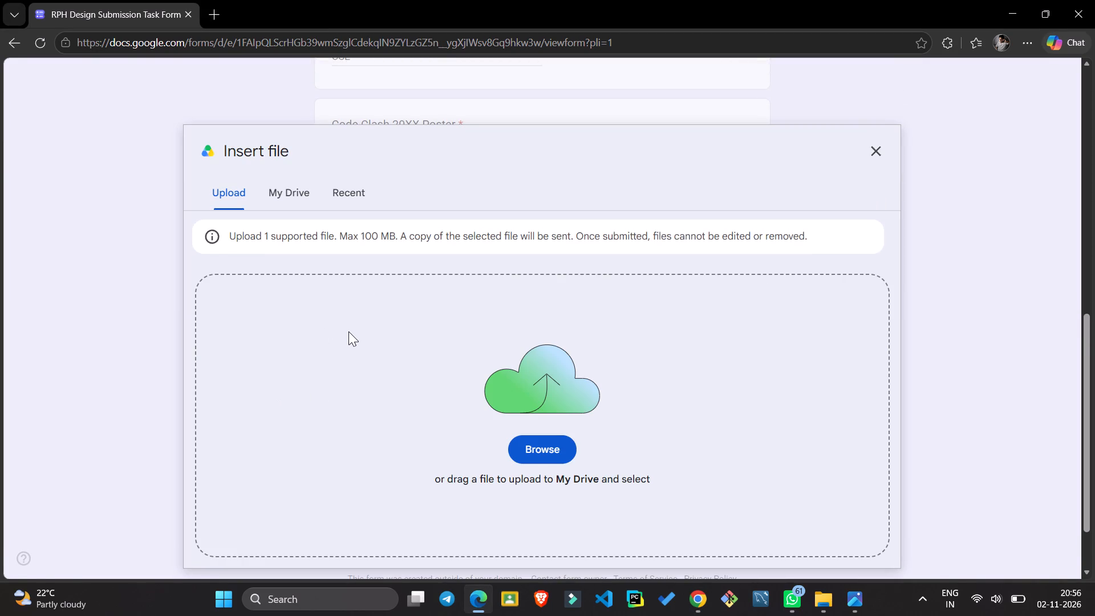
pyautogui.click(545, 444)
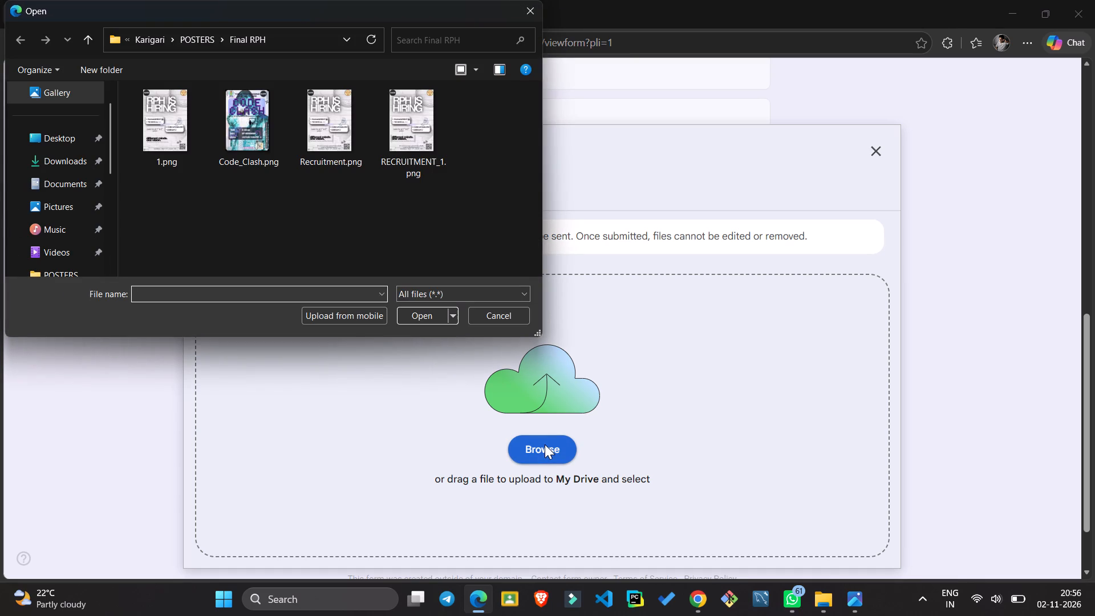
pyautogui.click(406, 122)
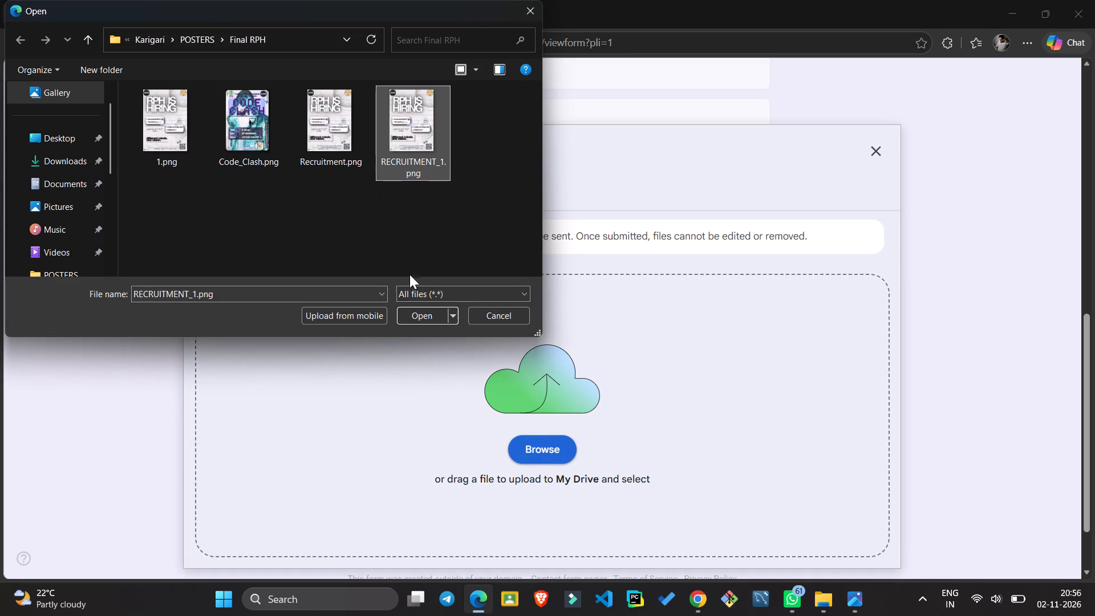
pyautogui.click(419, 318)
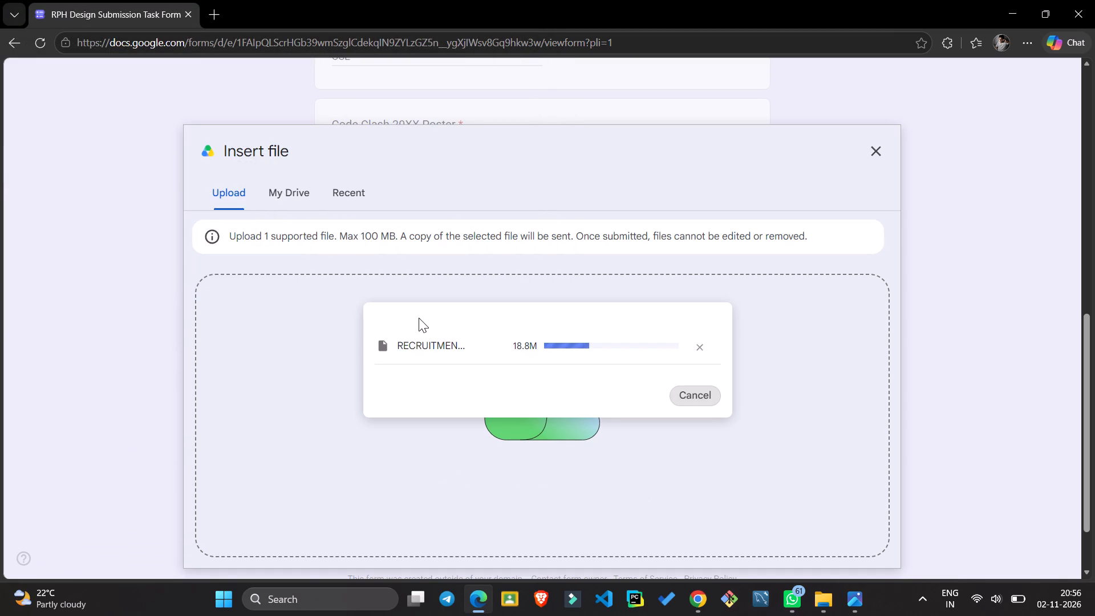
pyautogui.click(419, 318)
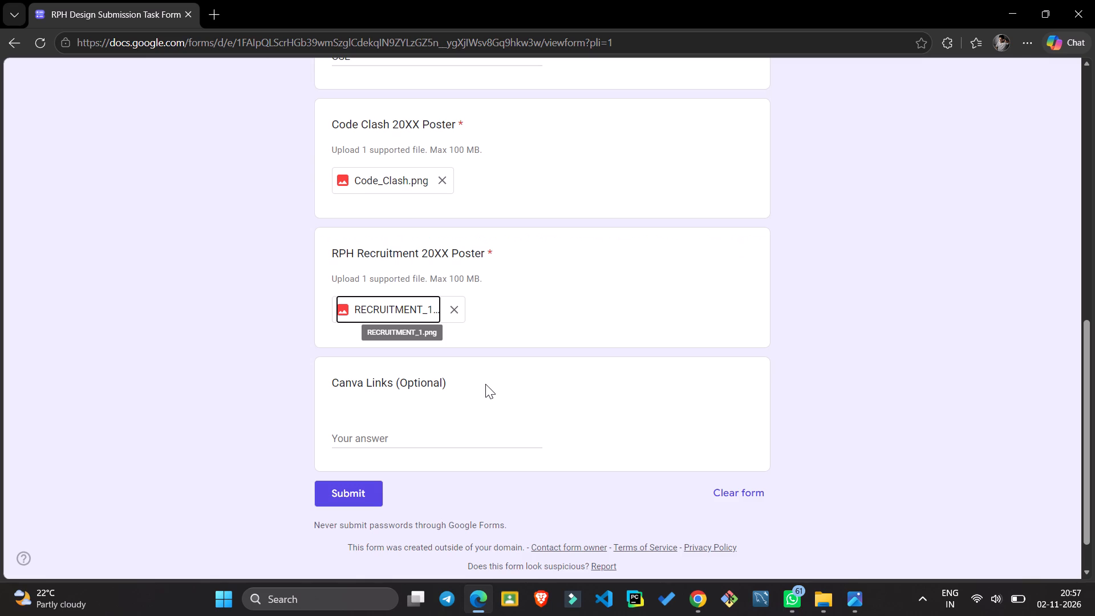
# Go to the form's optional Canva Links answer field, and switch to the "we are hiring" design in Canva.
pyautogui.click(428, 441)
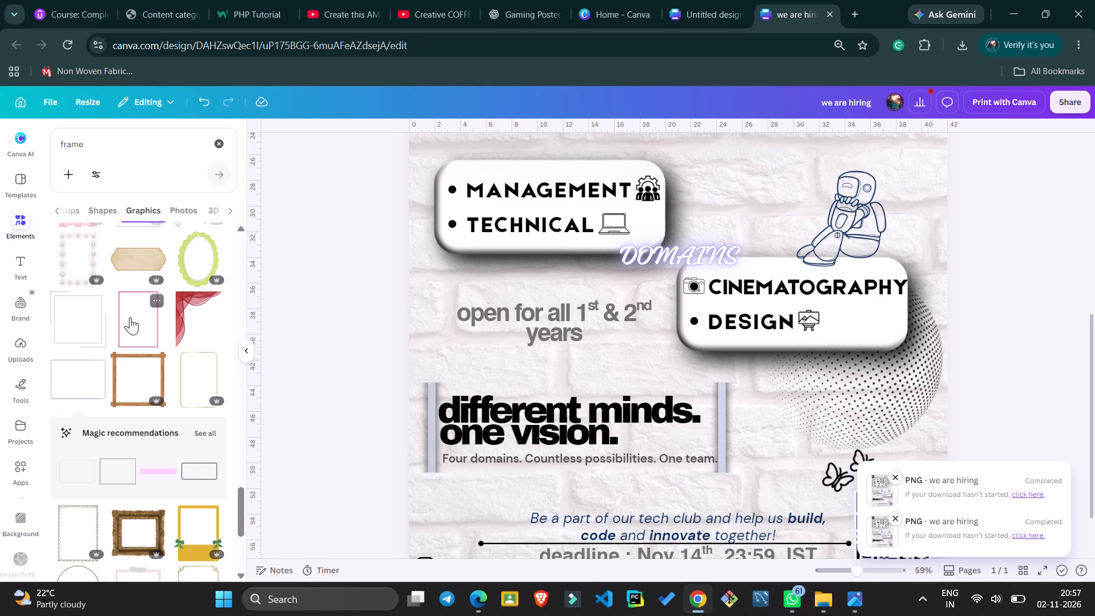
pyautogui.click(309, 368)
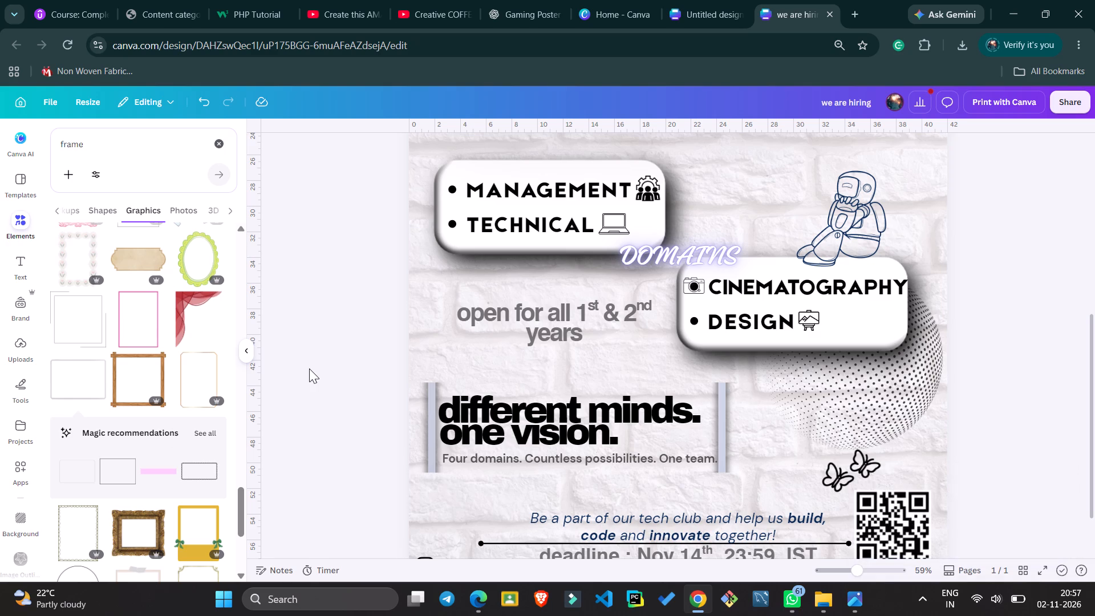
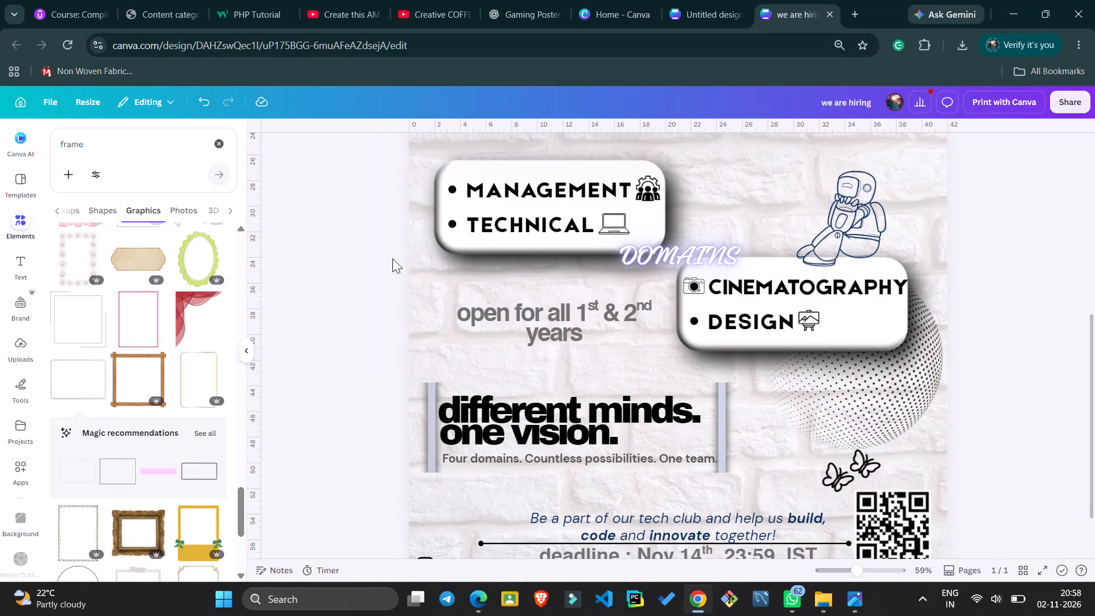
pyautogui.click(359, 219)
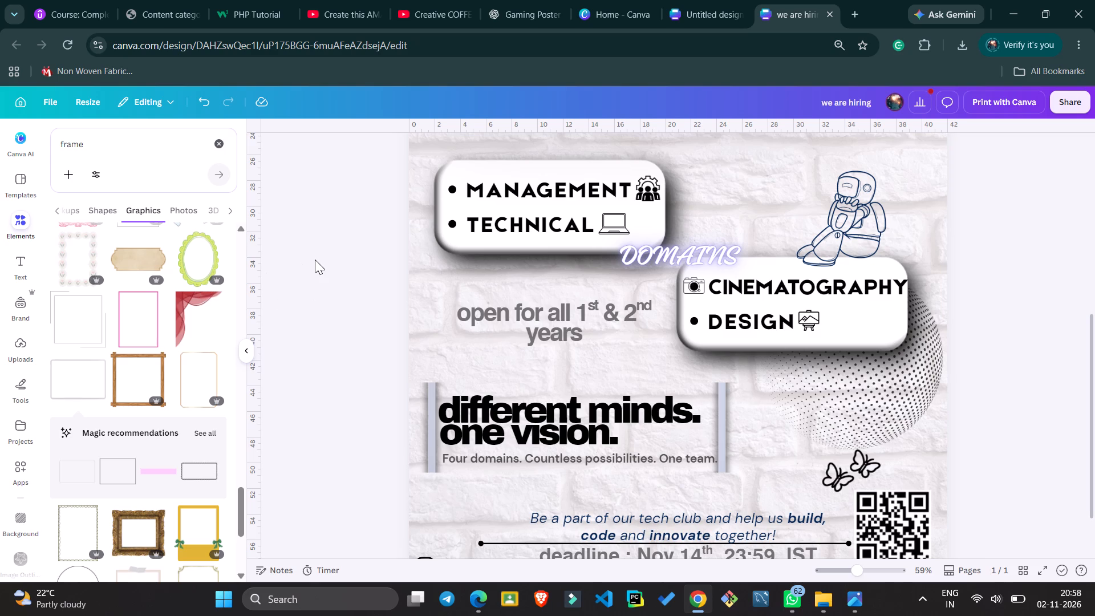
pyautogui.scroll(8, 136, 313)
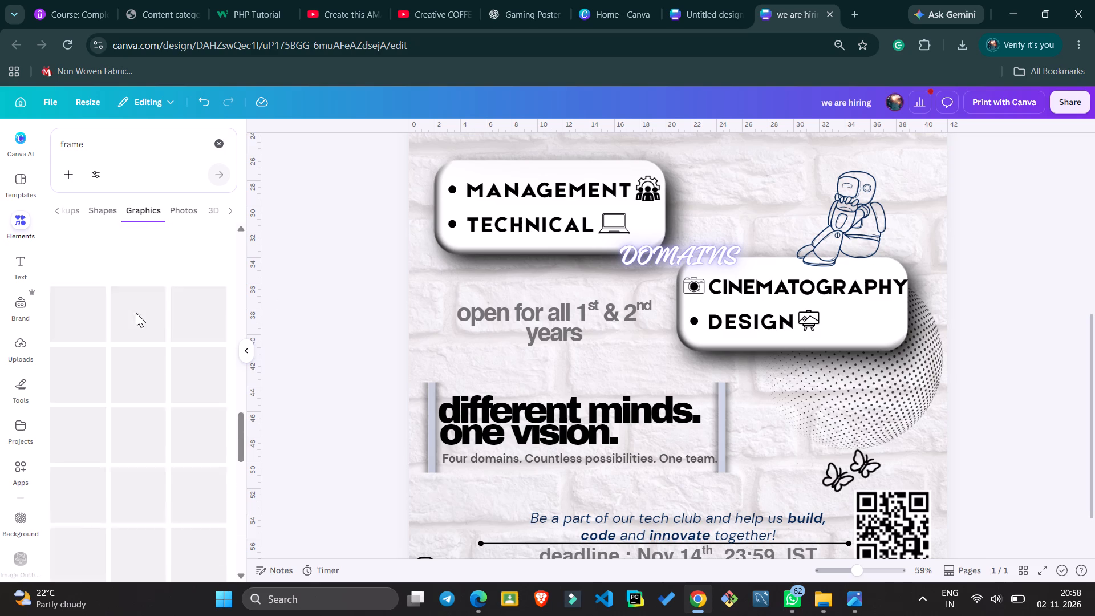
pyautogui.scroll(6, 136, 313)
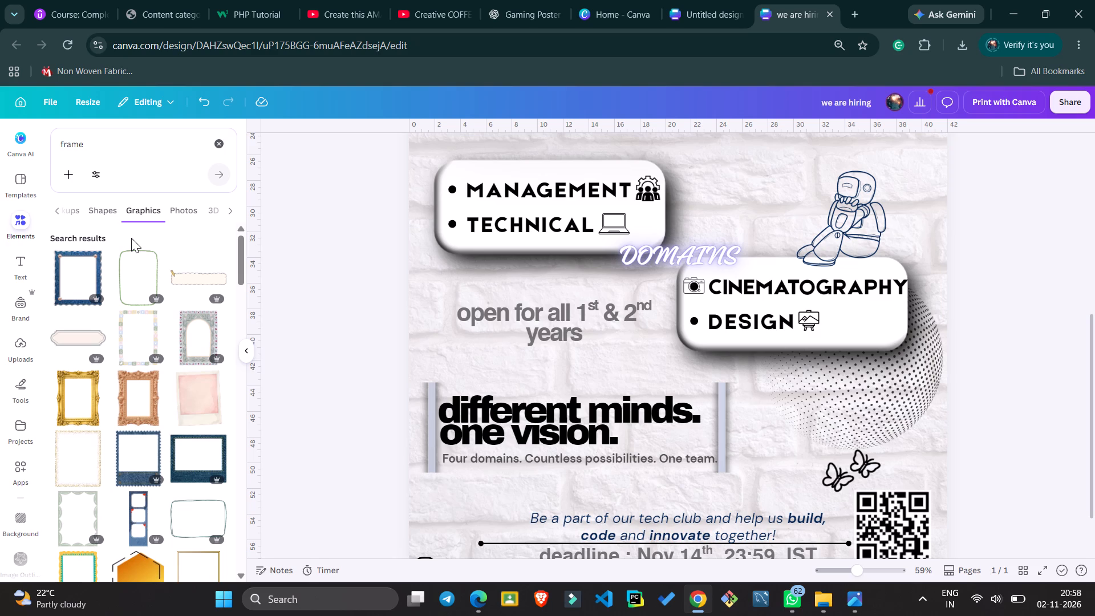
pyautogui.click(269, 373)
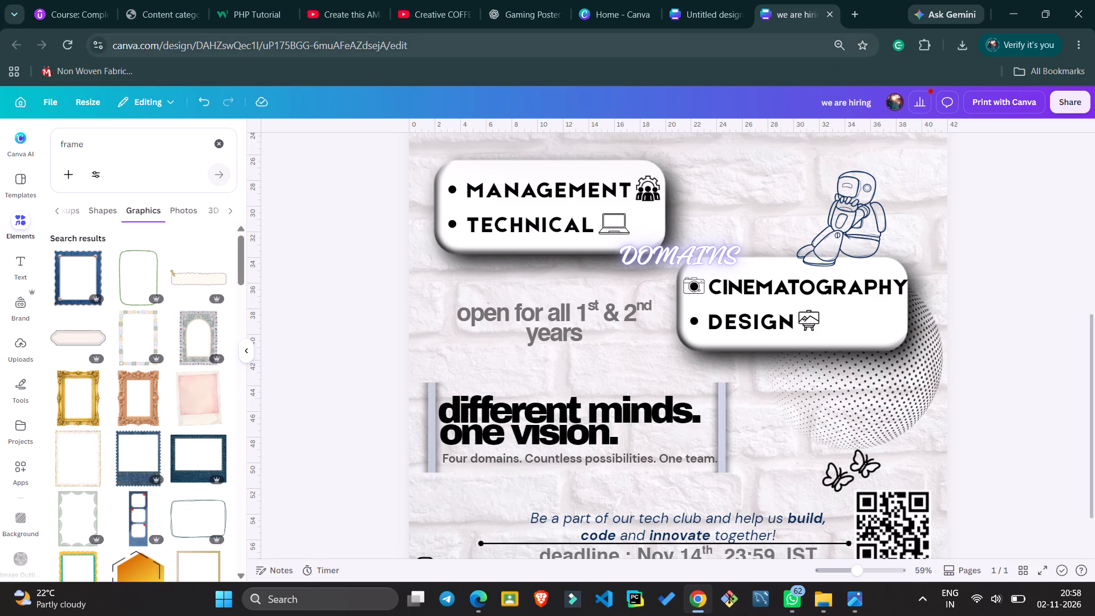
# Switch to the untitled dark "RPH IS HIRING" poster design and close its browser tab.
pyautogui.click(688, 26)
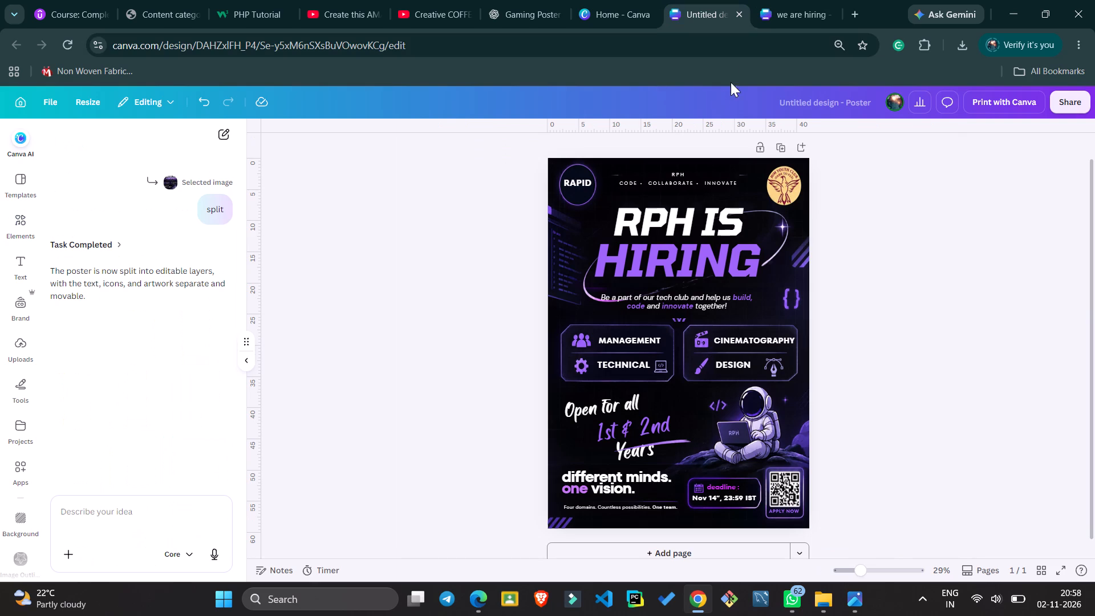
pyautogui.click(741, 9)
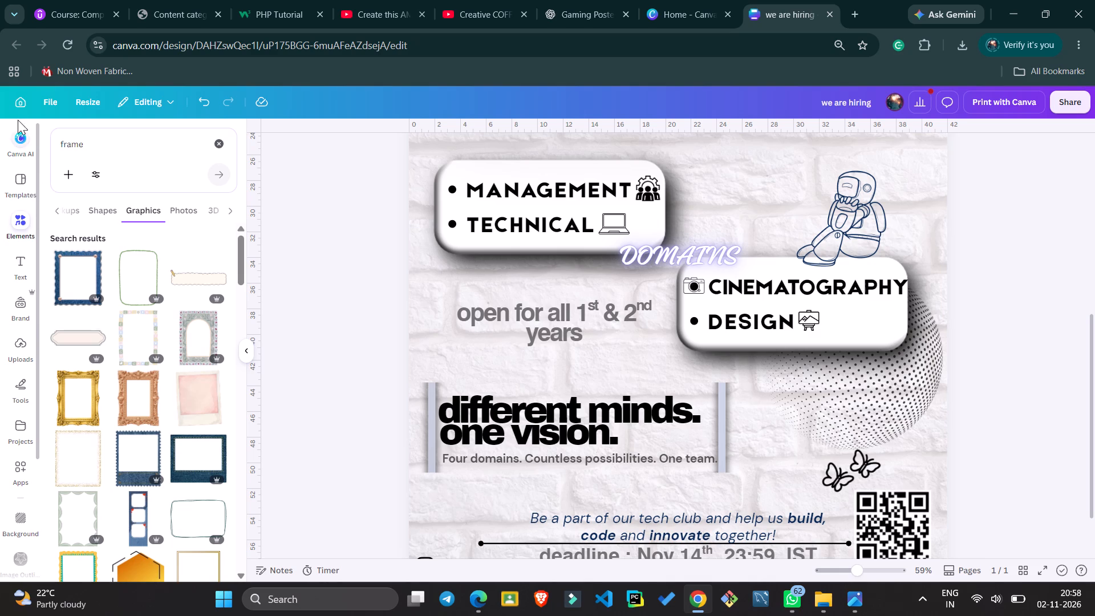
# Return to the Canva home page and open the GAME_DEV POSTER design from the recent designs.
pyautogui.click(22, 101)
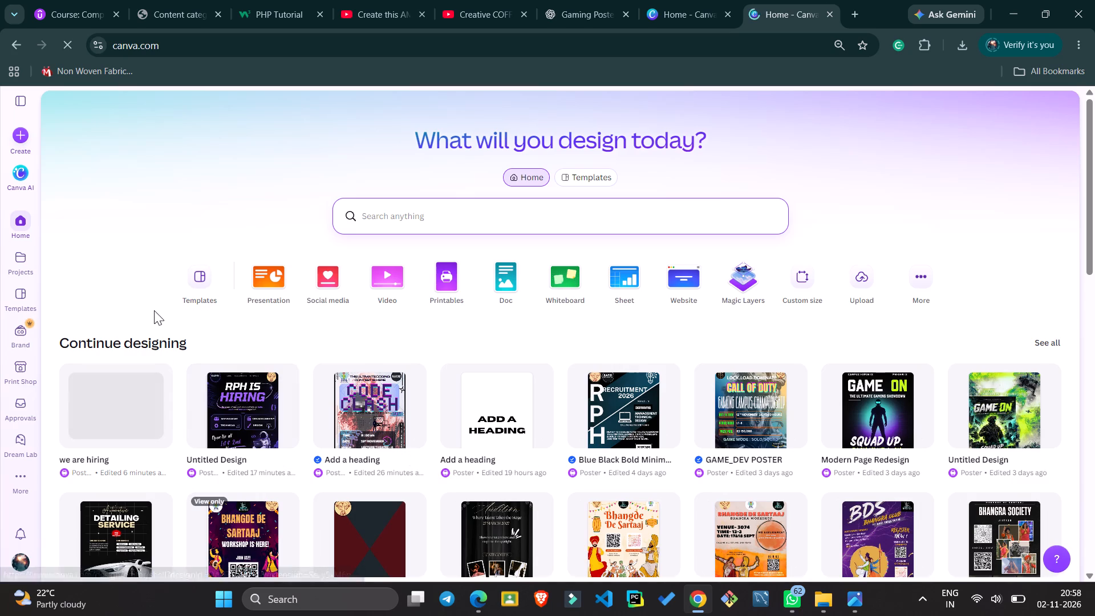
pyautogui.click(154, 310)
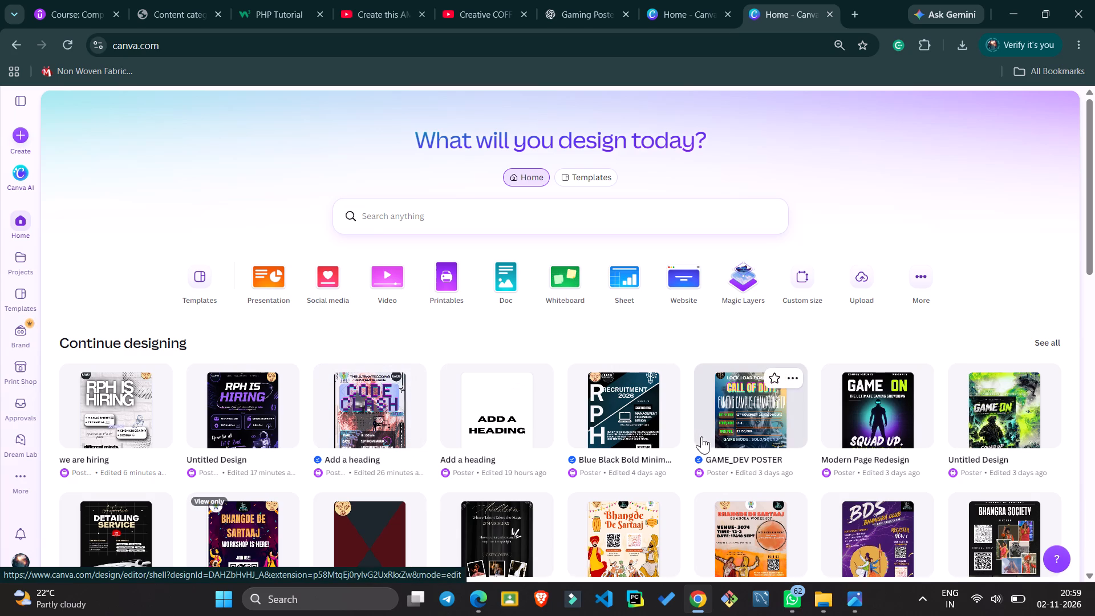
pyautogui.click(758, 423)
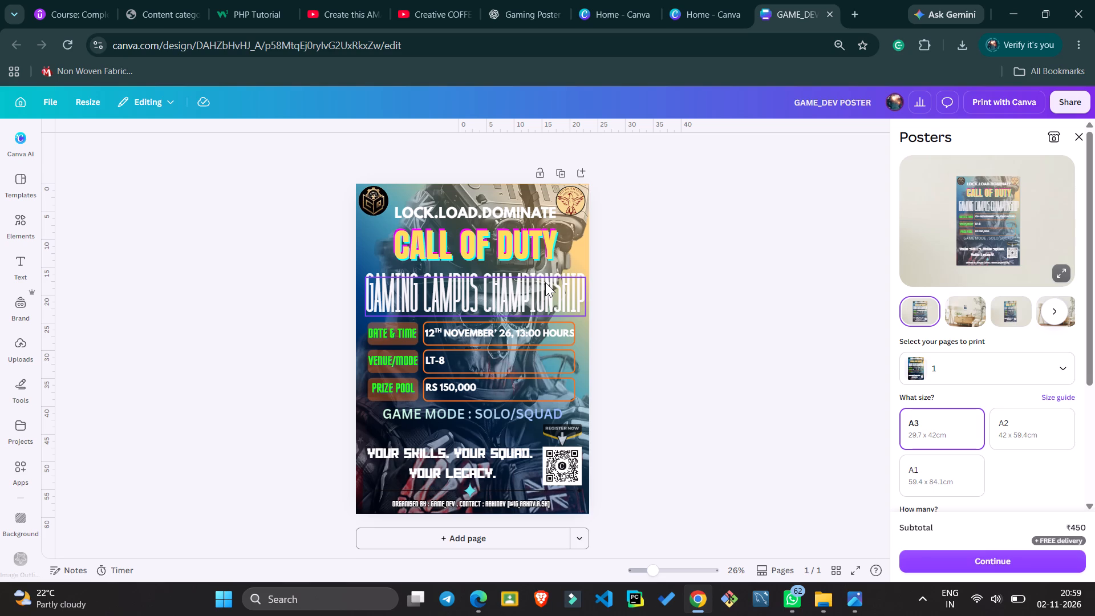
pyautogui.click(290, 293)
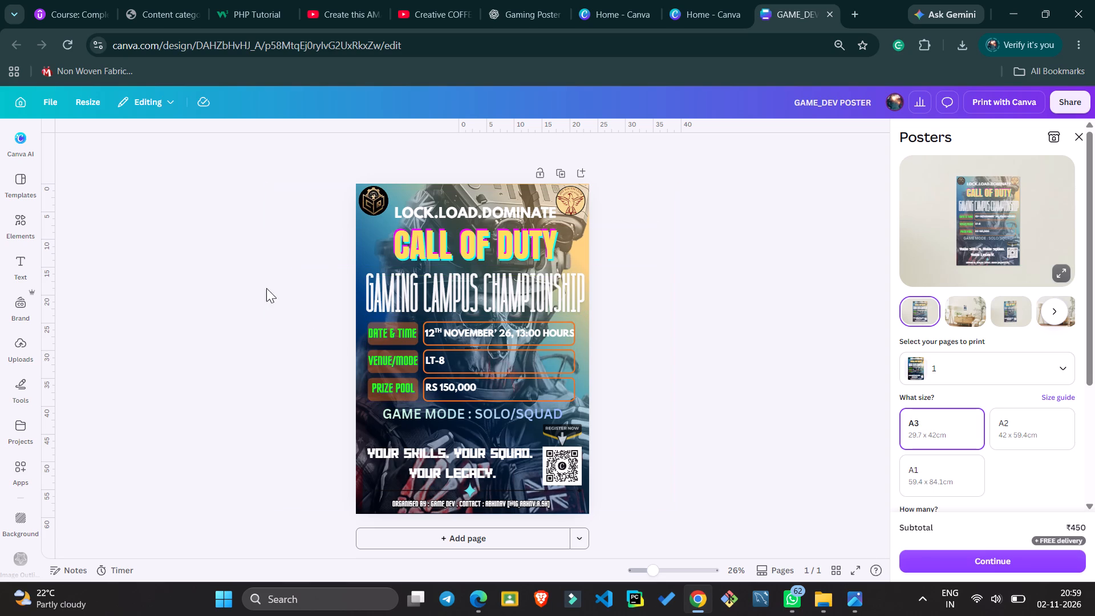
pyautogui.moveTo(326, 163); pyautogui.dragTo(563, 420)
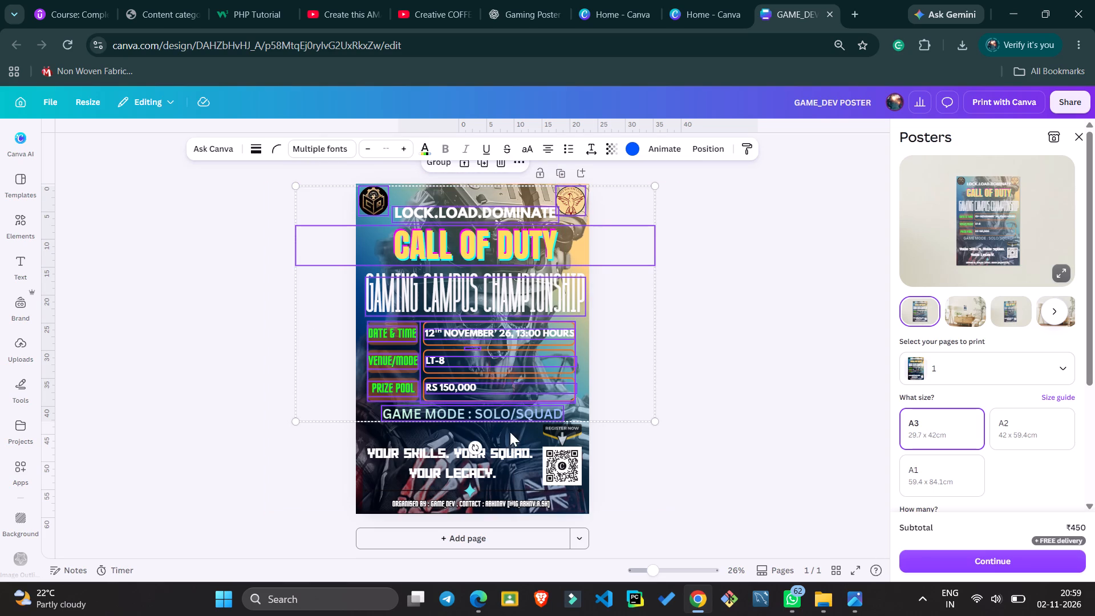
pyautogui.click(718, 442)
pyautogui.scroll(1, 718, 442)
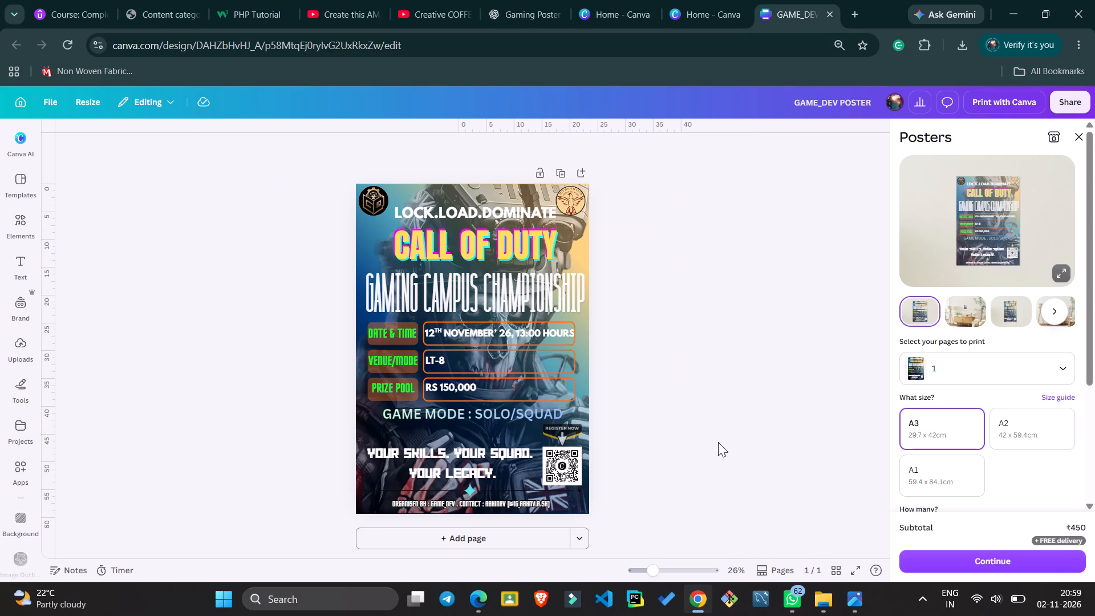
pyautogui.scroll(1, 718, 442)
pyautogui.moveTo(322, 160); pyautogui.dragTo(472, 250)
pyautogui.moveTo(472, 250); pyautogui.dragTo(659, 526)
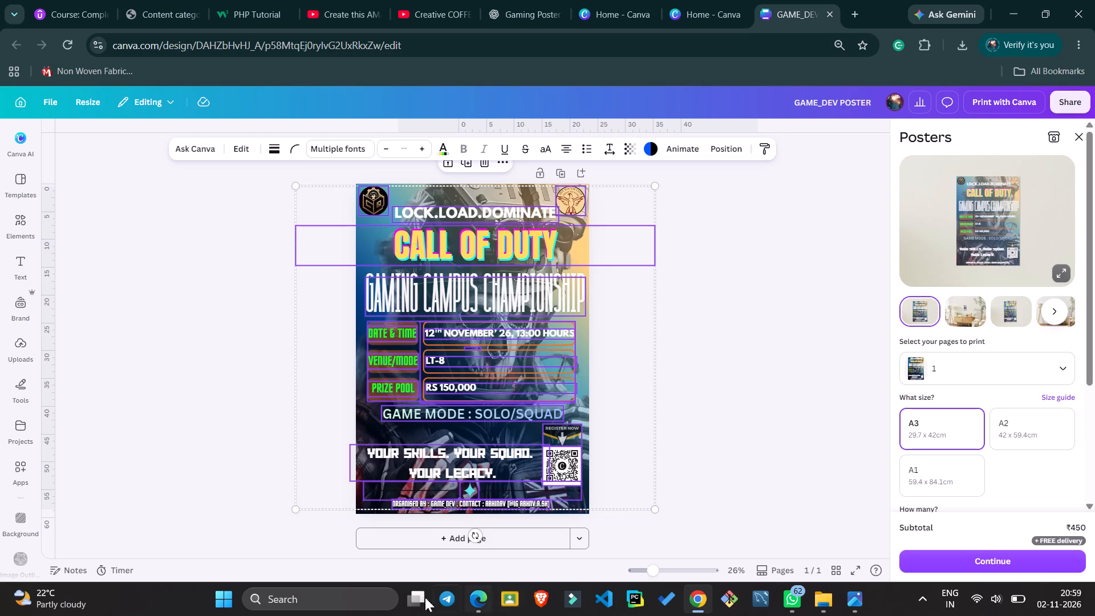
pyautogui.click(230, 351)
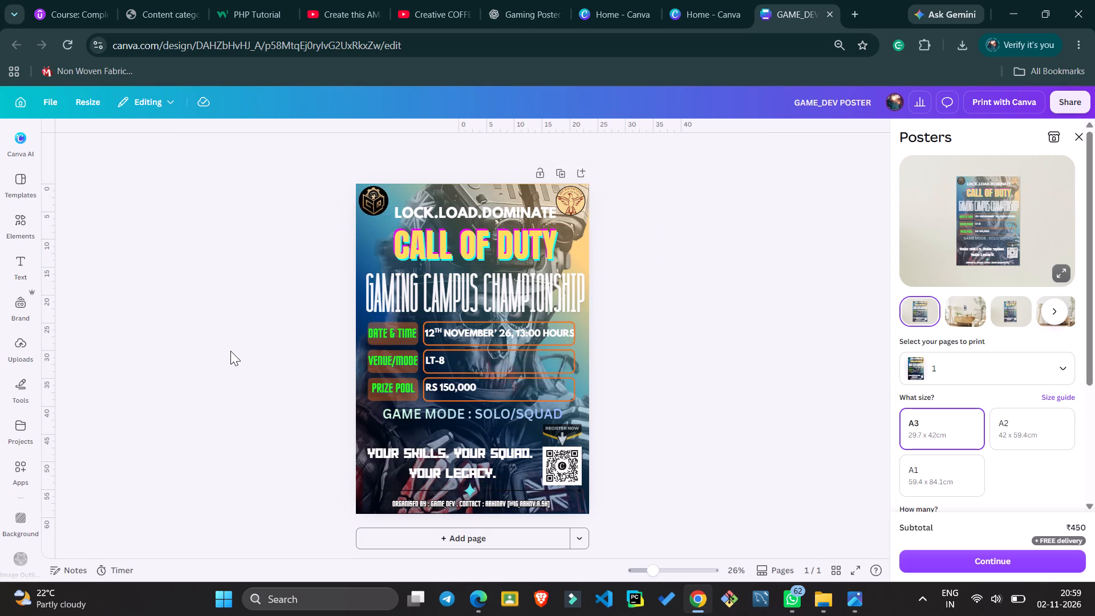
# Set the GAME_DEV POSTER design's sharing access to anyone with the link, with view-only permission.
pyautogui.click(1064, 100)
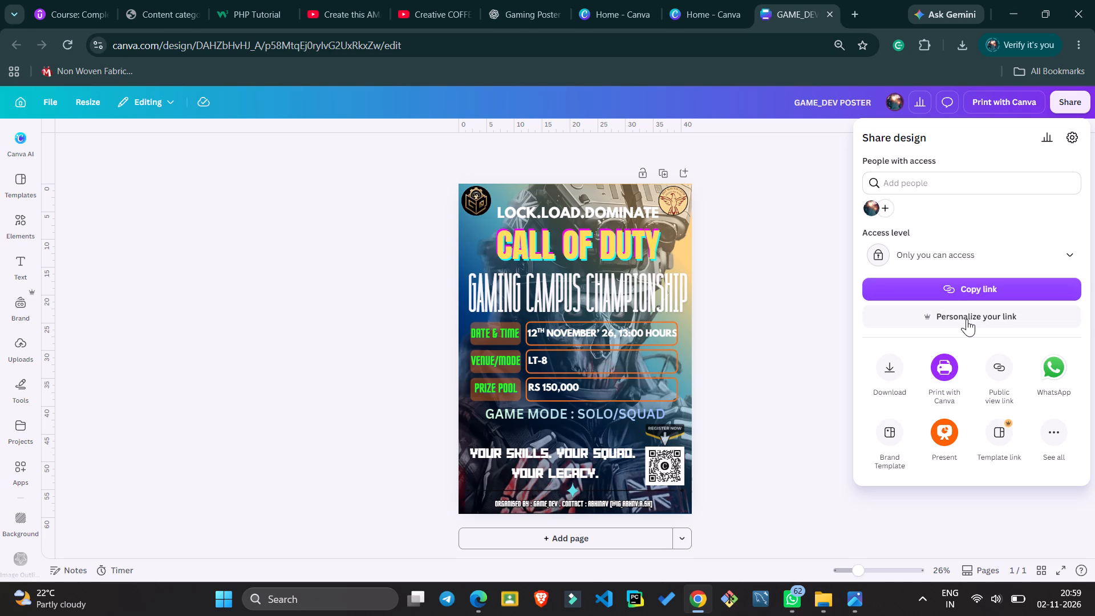
pyautogui.click(1077, 253)
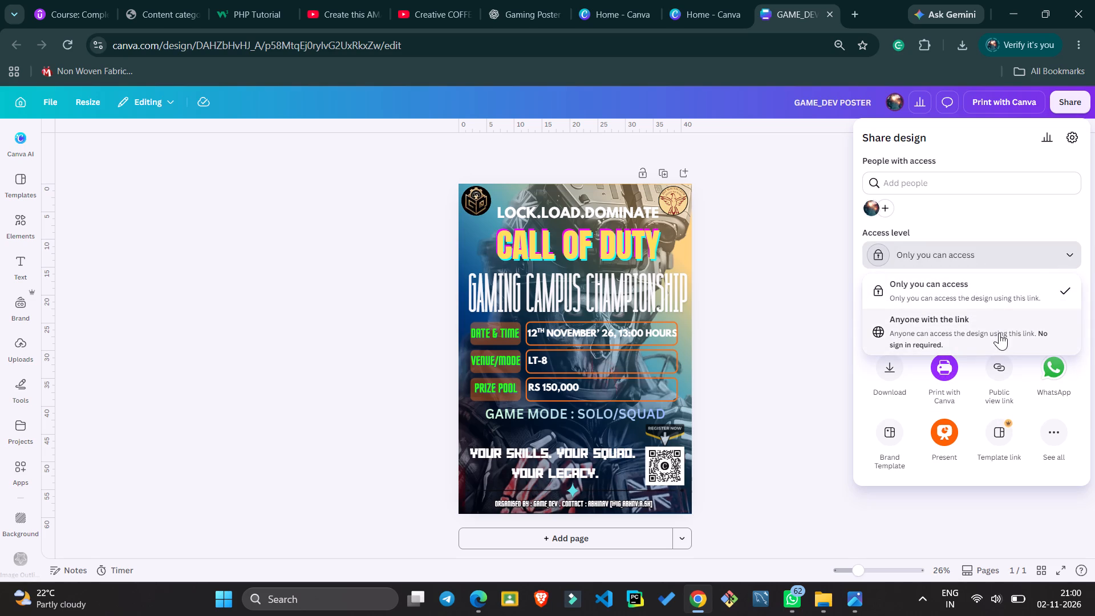
pyautogui.click(999, 333)
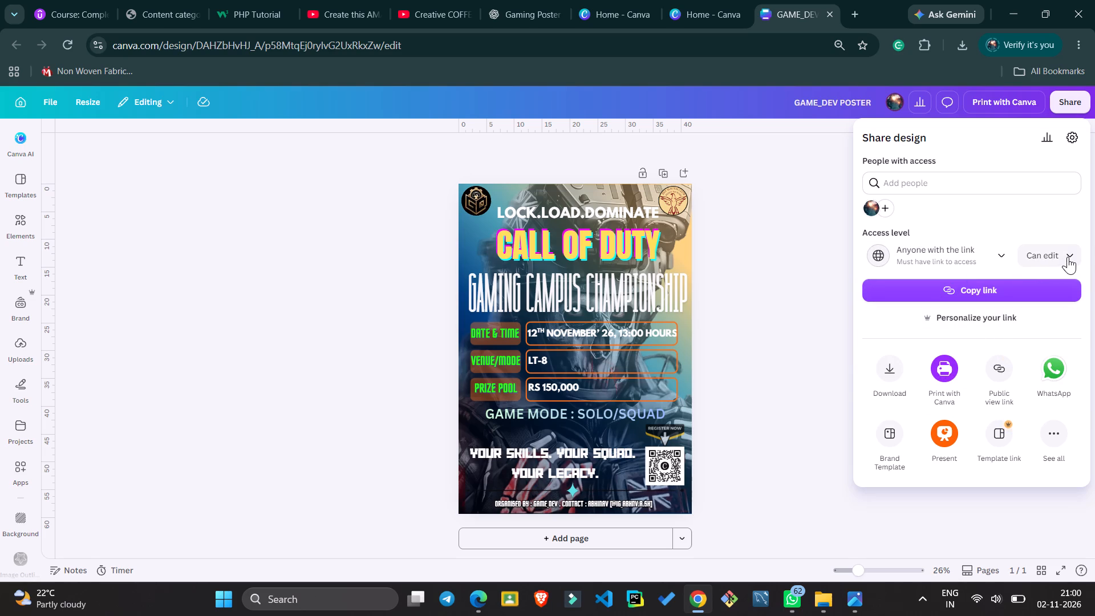
pyautogui.click(1068, 257)
pyautogui.click(1061, 308)
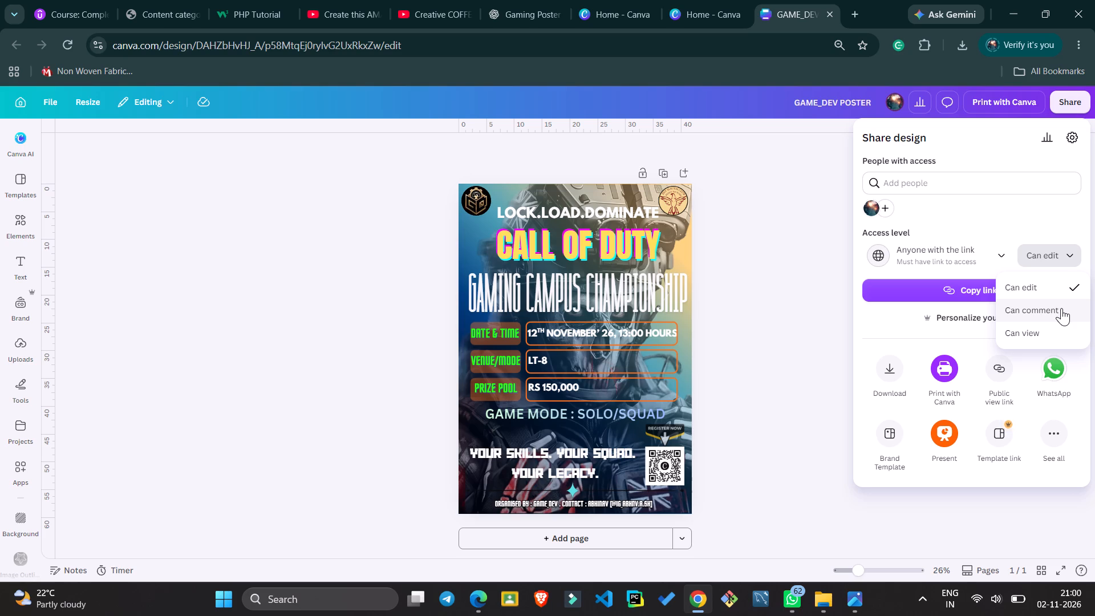
pyautogui.click(1043, 258)
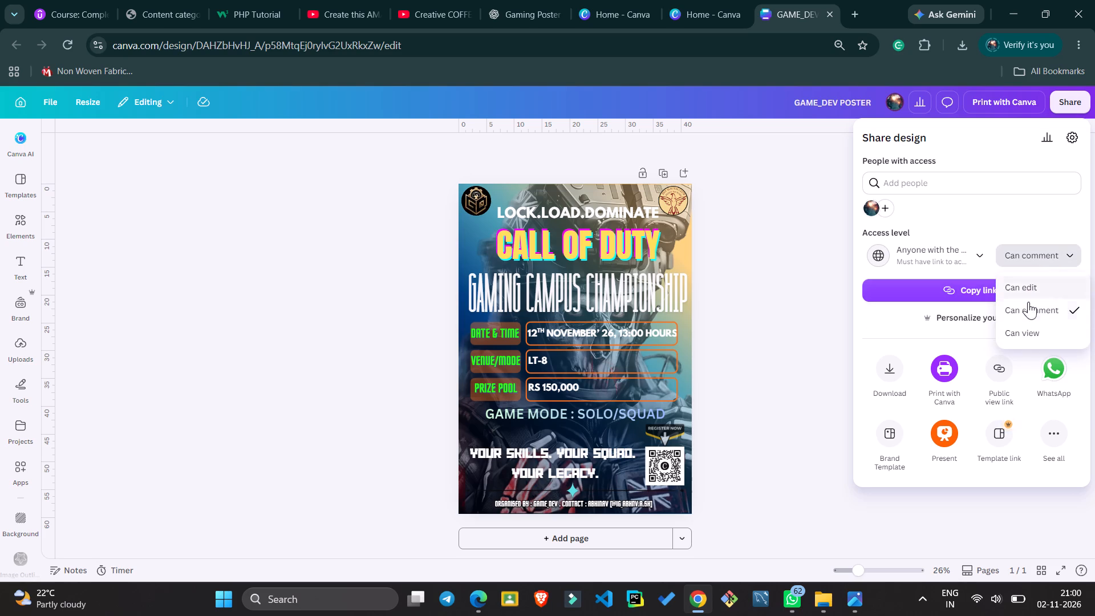
pyautogui.click(1031, 336)
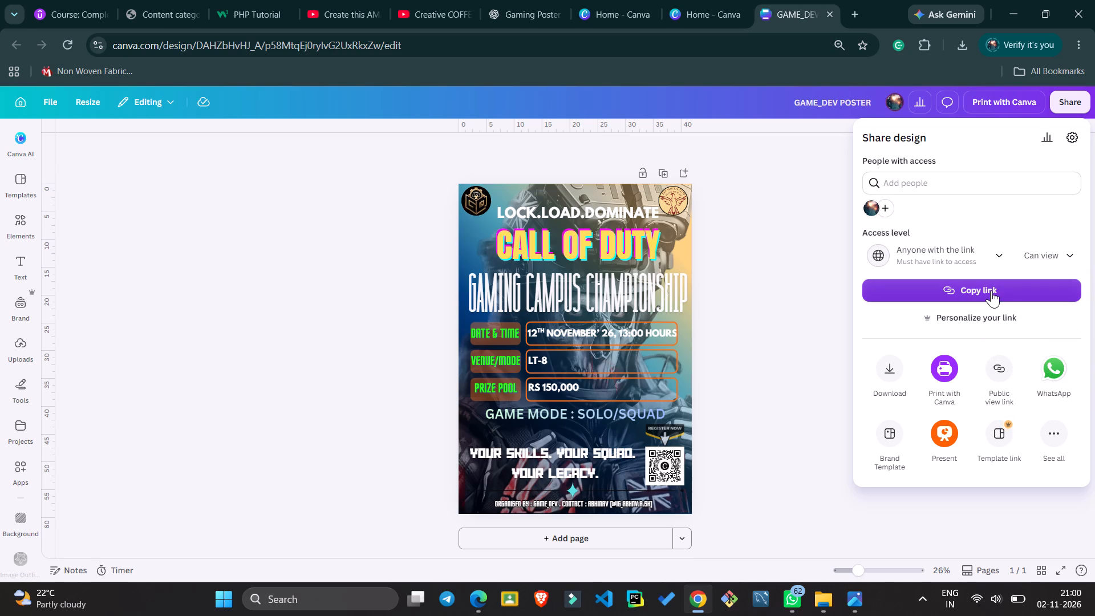
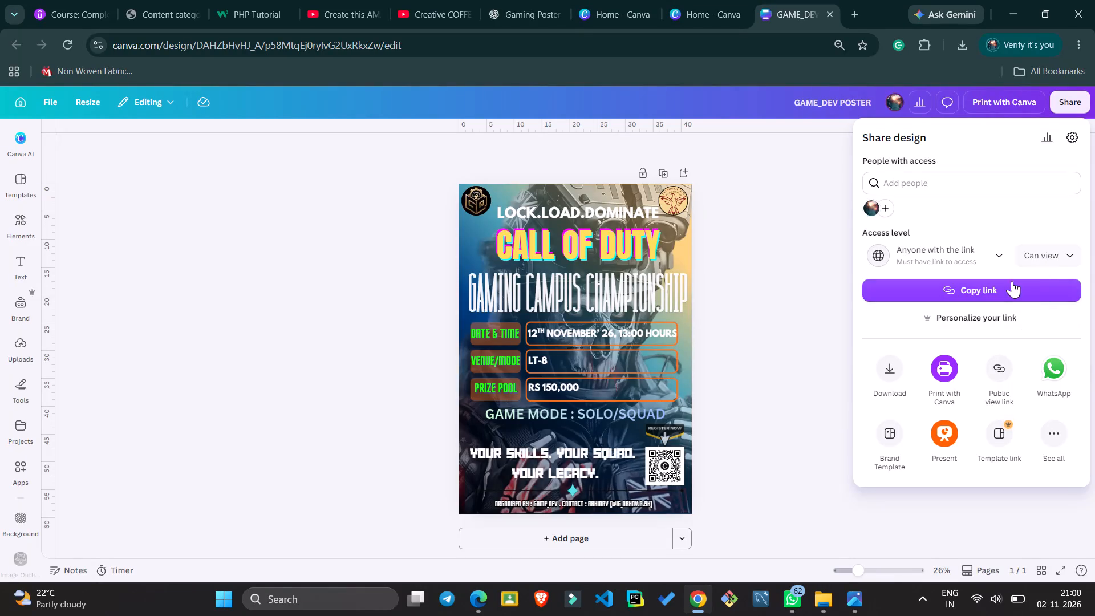
# Copy the shareable link of the GAME_DEV POSTER design, with its access level kept at anyone with the link can view.
pyautogui.click(999, 291)
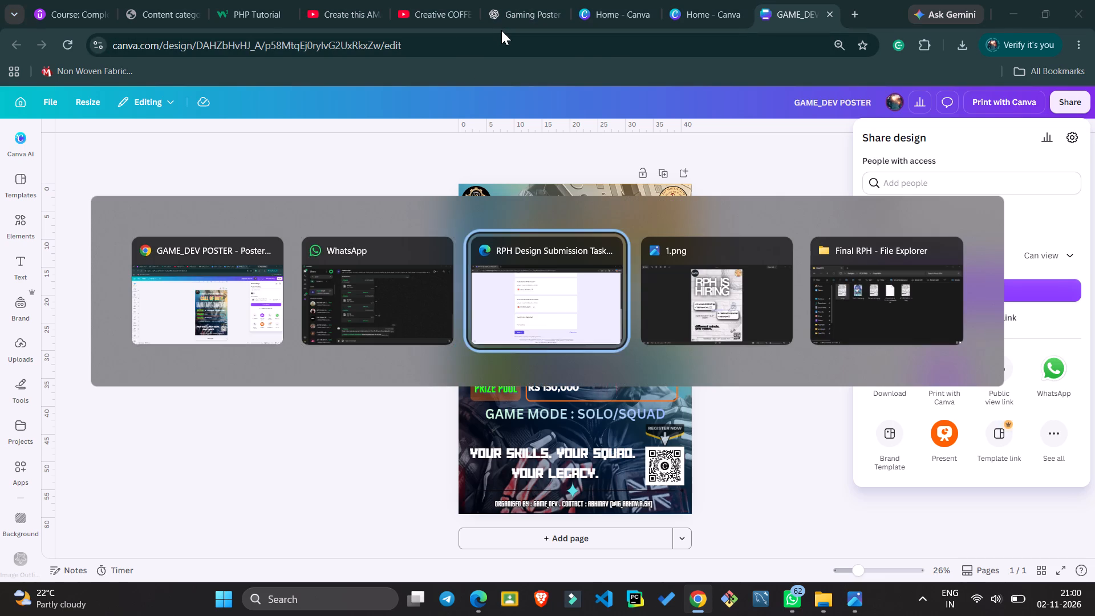
# Switch to the RPH Design Submission Task Form in Edge and paste the copied Canva share link into the optional Canva Links answer.
pyautogui.click(382, 428)
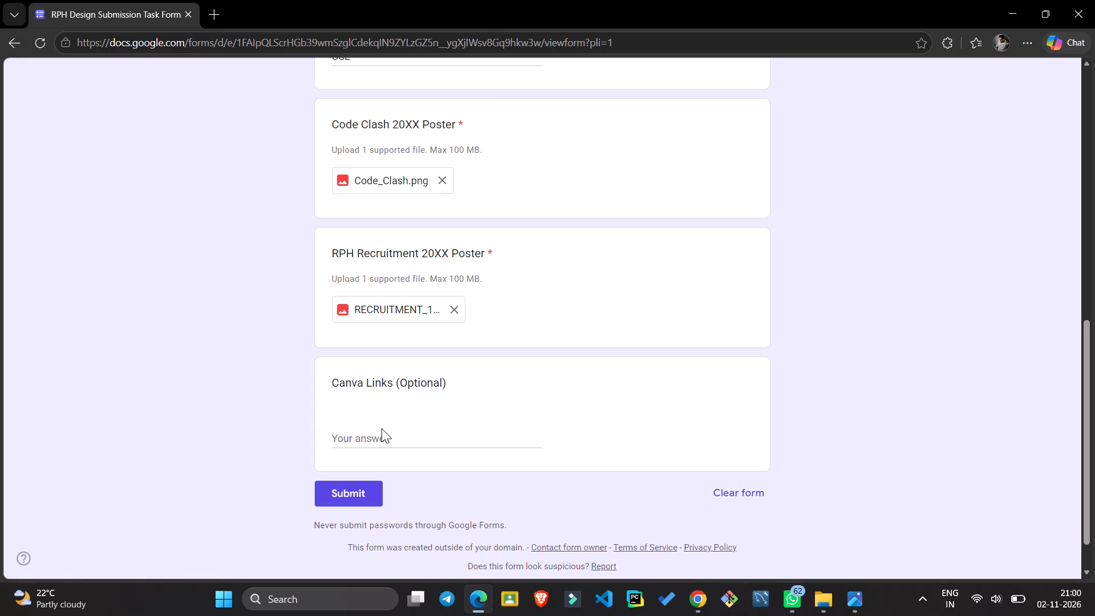
pyautogui.hotkey('ctrl', 'v')
pyautogui.click(376, 447)
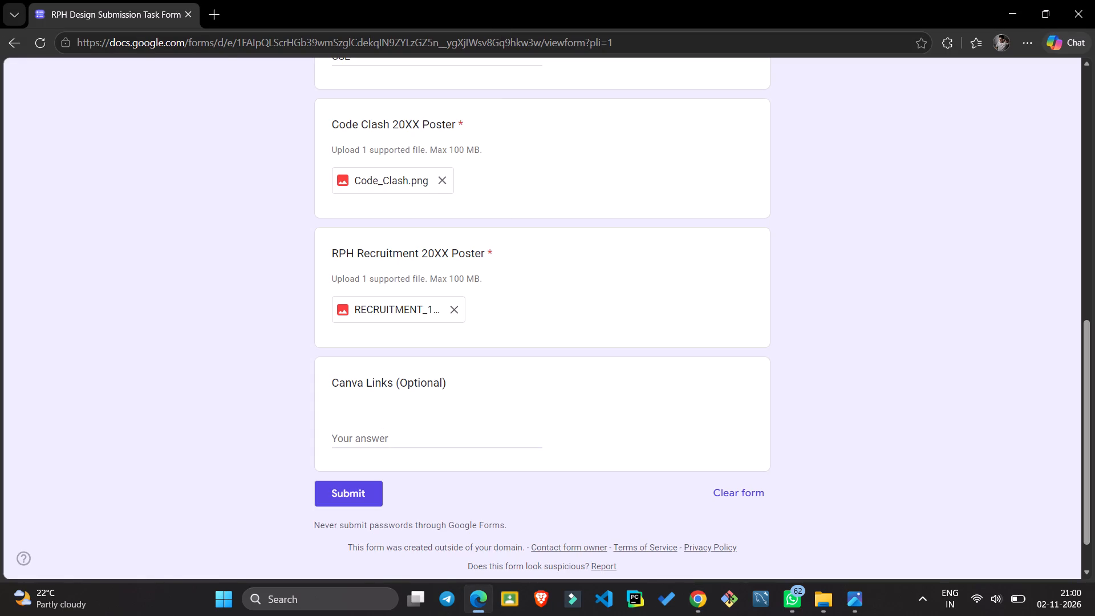
pyautogui.click(371, 439)
pyautogui.hotkey('ctrl', 'v')
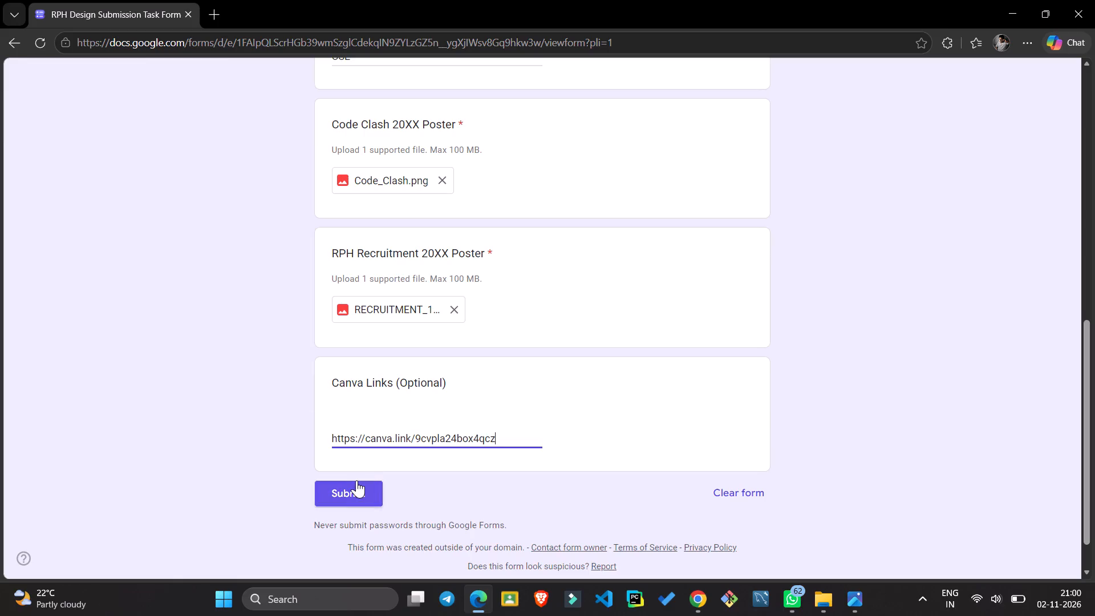
# Review the form's filled-in answers and uploaded posters, and submit the RPH Design Submission Task Form.
pyautogui.scroll(8, 305, 334)
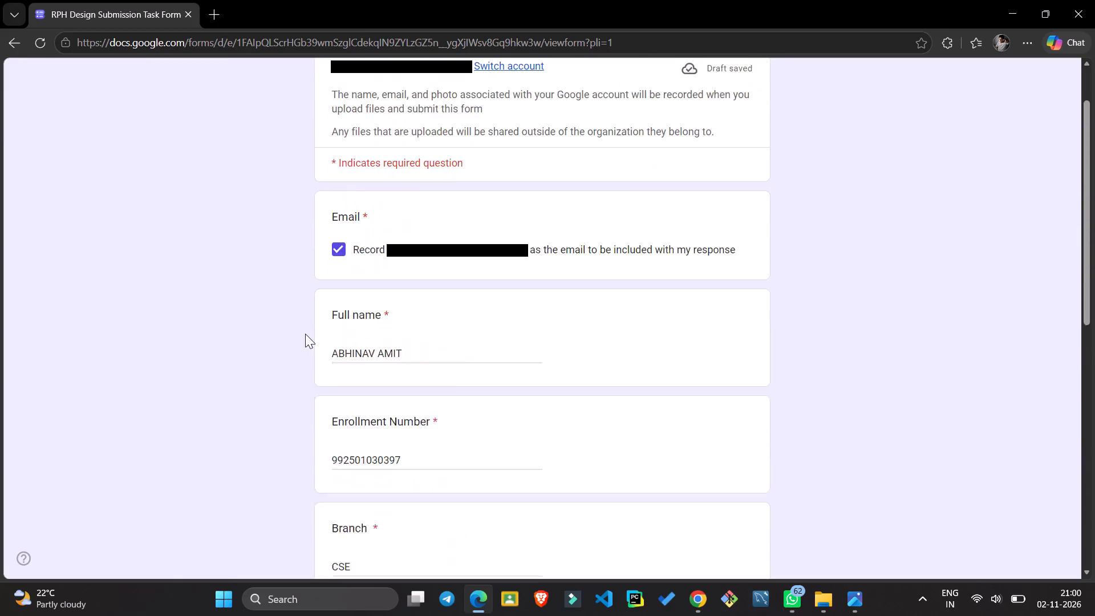
pyautogui.scroll(1, 305, 334)
pyautogui.scroll(-2, 305, 334)
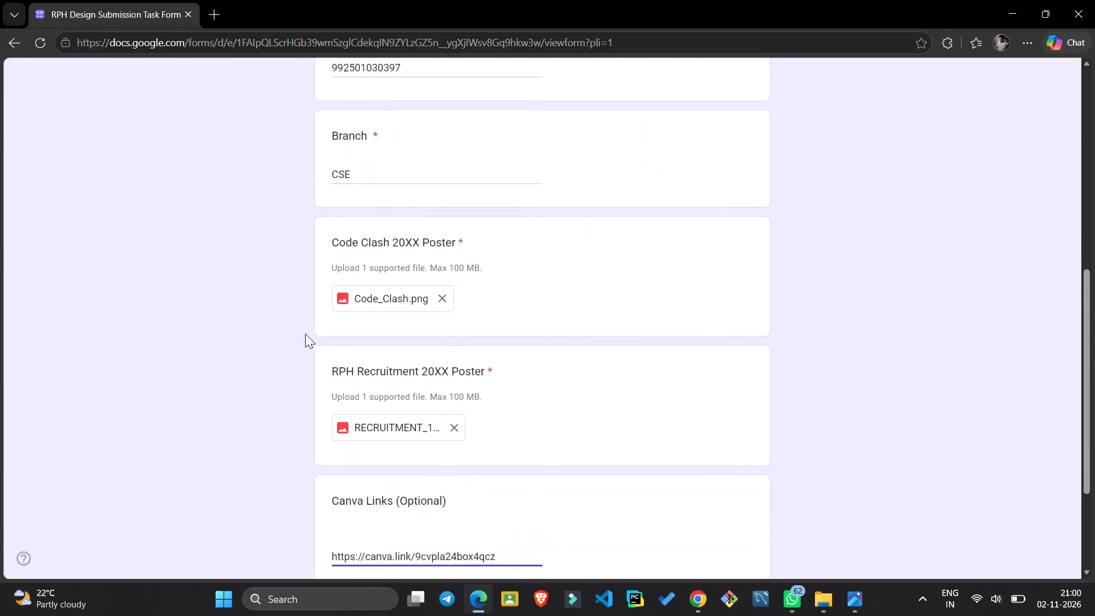
pyautogui.scroll(-1, 305, 334)
pyautogui.click(345, 527)
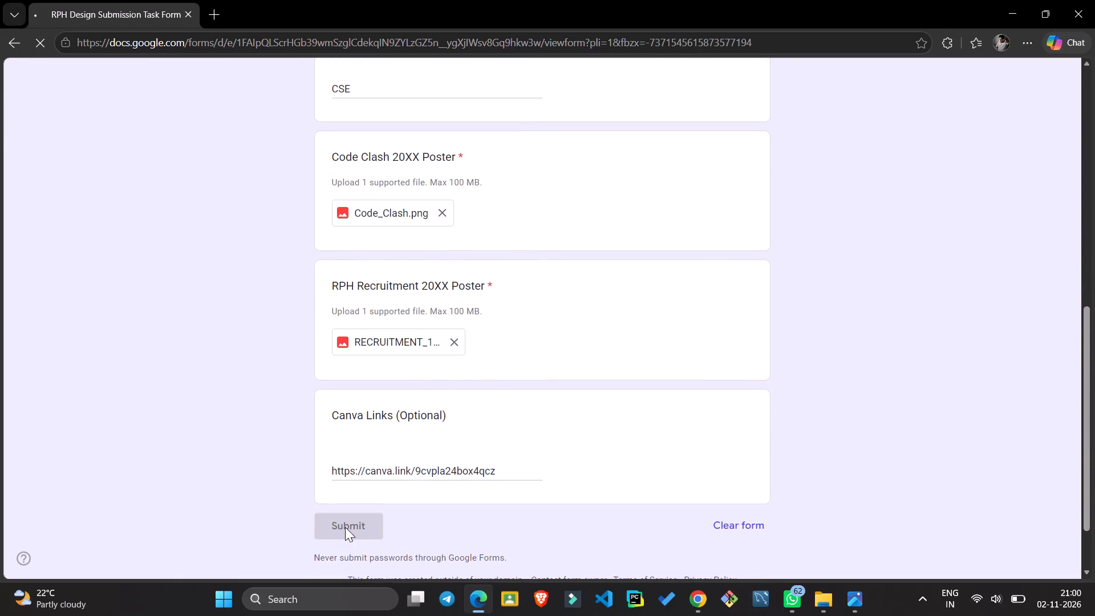
pyautogui.scroll(-1, 226, 478)
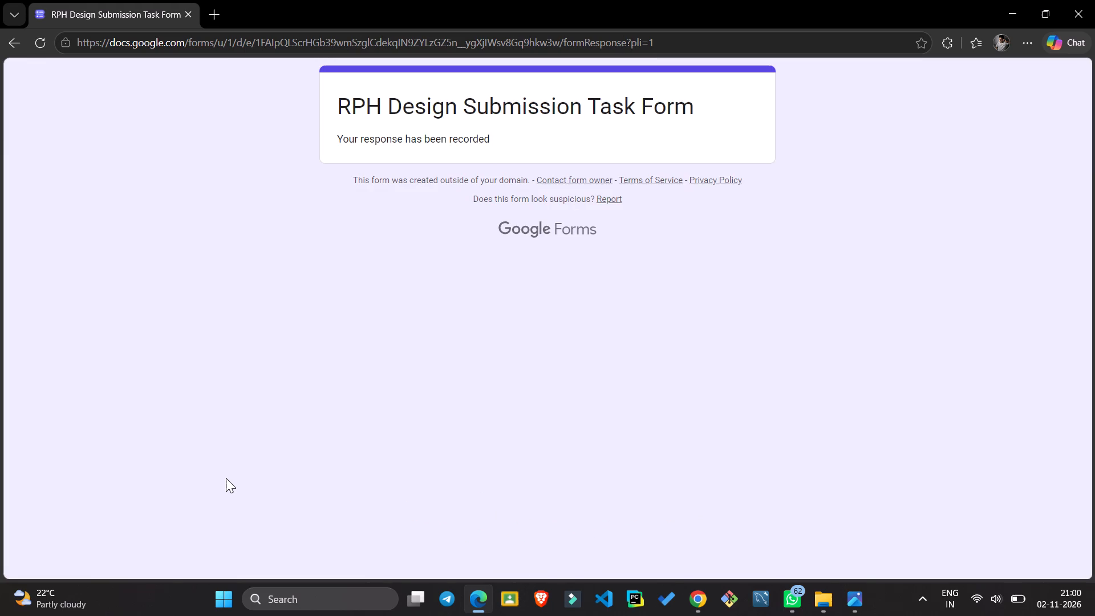